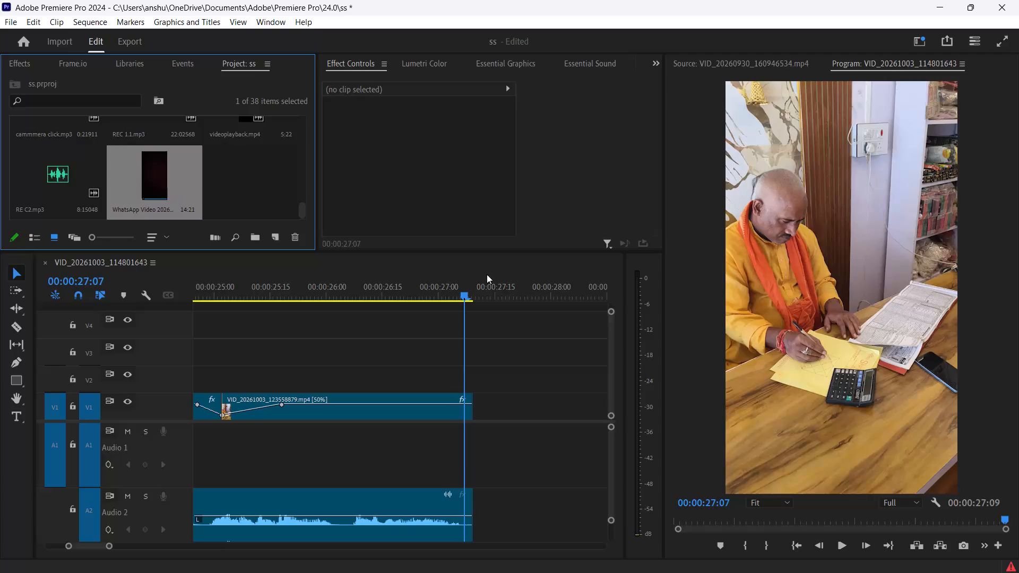
Place the VID_20260930_162703583.mp4 clip from the project bin on V1 directly after the last clip in the sequence.
left_click_drag(299, 212, 295, 201)
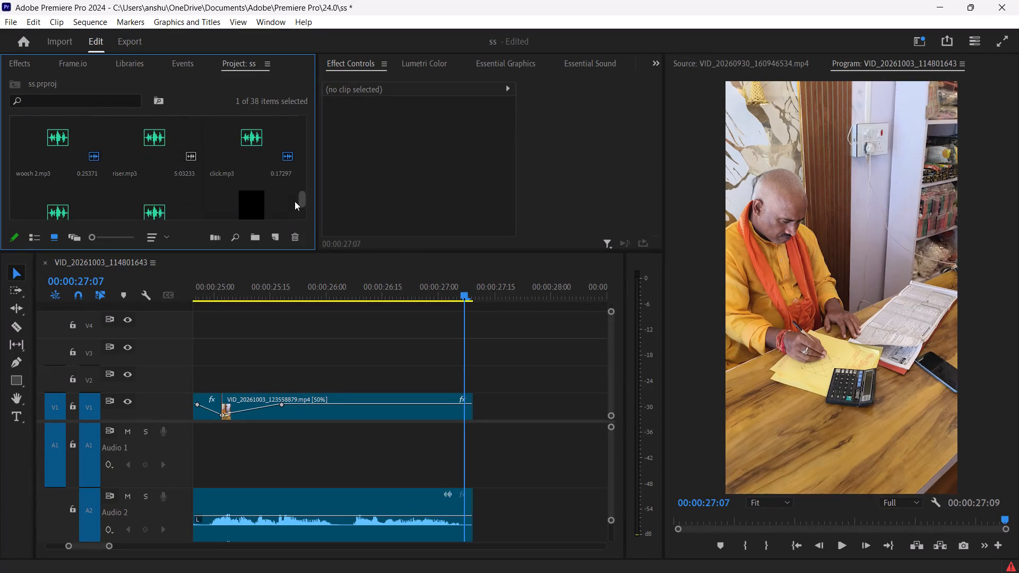
left_click_drag(295, 201, 278, 163)
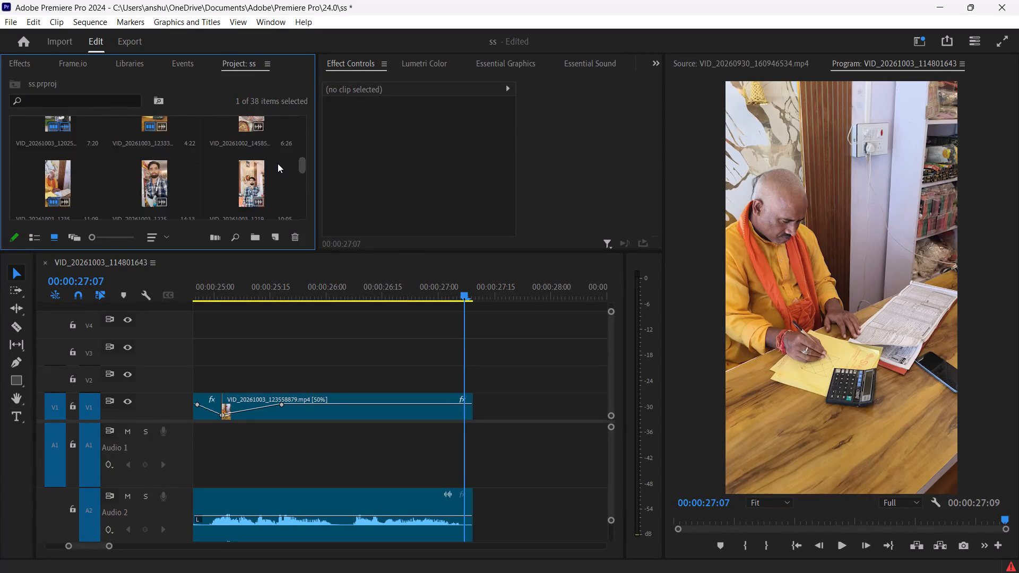
left_click_drag(278, 163, 273, 155)
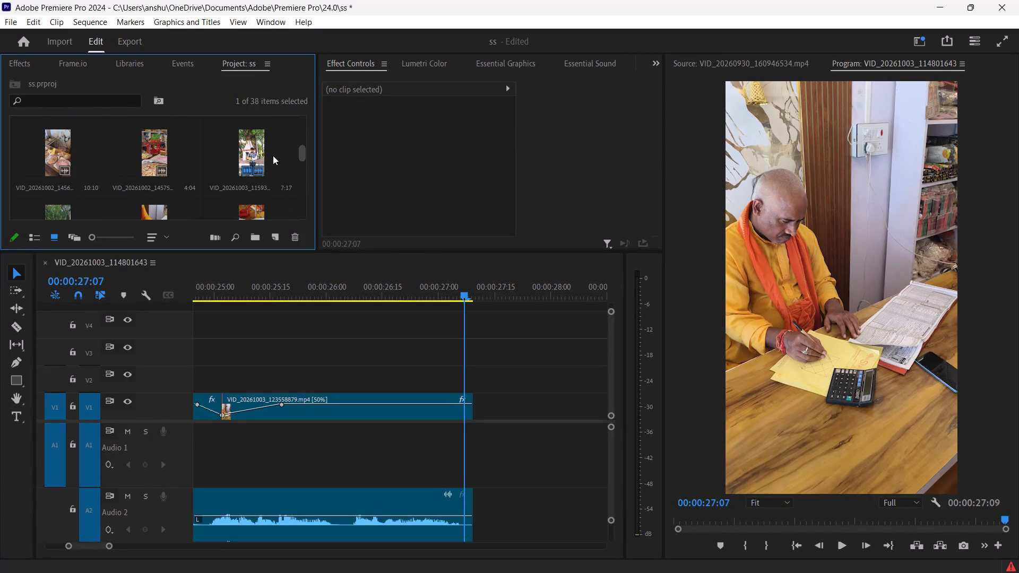
left_click_drag(273, 155, 269, 146)
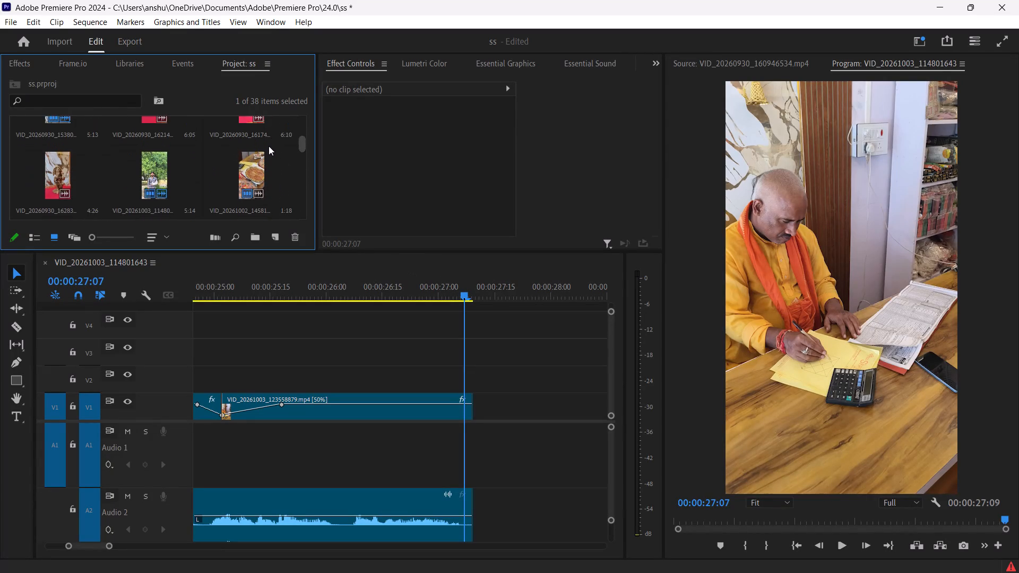
left_click_drag(269, 146, 269, 123)
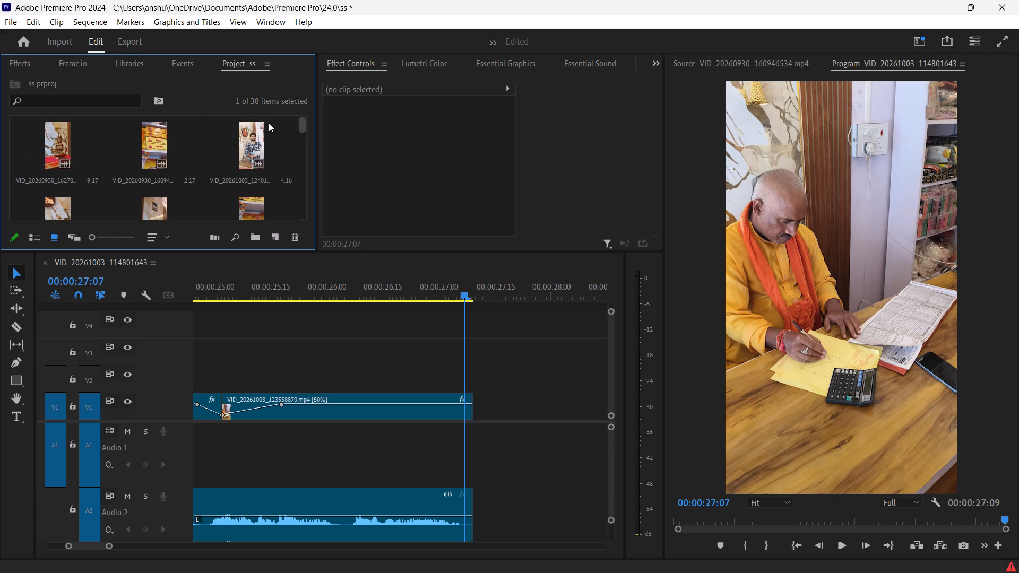
left_click_drag(269, 123, 274, 121)
left_click_drag(59, 129, 118, 167)
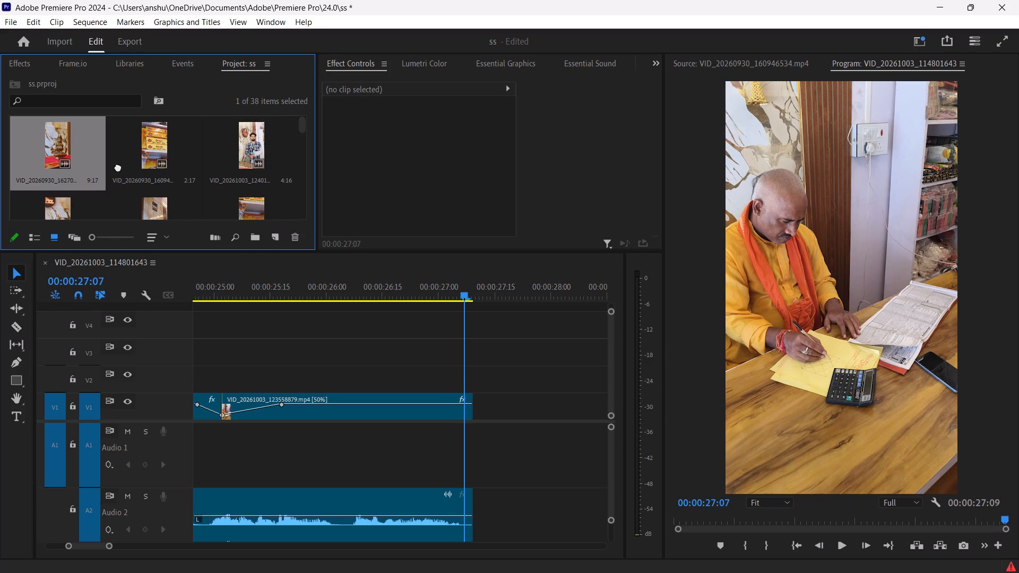
left_click_drag(118, 167, 478, 421)
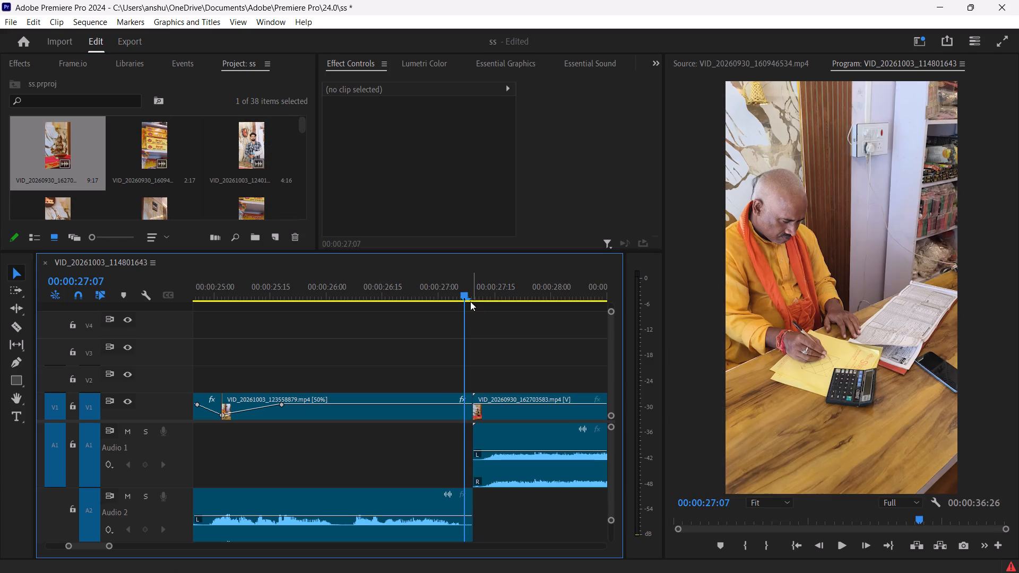
Unlink the newly added statue clip and delete its audio from A1, keeping only the video.
left_click(506, 431)
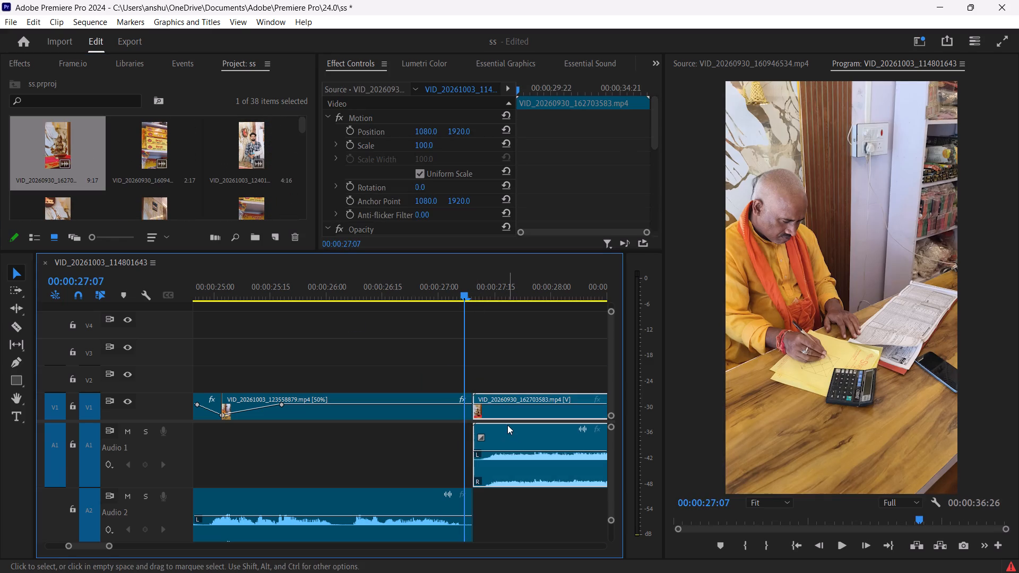
key("ctrl+l")
left_click(524, 435)
key("Delete")
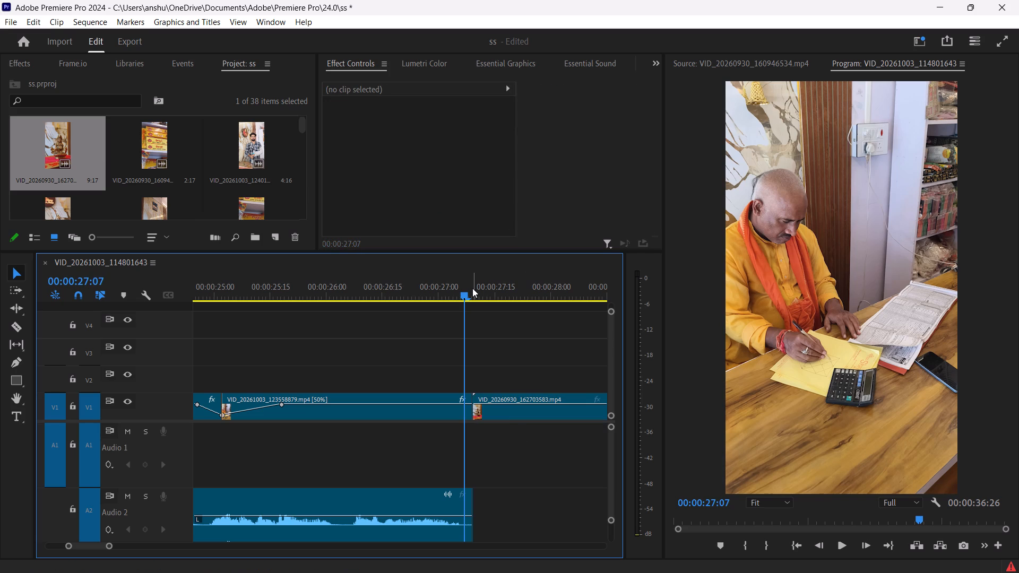
Find the start of the wanted statue footage and split the clip on V1 at 00:00:33:23.
left_click_drag(463, 289, 509, 305)
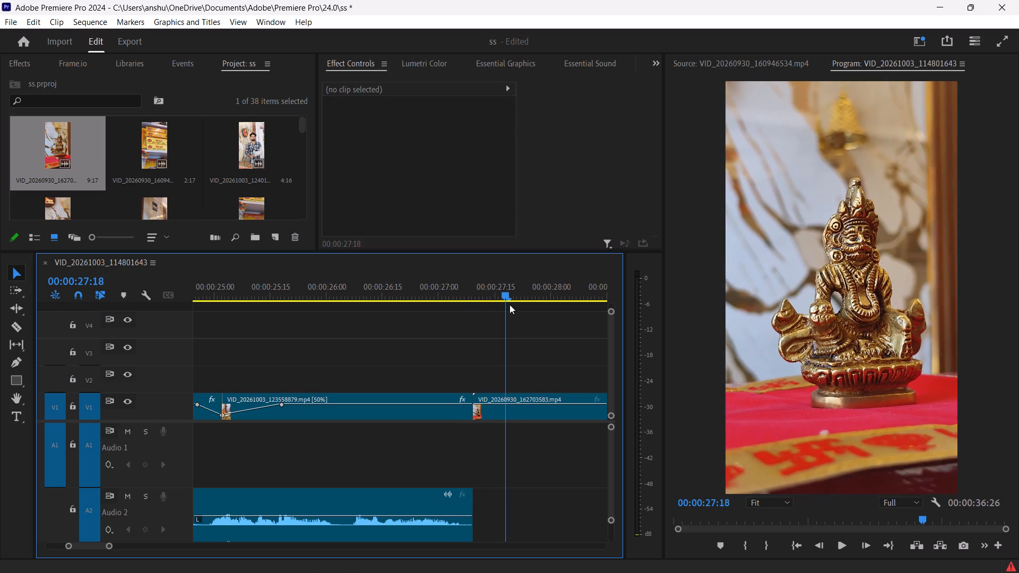
left_click_drag(509, 305, 603, 334)
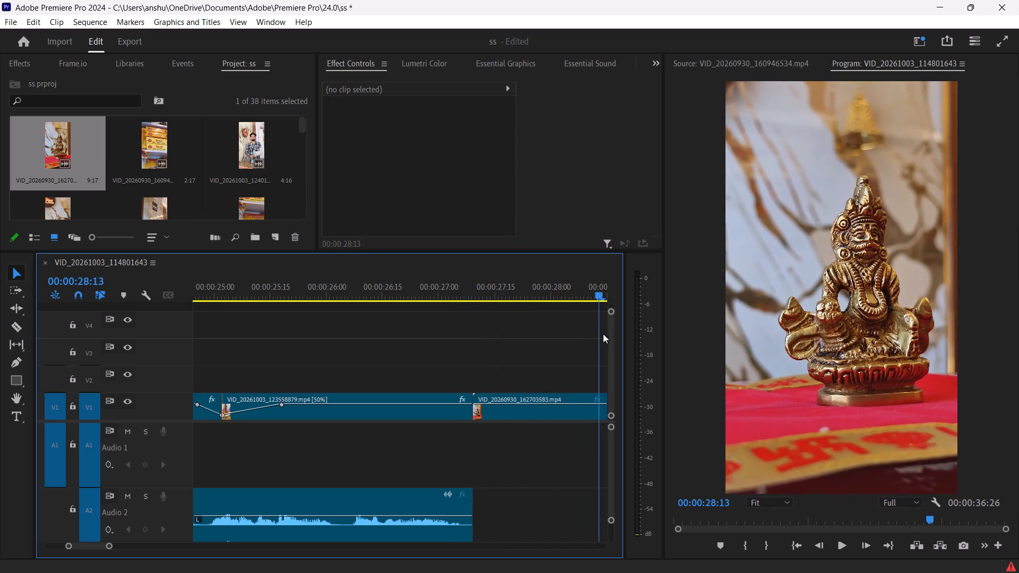
left_click_drag(603, 334, 584, 355)
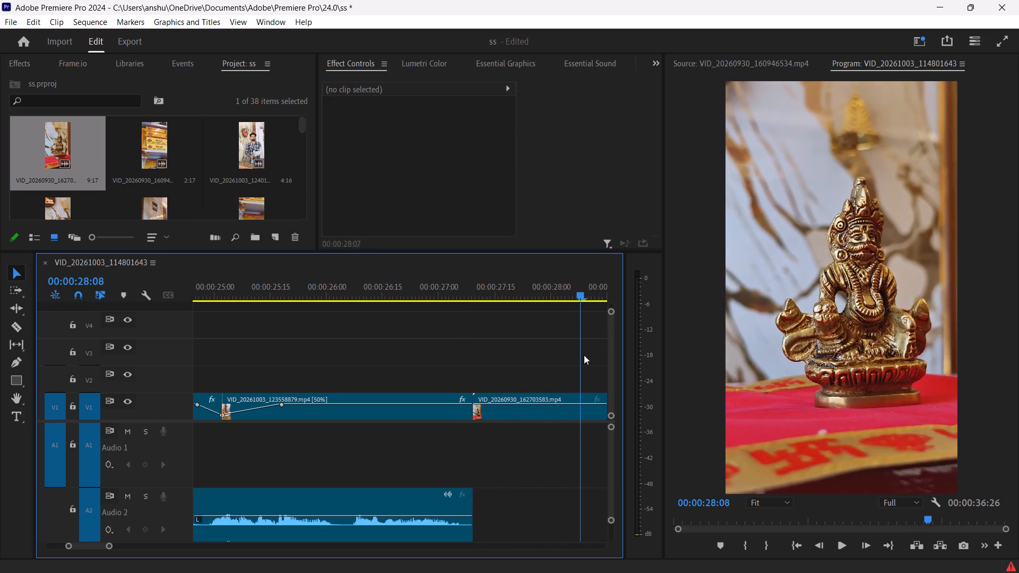
left_click_drag(584, 355, 361, 325)
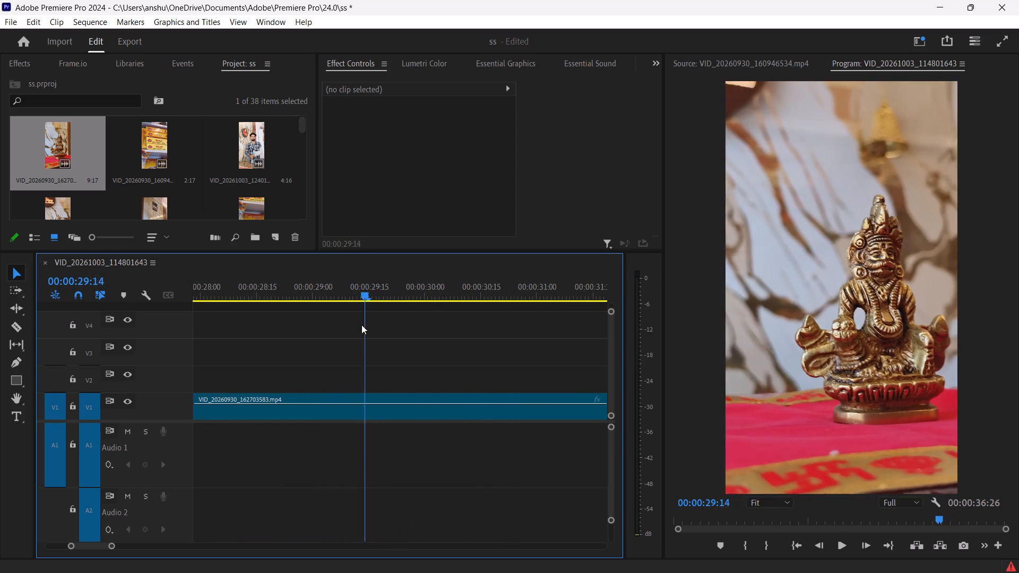
left_click_drag(361, 325, 453, 342)
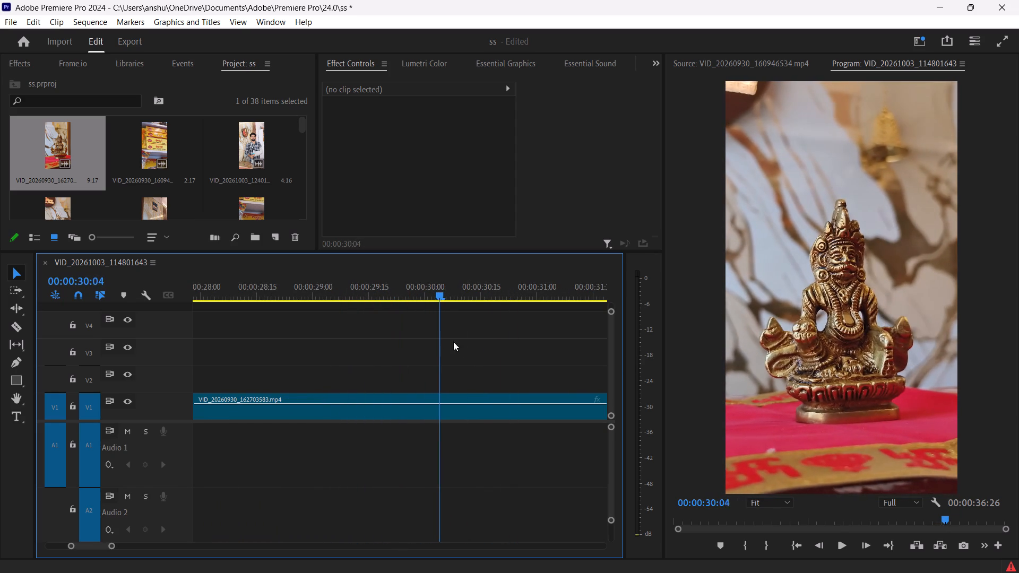
left_click_drag(453, 342, 436, 330)
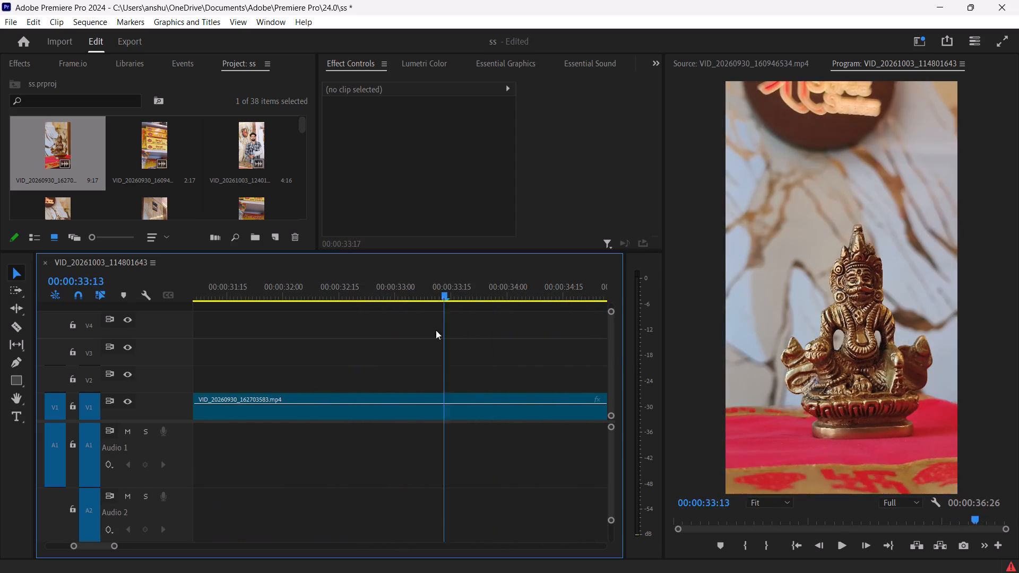
left_click_drag(436, 330, 485, 341)
key("c")
left_click(481, 406)
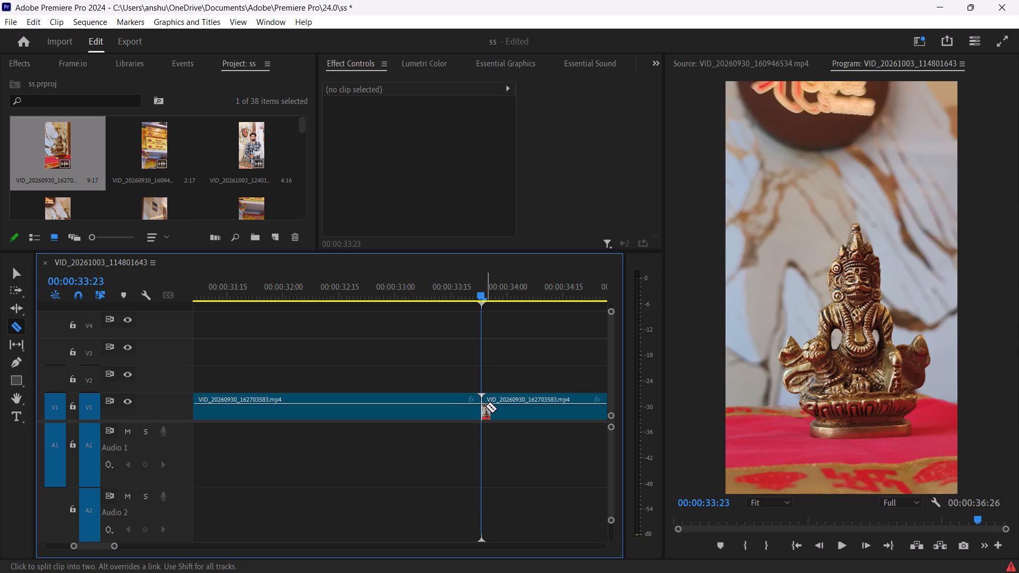
Split the remaining statue footage on V1 again at 00:00:34:24 to mark the end of the wanted segment.
left_click_drag(481, 292, 485, 293)
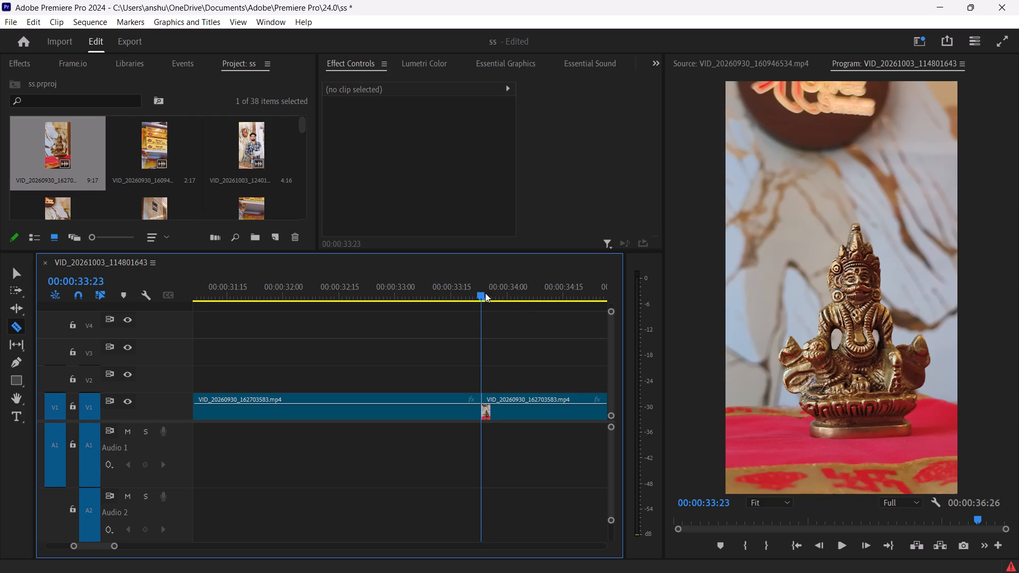
left_click_drag(485, 293, 568, 316)
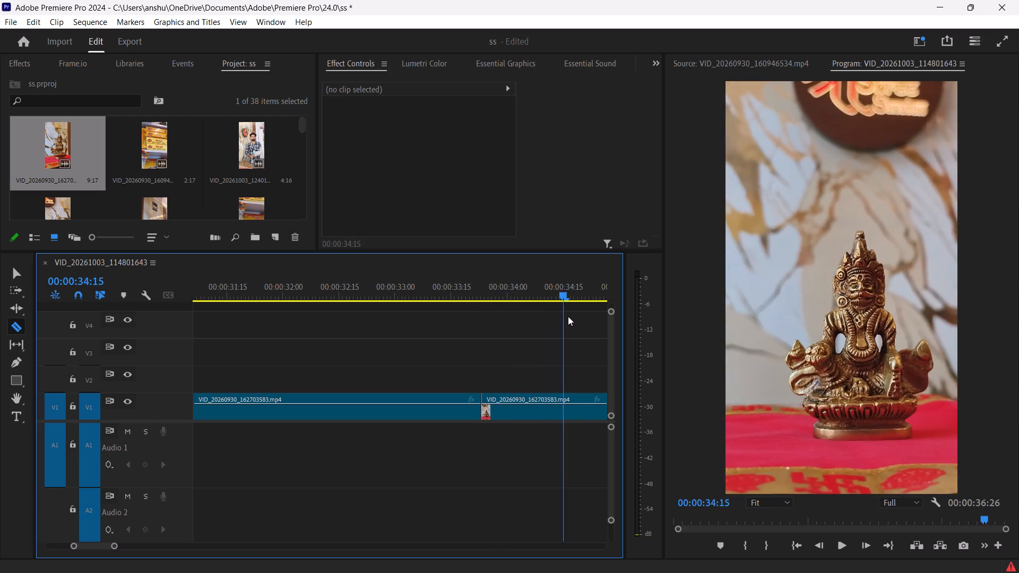
left_click_drag(568, 316, 597, 322)
left_click(594, 412)
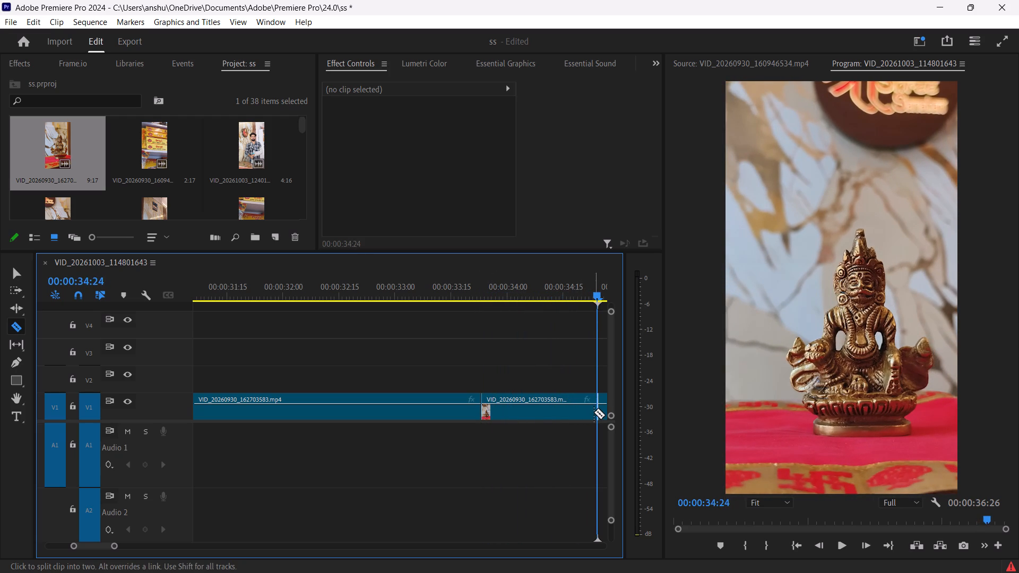
Delete the statue clip's long opening piece and trailing piece, keeping the middle segment and shifting it earlier on V1.
key("v")
left_click(441, 398)
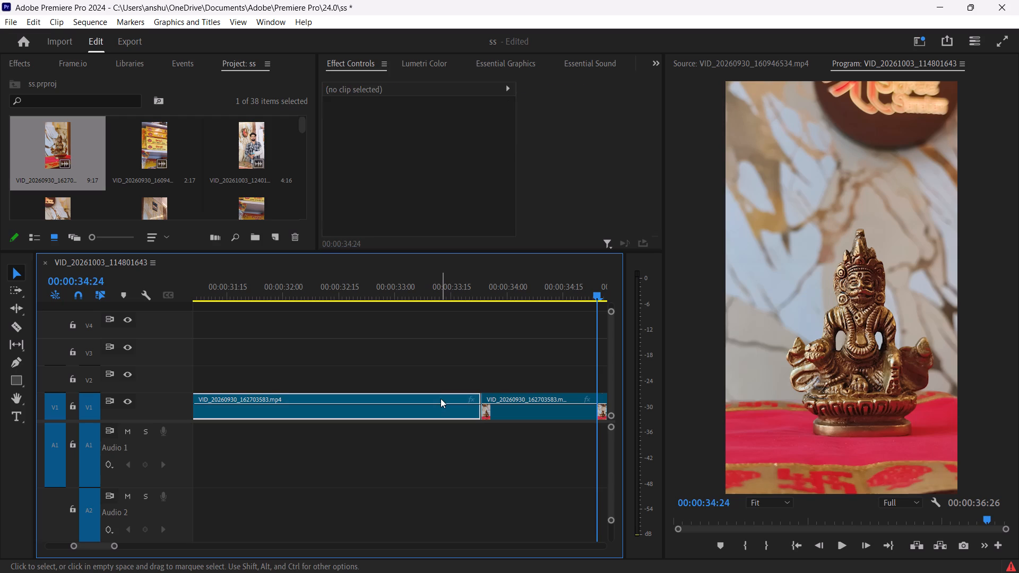
key("Delete")
left_click_drag(515, 409, 469, 401)
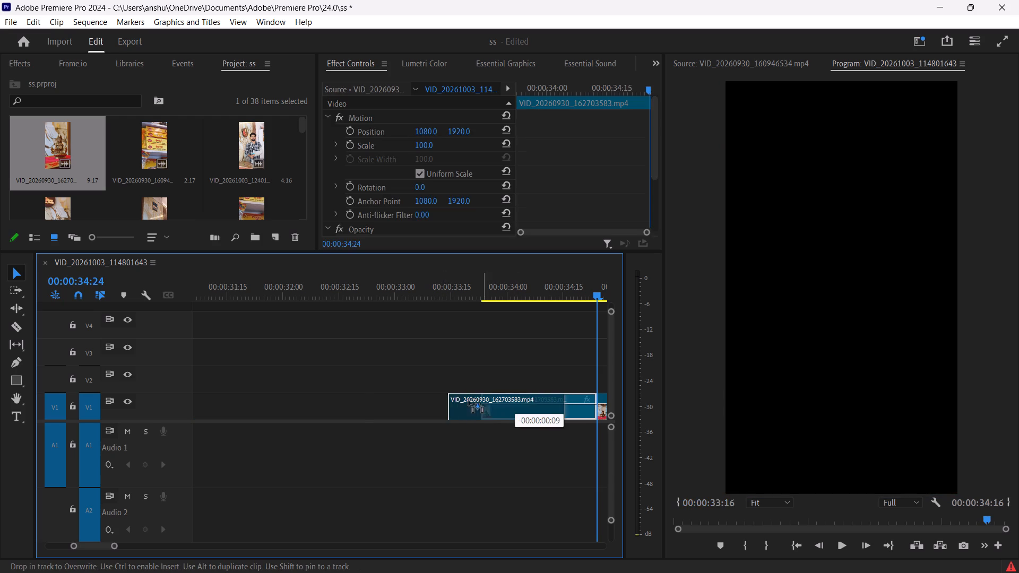
left_click_drag(469, 401, 408, 400)
left_click(601, 407)
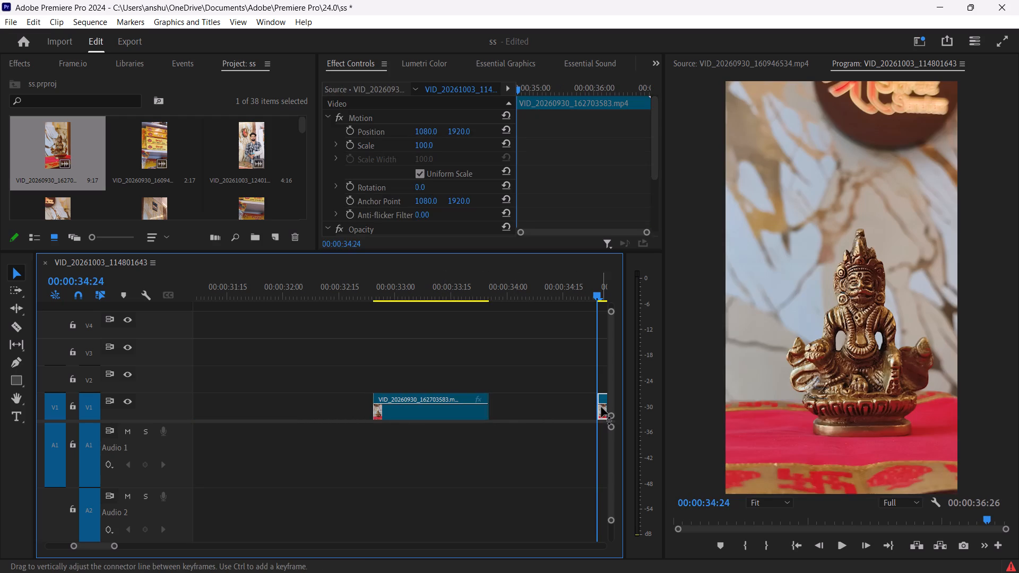
key("Delete")
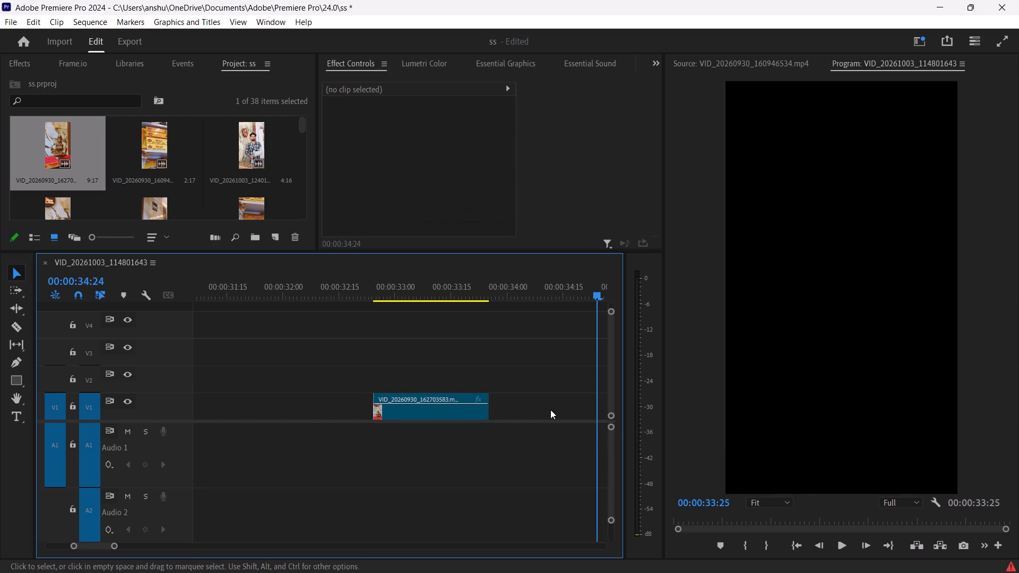
Move the kept statue segment back along V1 so it starts right at the end of VID_20261003_123558879.mp4.
left_click_drag(472, 413, 246, 397)
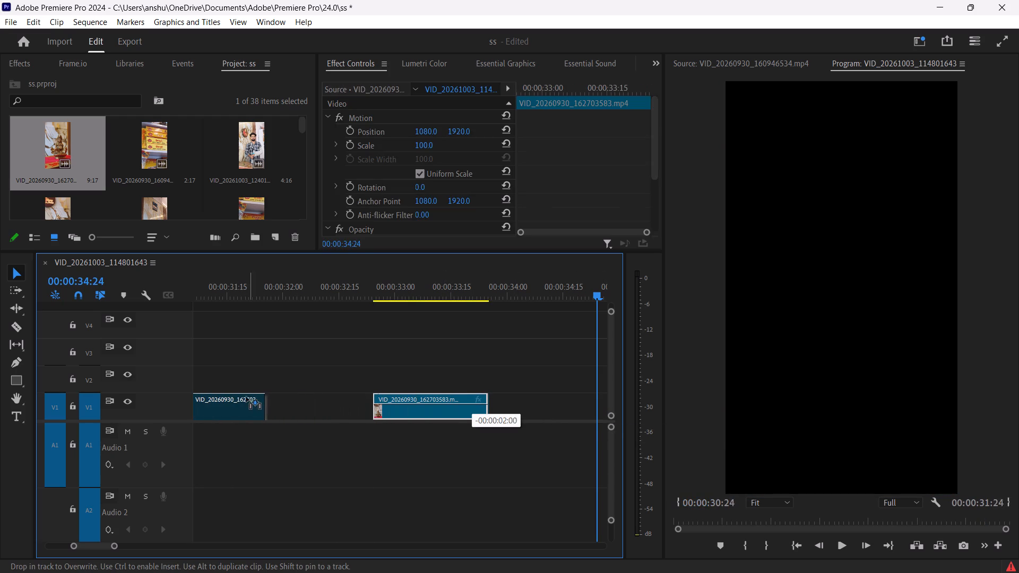
left_click_drag(246, 397, 520, 423)
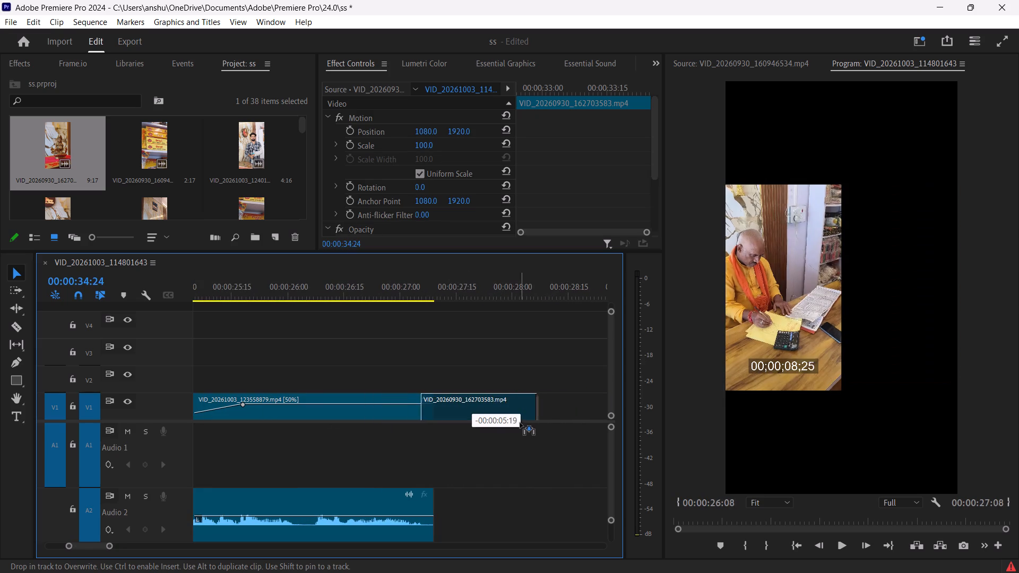
left_click_drag(520, 423, 532, 423)
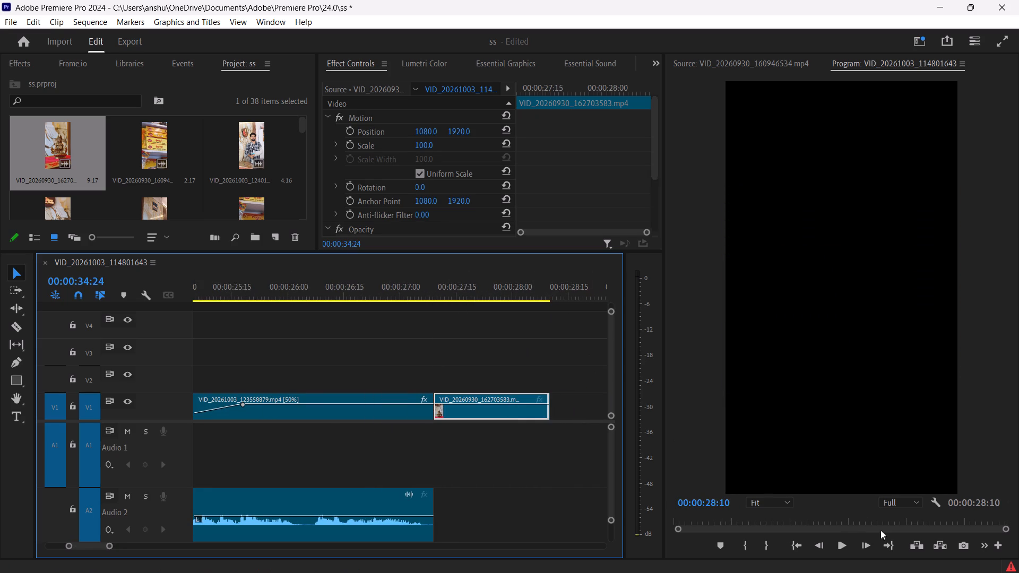
Scrub through the sequence to review the edit, including the transition into the statue segment.
left_click_drag(709, 520, 726, 522)
left_click_drag(725, 522, 810, 533)
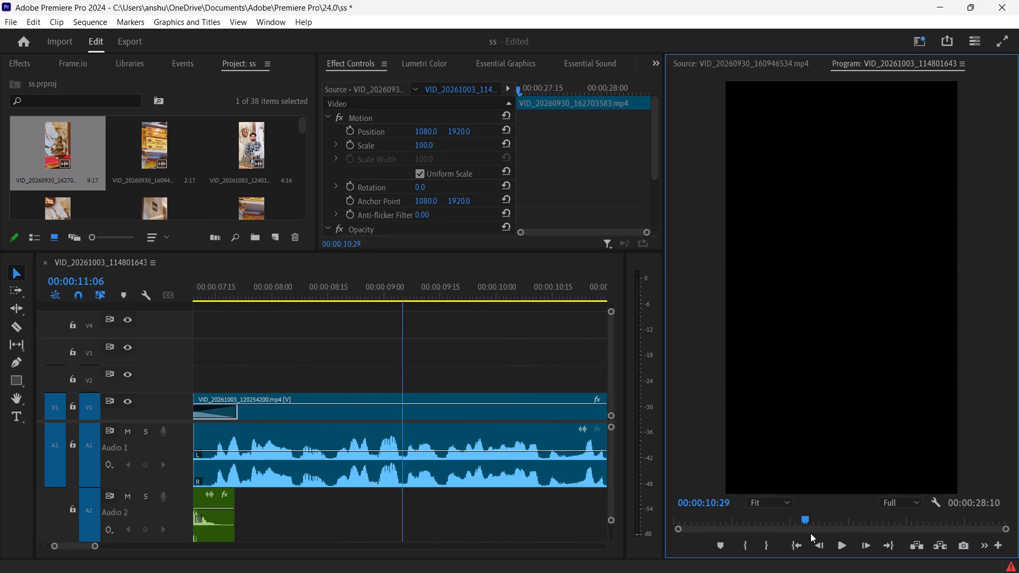
left_click_drag(810, 533, 901, 546)
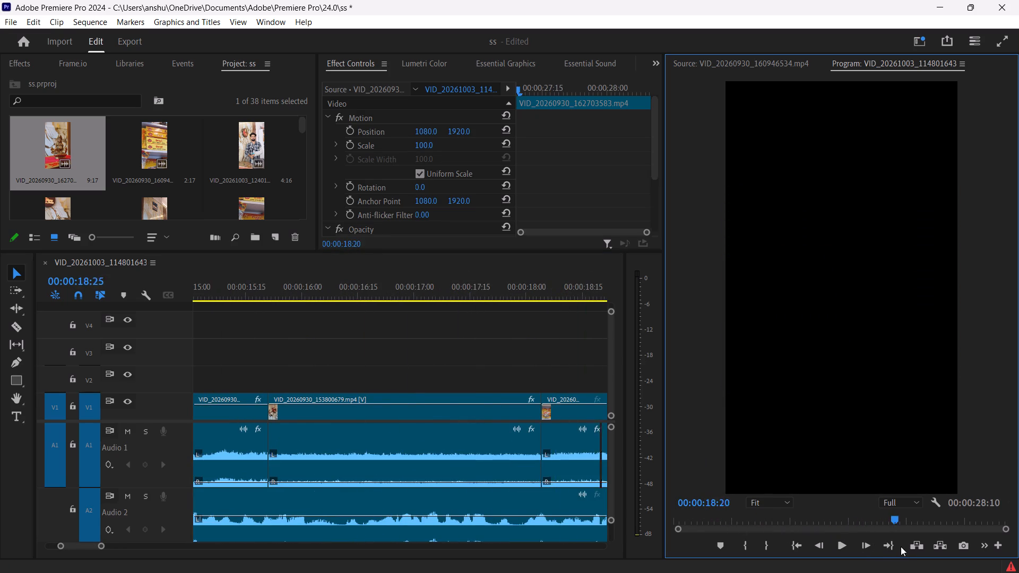
left_click_drag(901, 546, 971, 561)
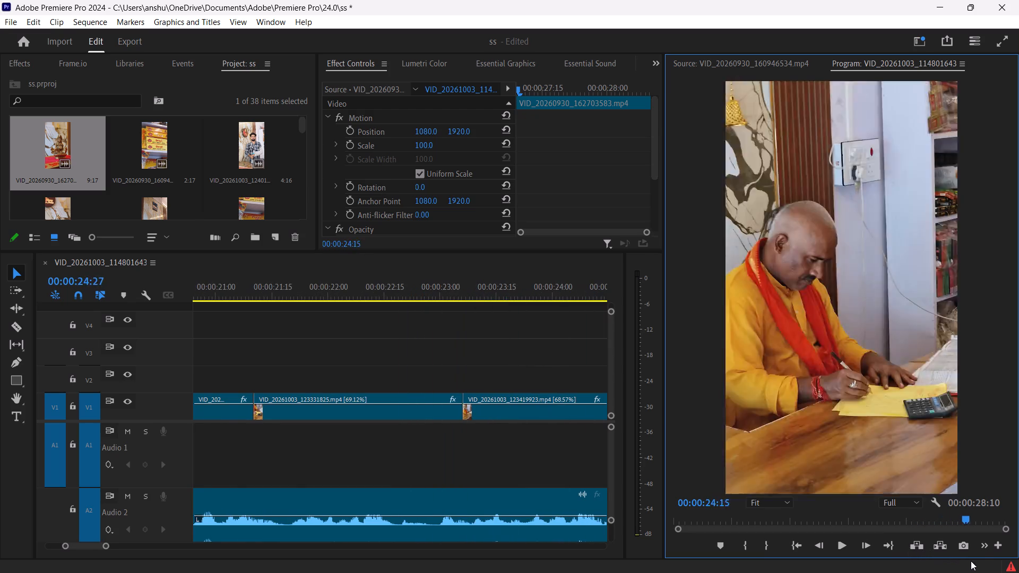
left_click_drag(971, 561, 965, 566)
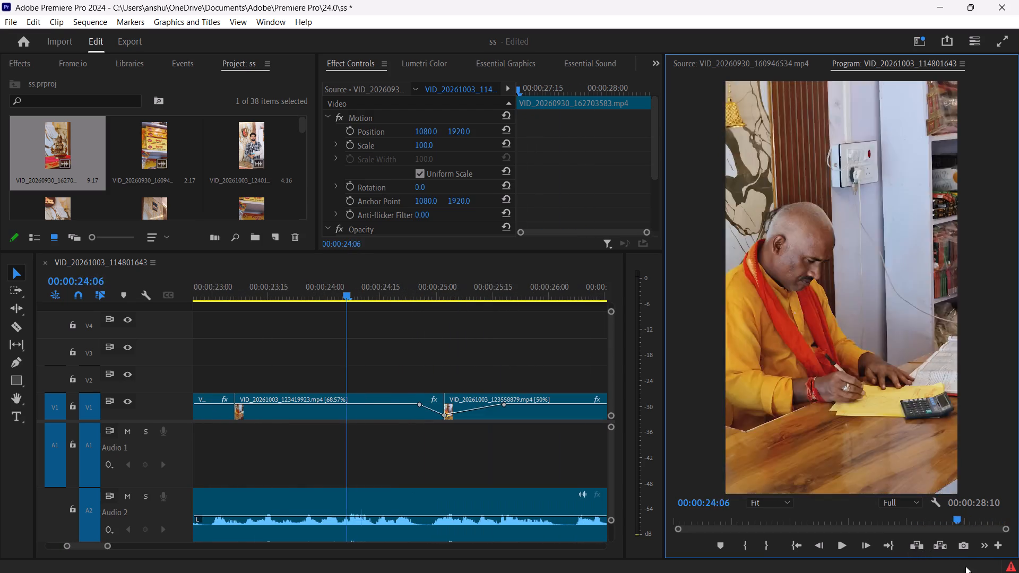
left_click_drag(965, 566, 1011, 572)
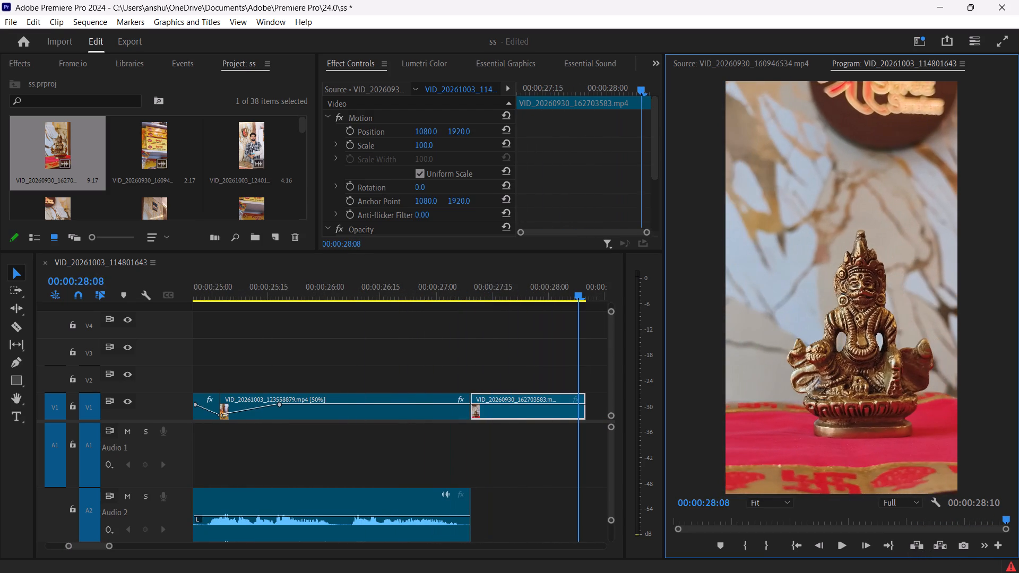
left_click_drag(1011, 572, 996, 572)
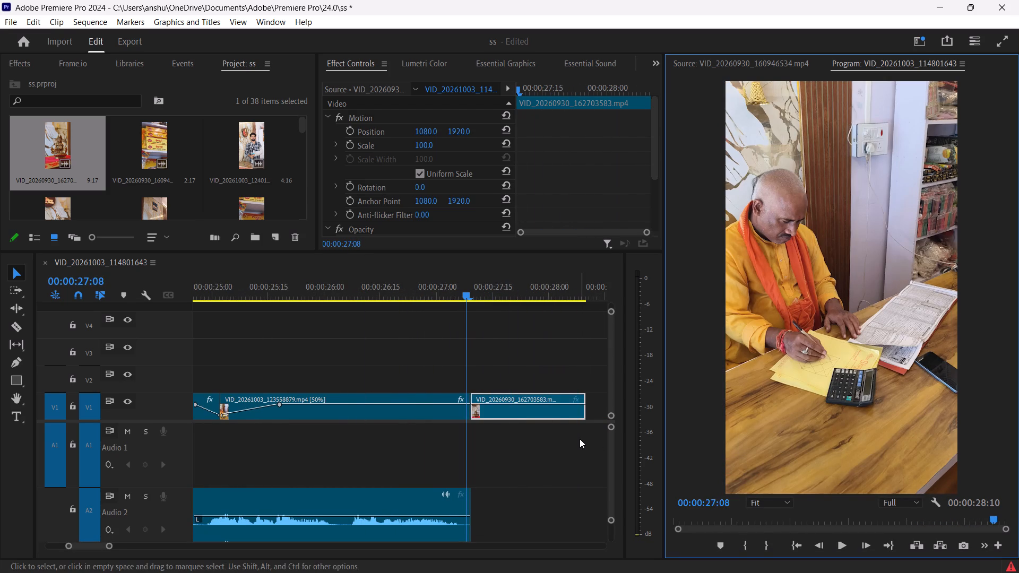
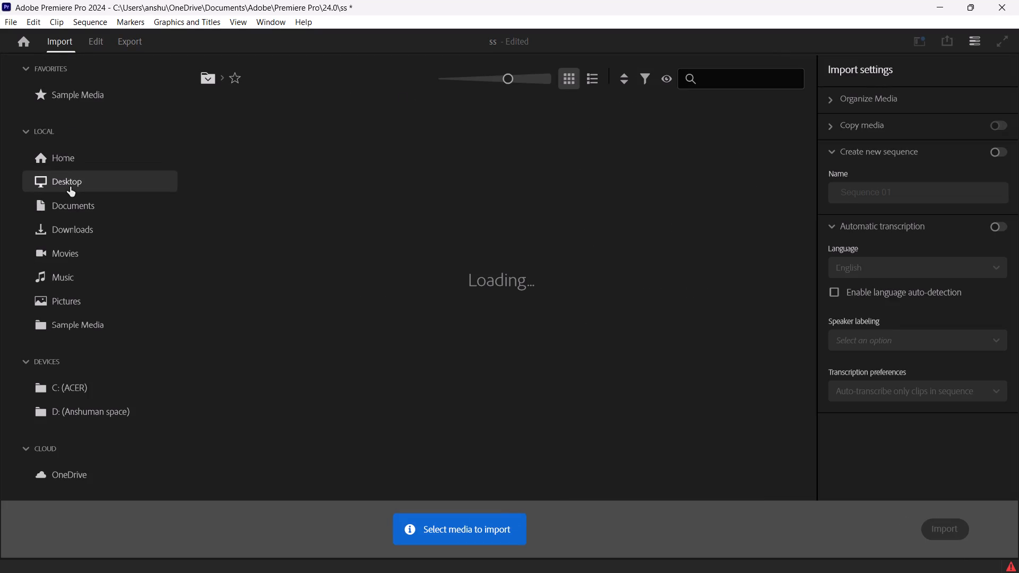
Import "WhatsApp Video 2026-10-31 at 8.02" from the Downloads folder into the project.
left_click(78, 228)
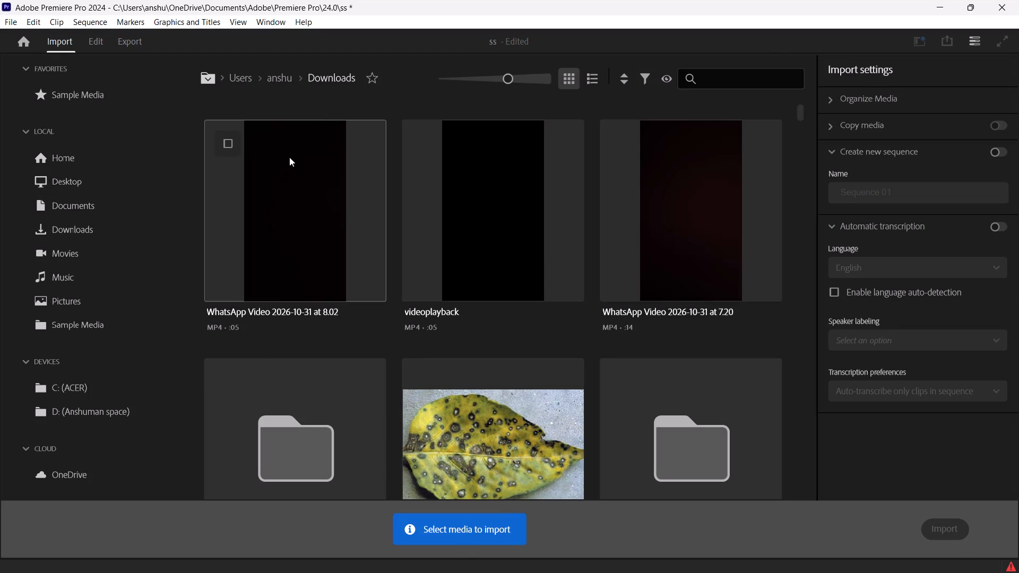
left_click(283, 159)
left_click(988, 533)
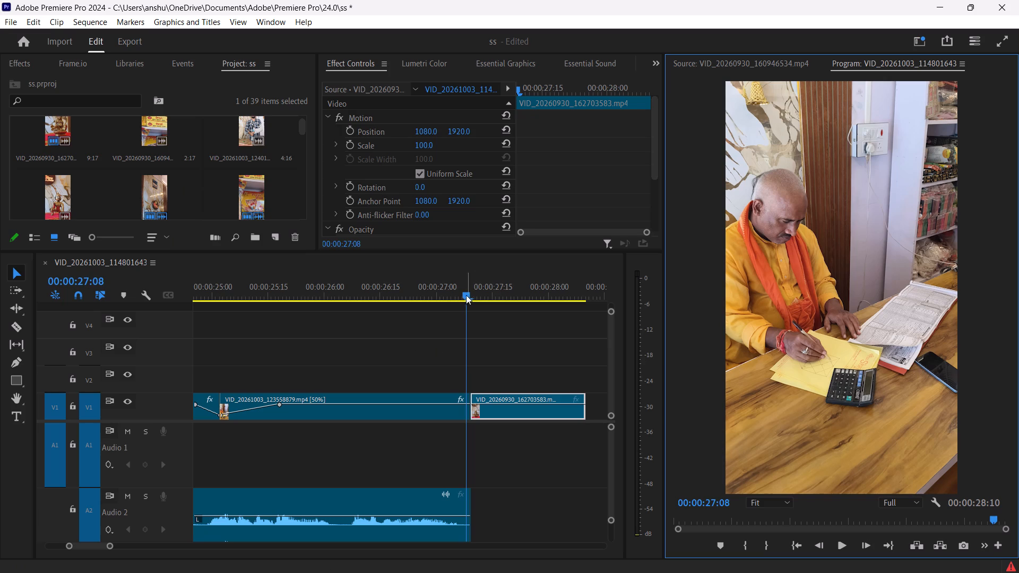
Place the imported 8.02 WhatsApp video on V1 and A1, starting right at the end of VID_20260930_162703583.mp4.
left_click_drag(465, 293, 590, 315)
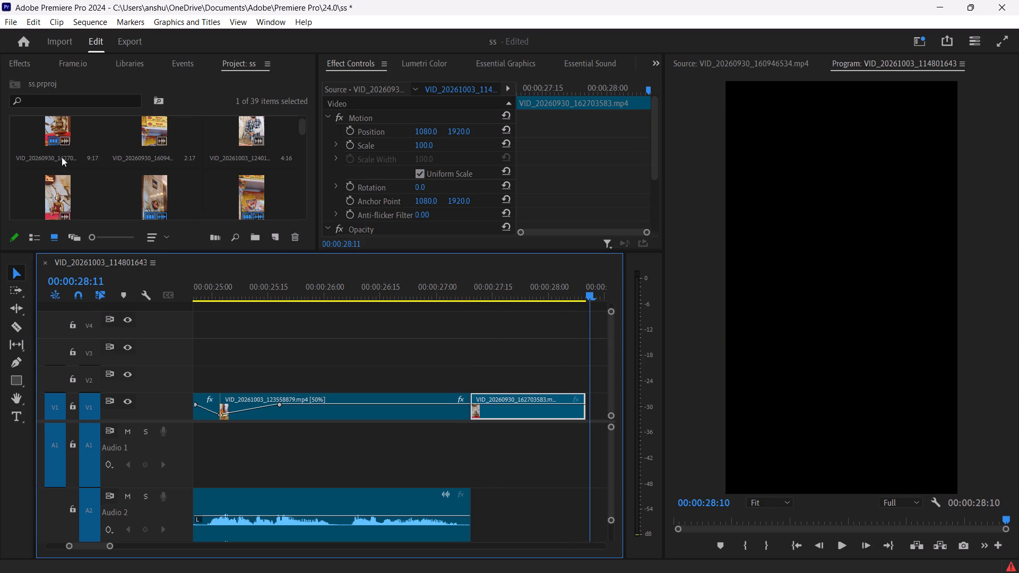
left_click_drag(305, 127, 301, 212)
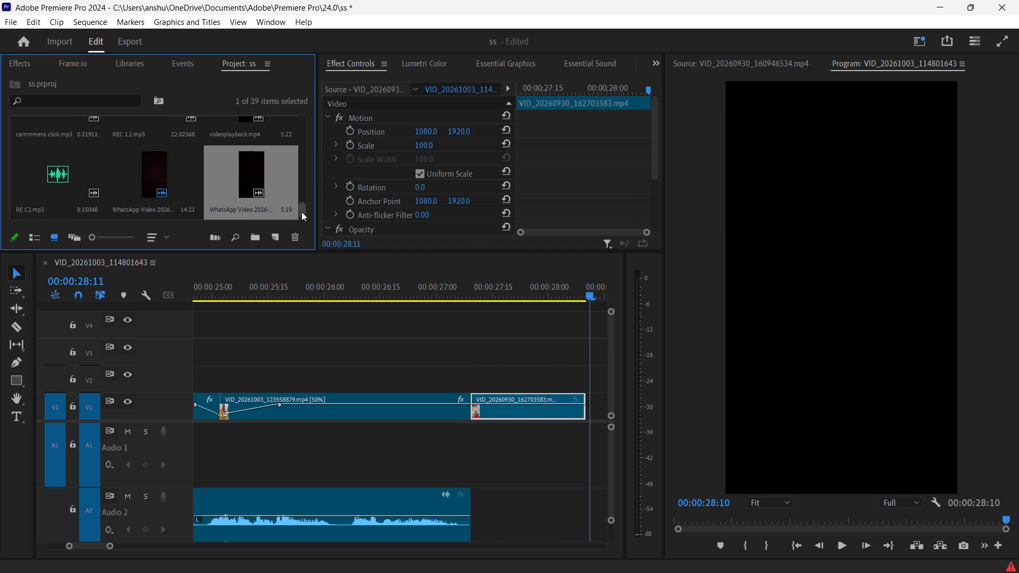
left_click_drag(301, 212, 301, 218)
left_click_drag(245, 163, 497, 407)
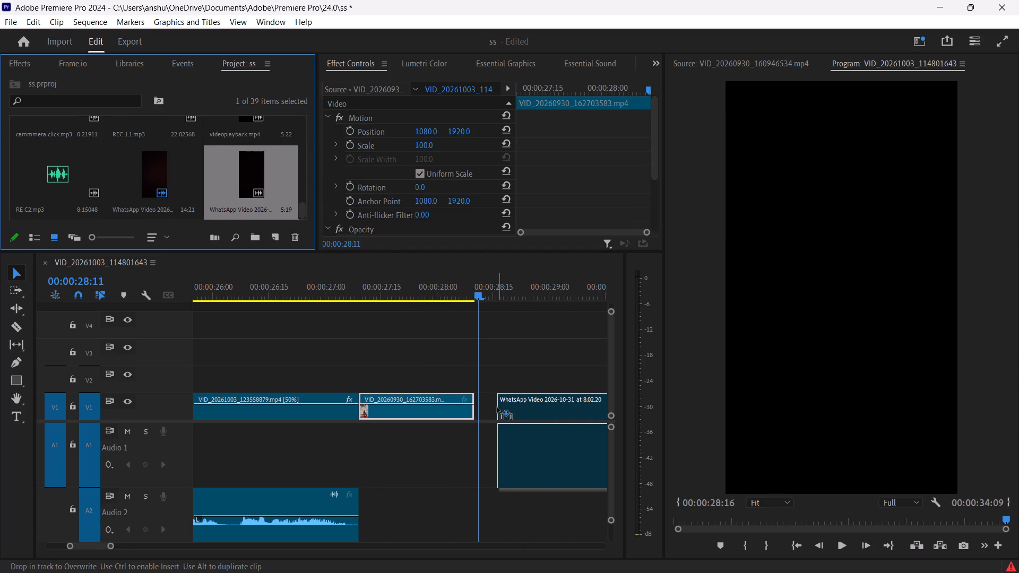
left_click_drag(497, 407, 479, 407)
left_click(479, 407)
left_click(498, 407)
left_click_drag(502, 409, 492, 411)
Unlink the WhatsApp clip's video from its audio and delete only the video part from V1.
left_click_drag(479, 292, 464, 294)
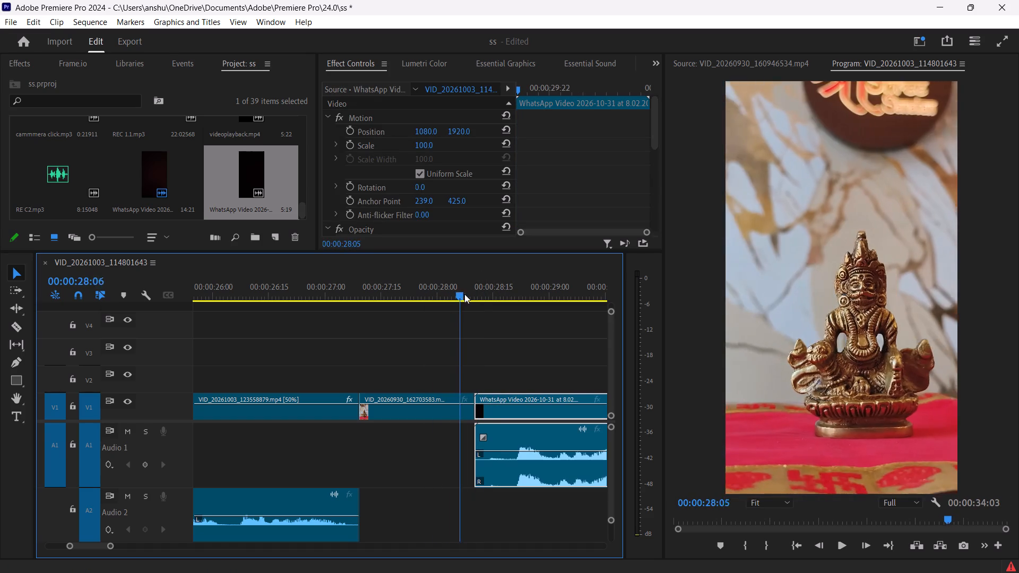
left_click_drag(464, 294, 524, 310)
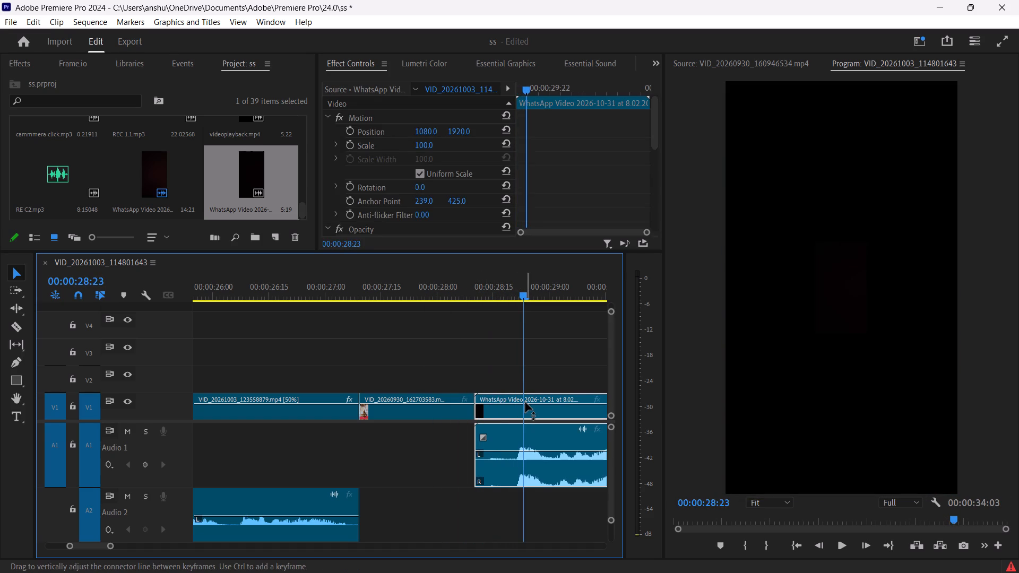
left_click(525, 402)
key("ctrl+l")
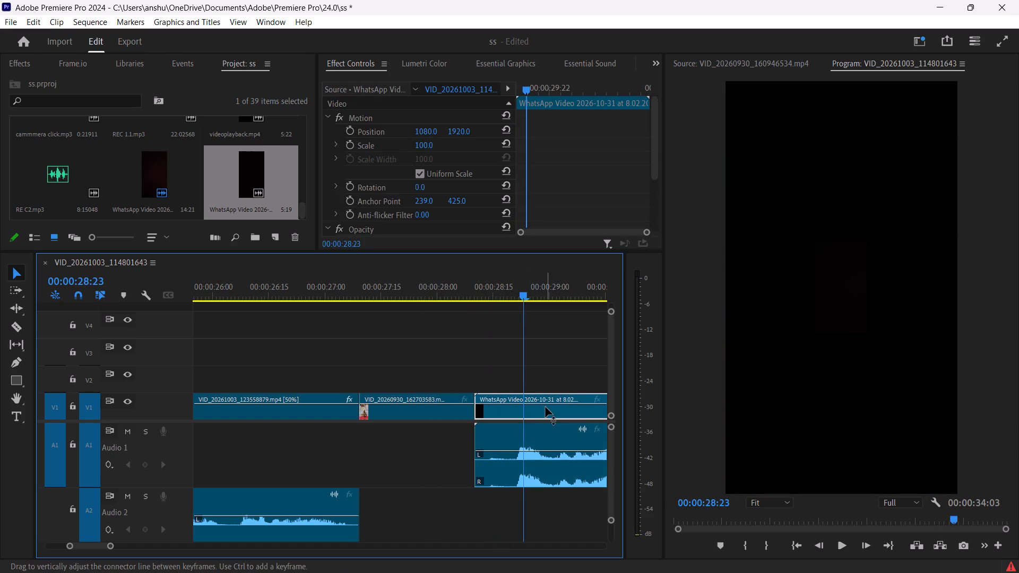
left_click(547, 406)
key("BackSpace")
Move the WhatsApp audio from A1 to A2 so it starts right at the end of the existing voice clip.
left_click_drag(554, 437, 550, 439)
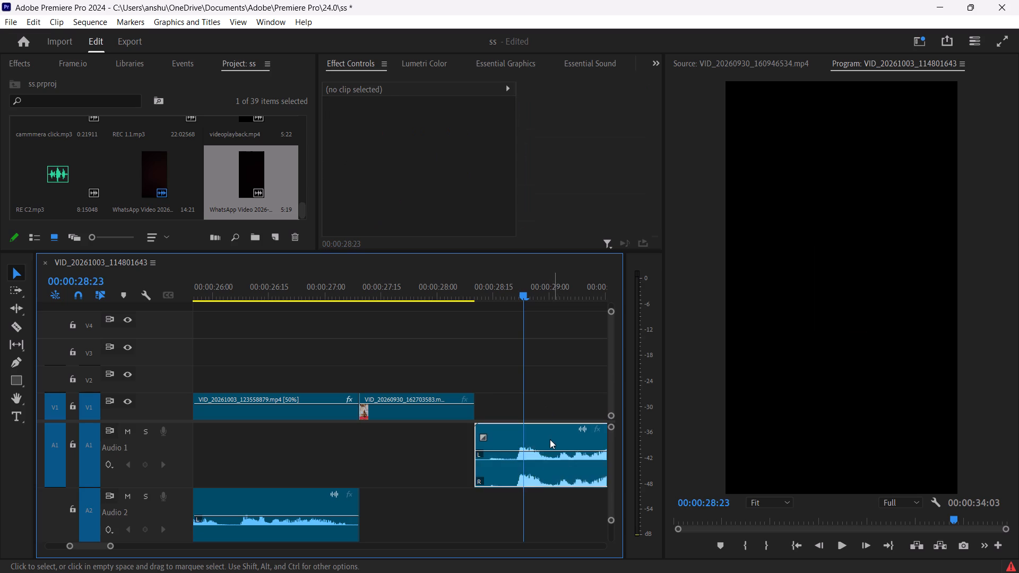
left_click_drag(550, 439, 442, 517)
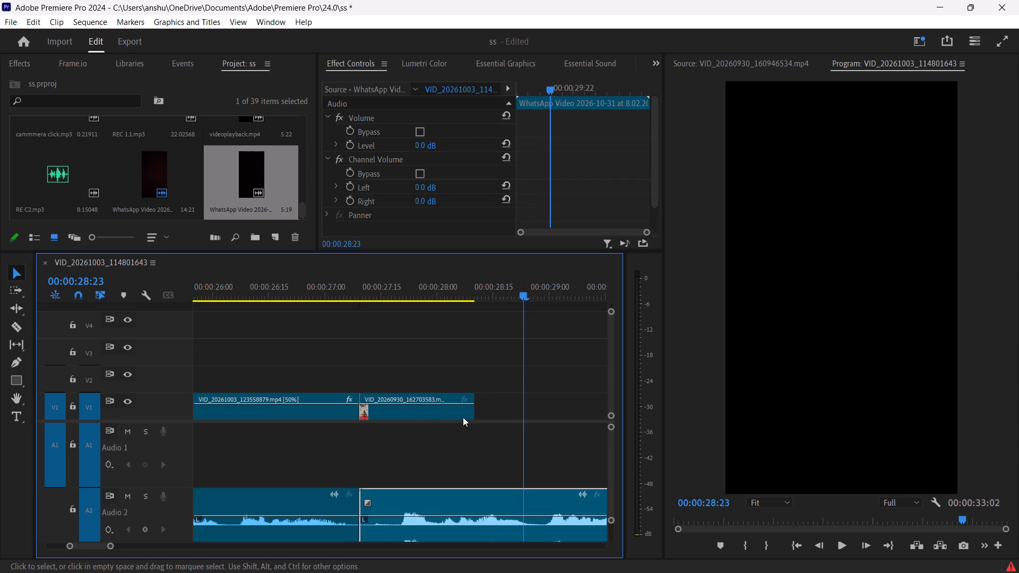
Play the sequence from 00:00:26:26 to review how the added audio follows the previous voice clip.
left_click_drag(525, 296, 313, 298)
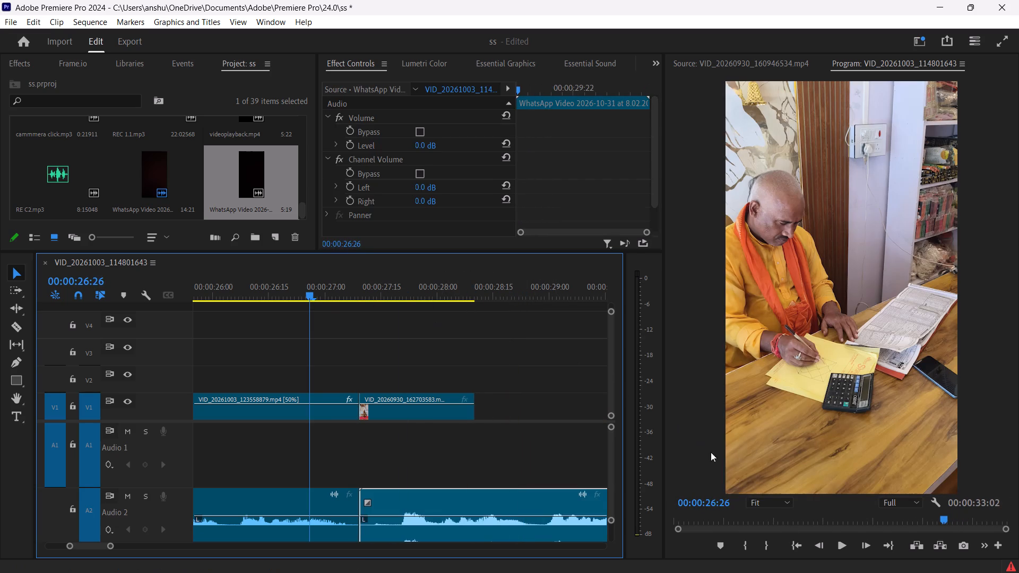
left_click(842, 539)
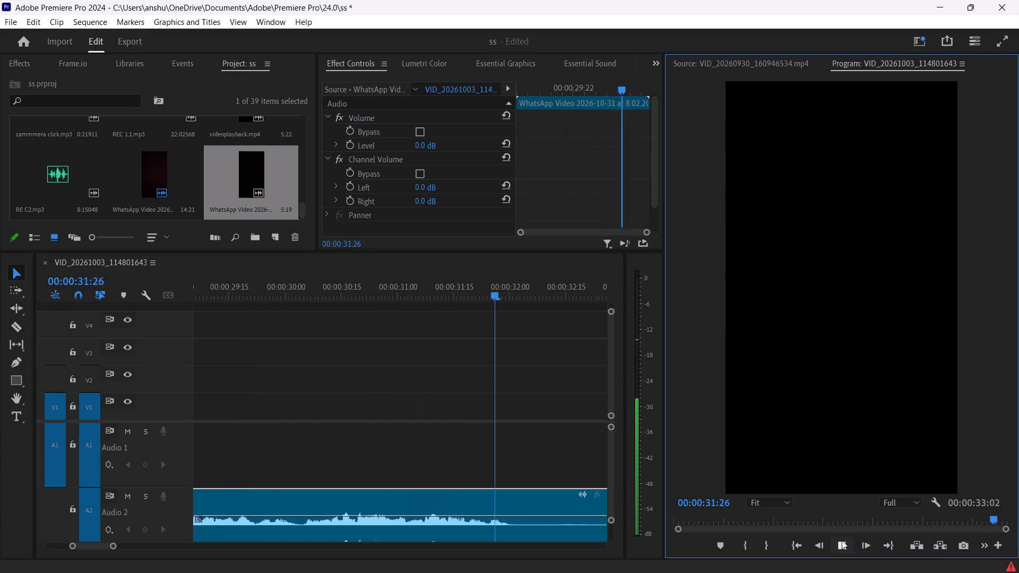
Stop playback and return the playhead to the end of the statue clip at 00:00:28:10.
left_click(842, 540)
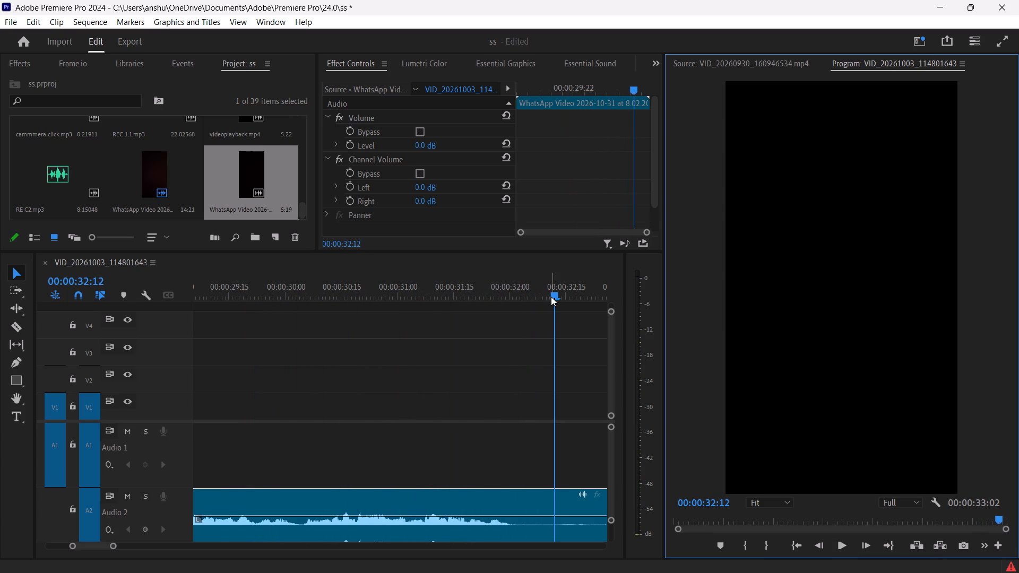
left_click_drag(554, 296, 548, 306)
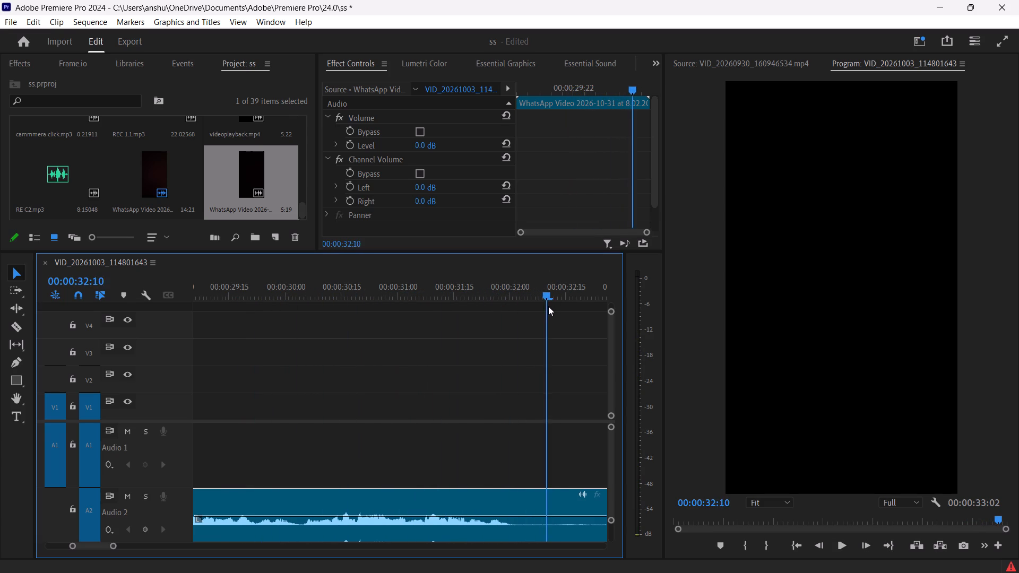
left_click_drag(548, 306, 337, 316)
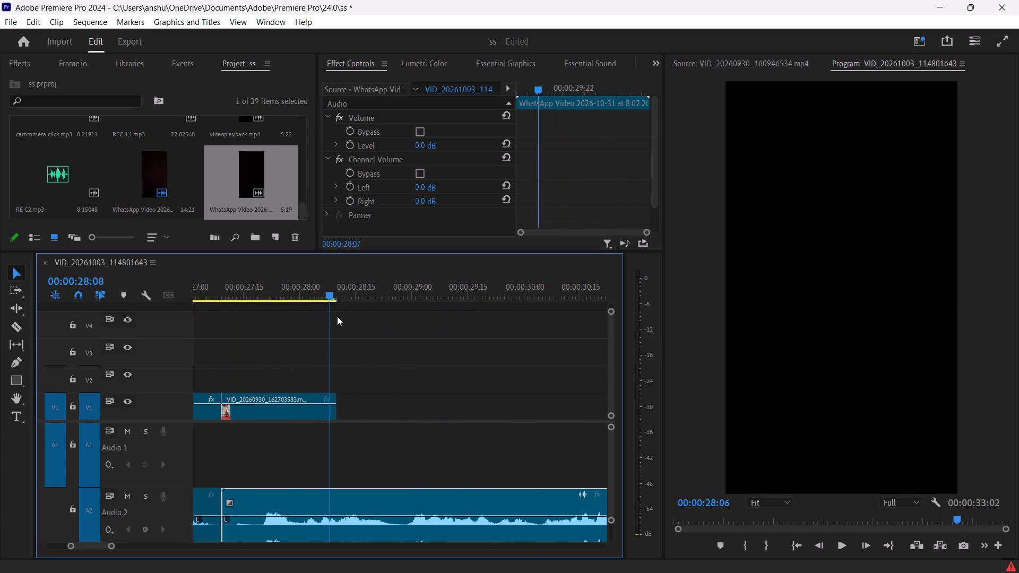
left_click_drag(337, 316, 336, 316)
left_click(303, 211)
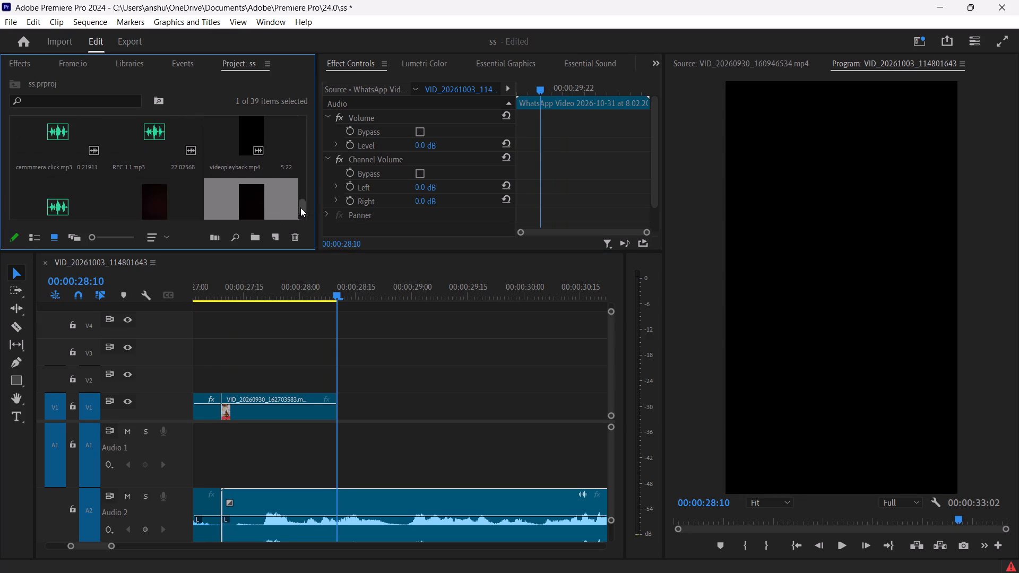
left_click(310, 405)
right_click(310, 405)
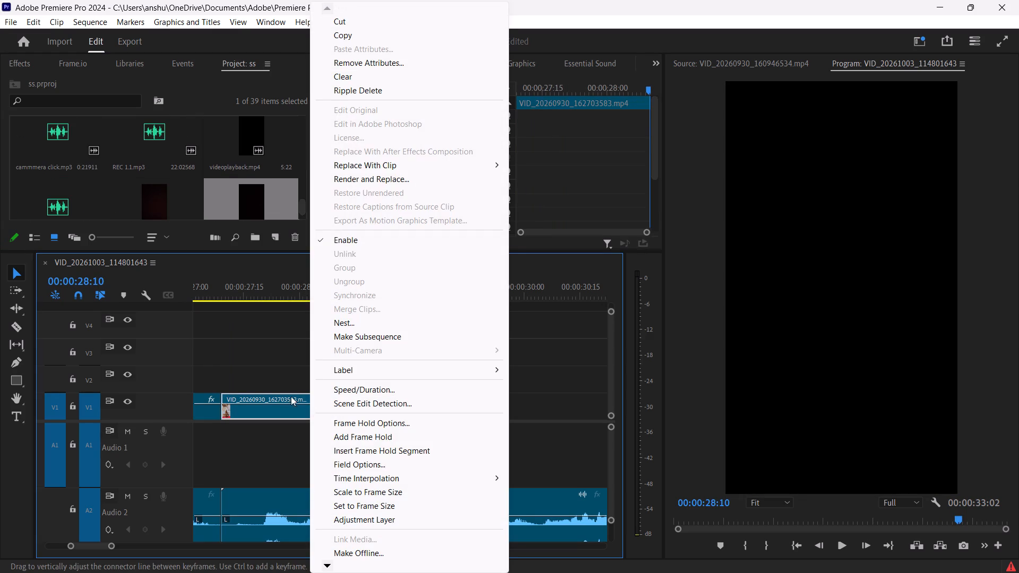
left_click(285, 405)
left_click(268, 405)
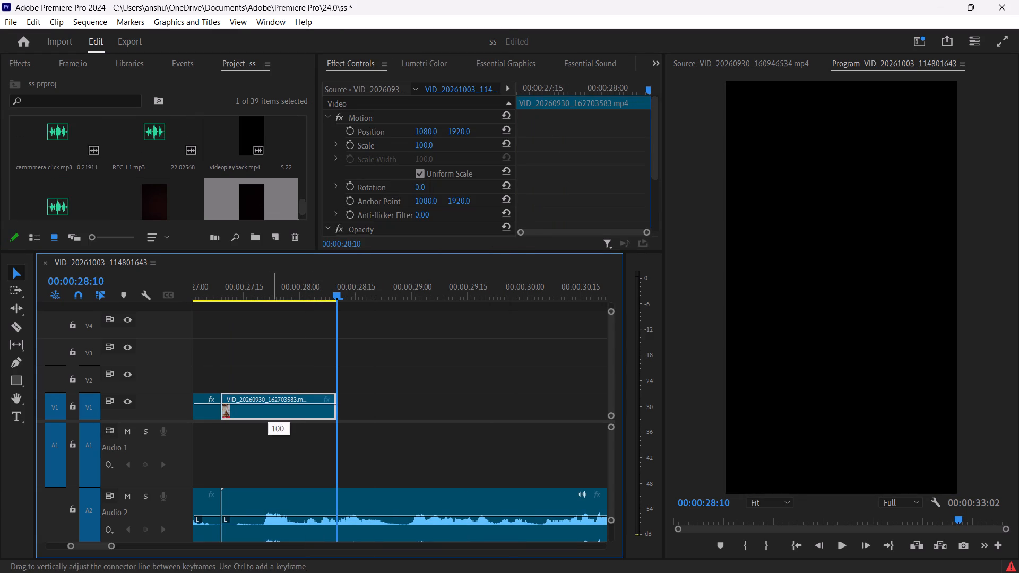
Add two opacity keyframes at the end of VID_20261003_123558879.mp4 and two at the start of the statue clip on V1.
left_click_drag(338, 293, 203, 305)
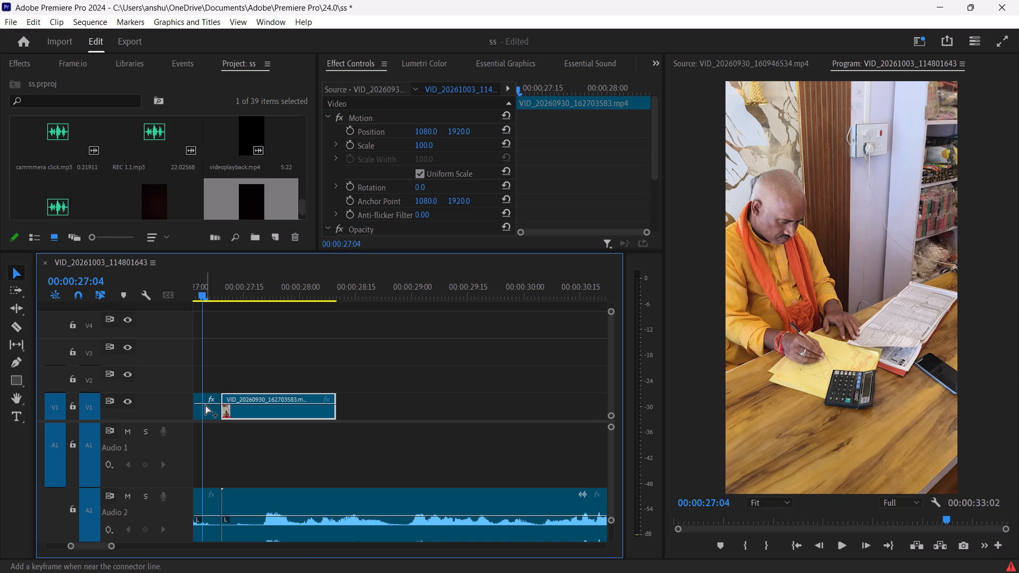
left_click(204, 405, "ctrl")
left_click(218, 404, "ctrl")
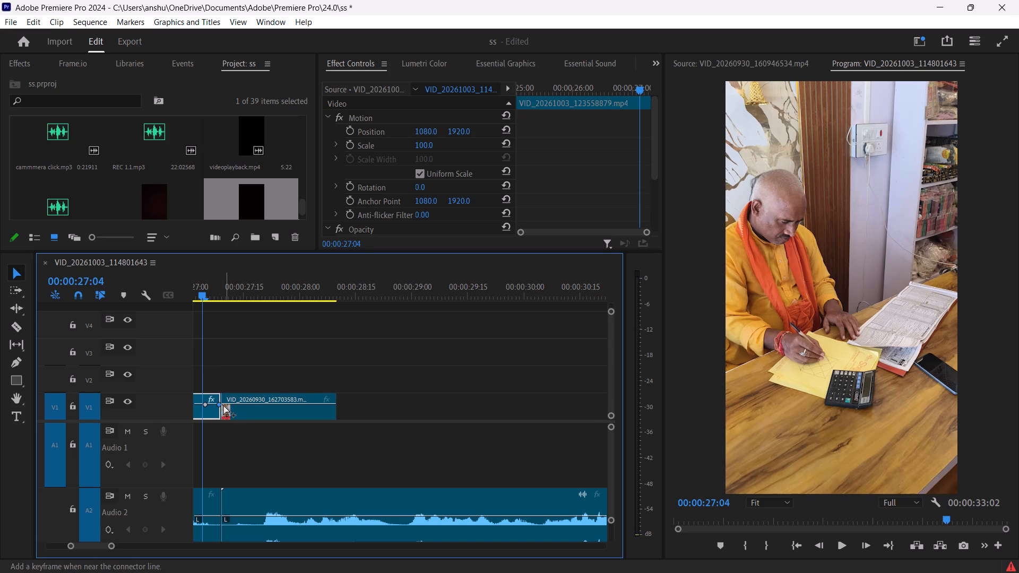
left_click(223, 405, "ctrl")
left_click(237, 404, "ctrl")
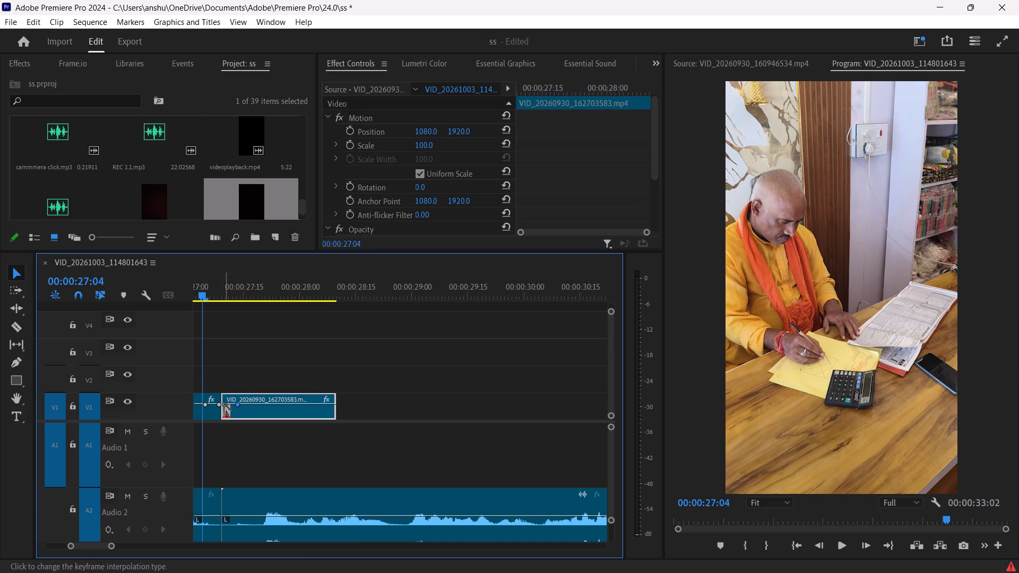
Lower the opacity keyframes on both sides of the cut into the statue clip, with the outgoing clip's last keyframe at about 12.5.
left_click_drag(224, 403, 225, 412, "ctrl")
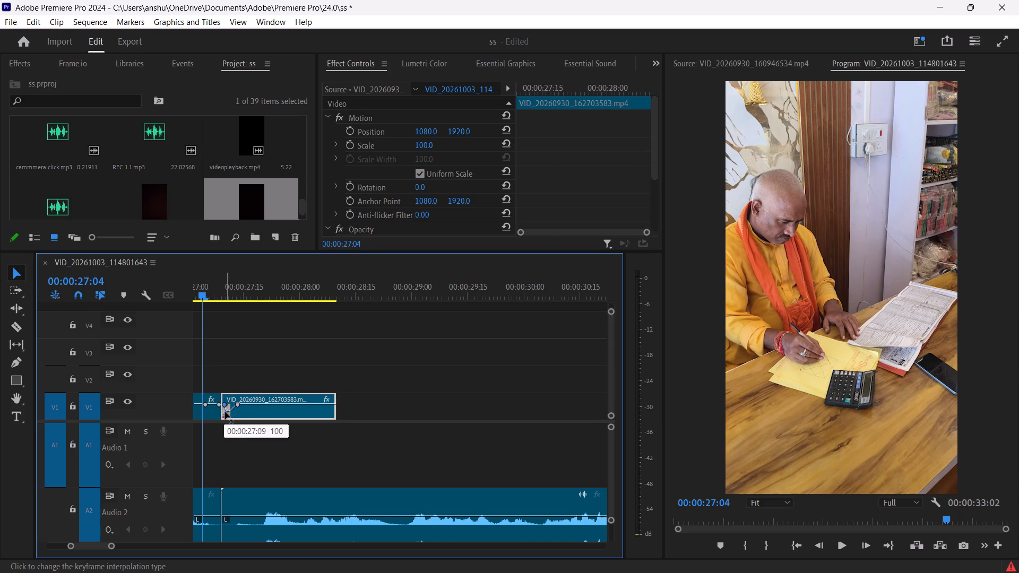
left_click_drag(225, 412, 224, 409, "ctrl")
left_click_drag(223, 404, 220, 409)
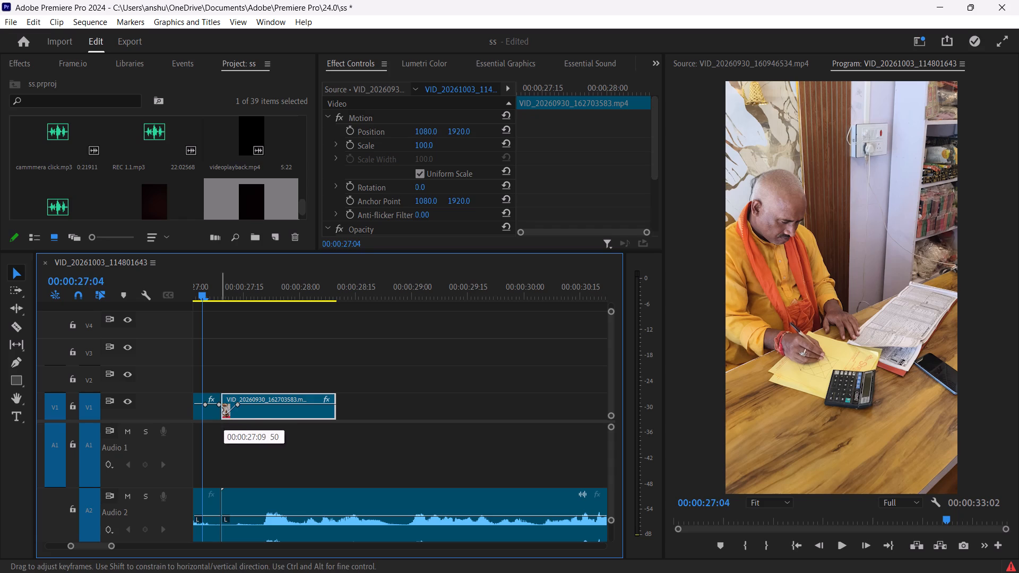
left_click_drag(220, 409, 220, 410)
left_click_drag(219, 404, 223, 414)
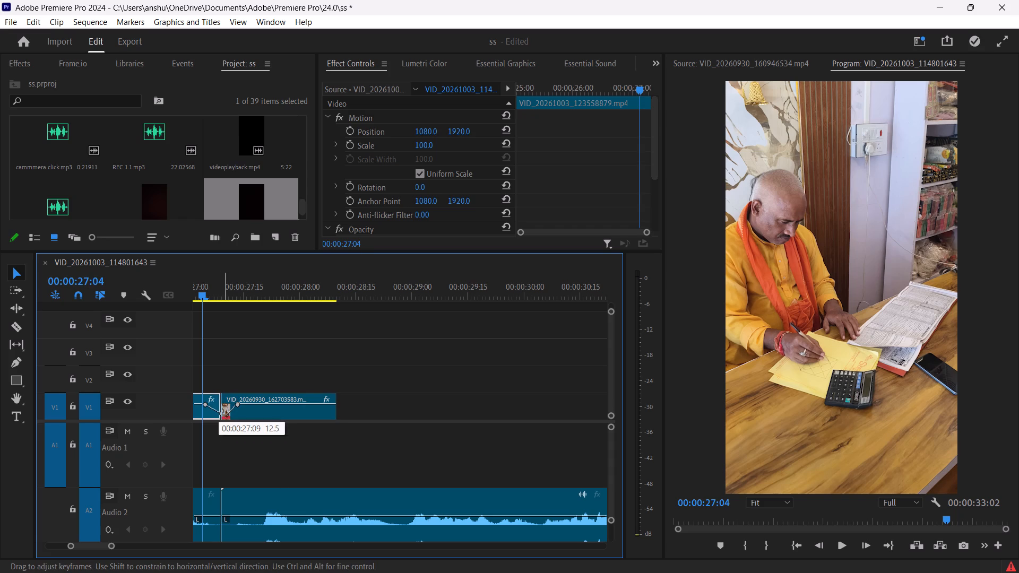
left_click_drag(223, 414, 224, 414)
left_click(222, 409)
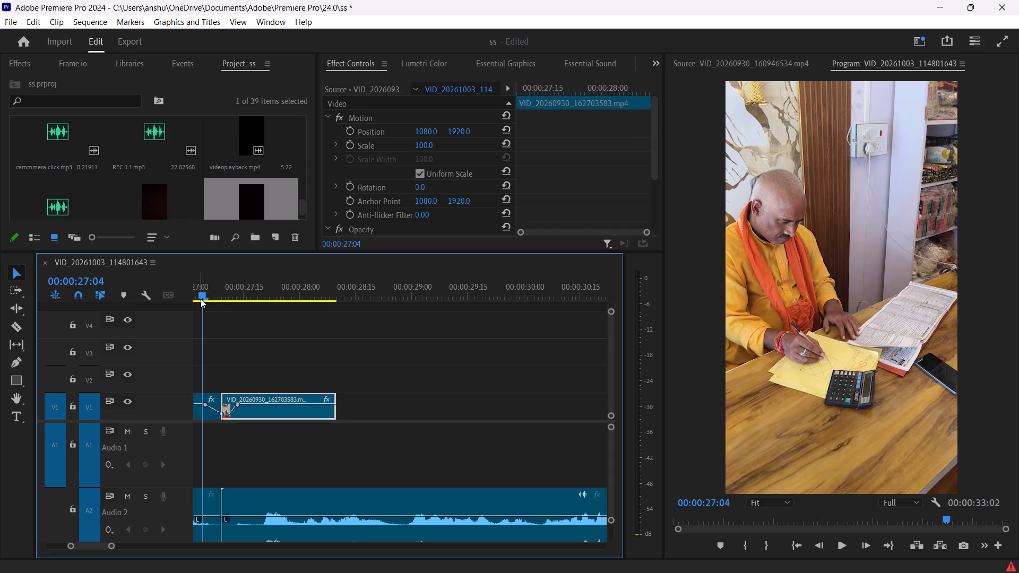
Slow the statue clip on V1 to 62% speed by lengthening its duration, and check the playback around 00:00:28:14.
left_click_drag(201, 298, 248, 327)
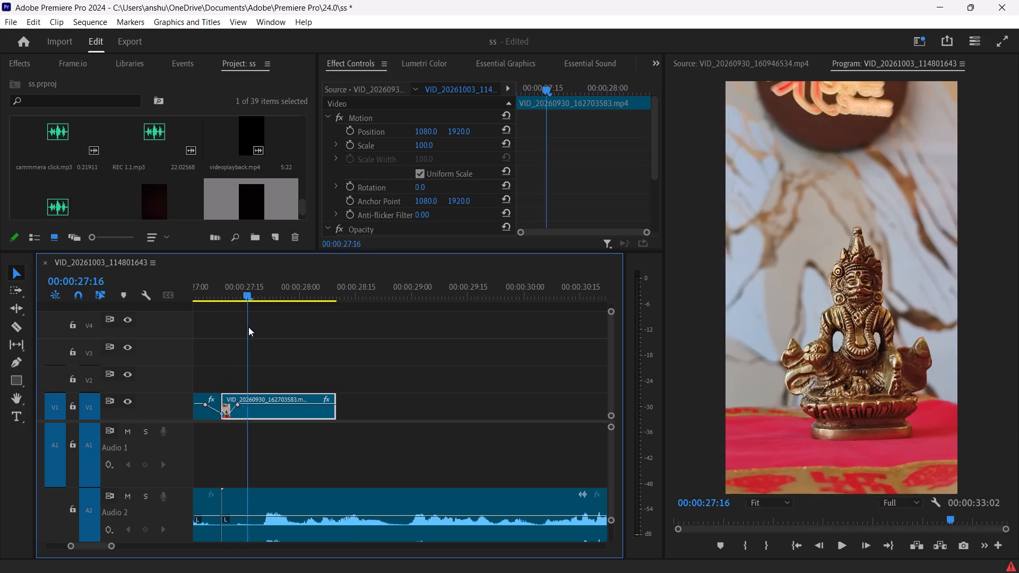
left_click_drag(248, 327, 263, 332)
left_click(324, 403)
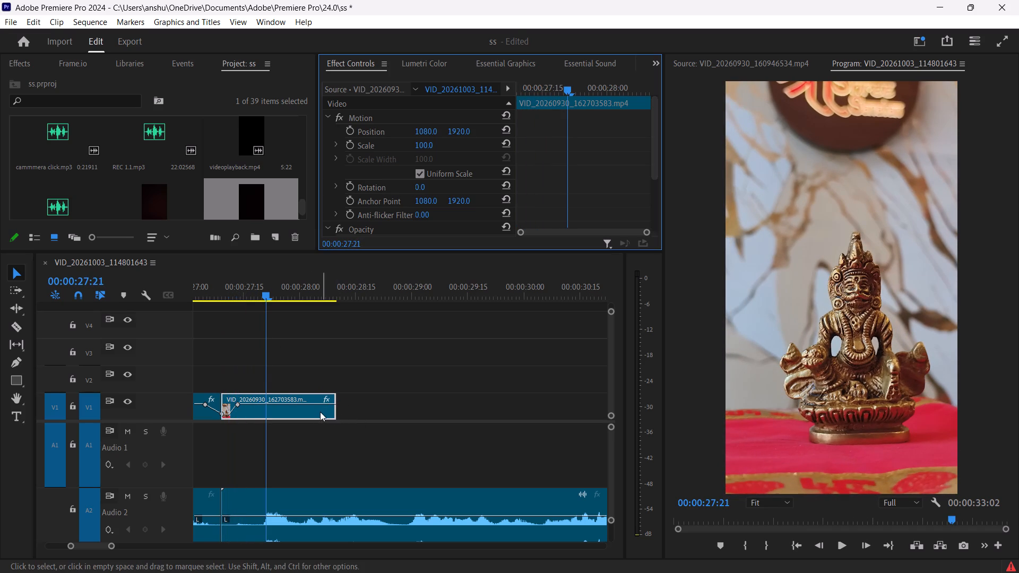
left_click(320, 412)
right_click(319, 412)
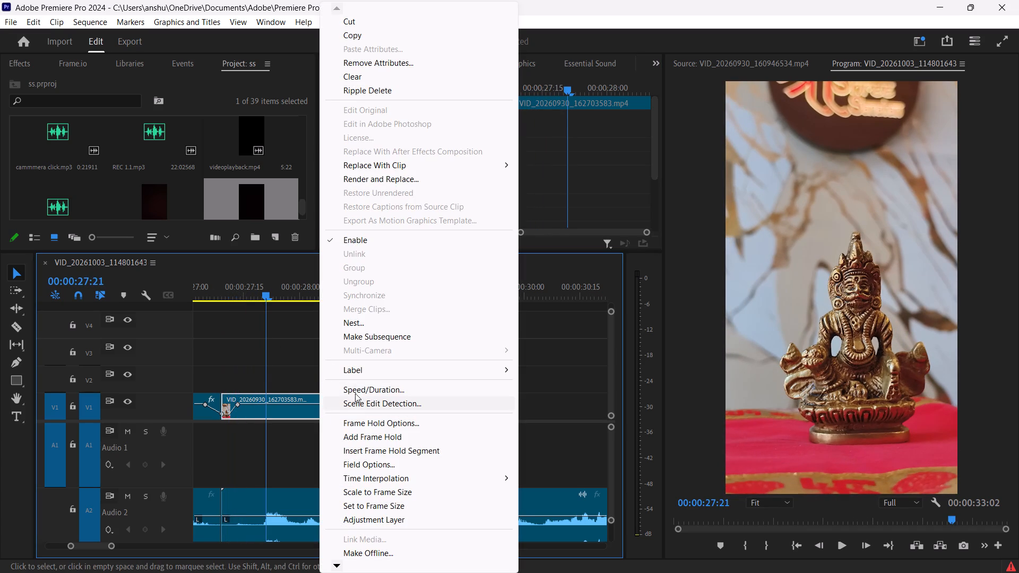
left_click(355, 389)
left_click_drag(488, 251, 498, 252)
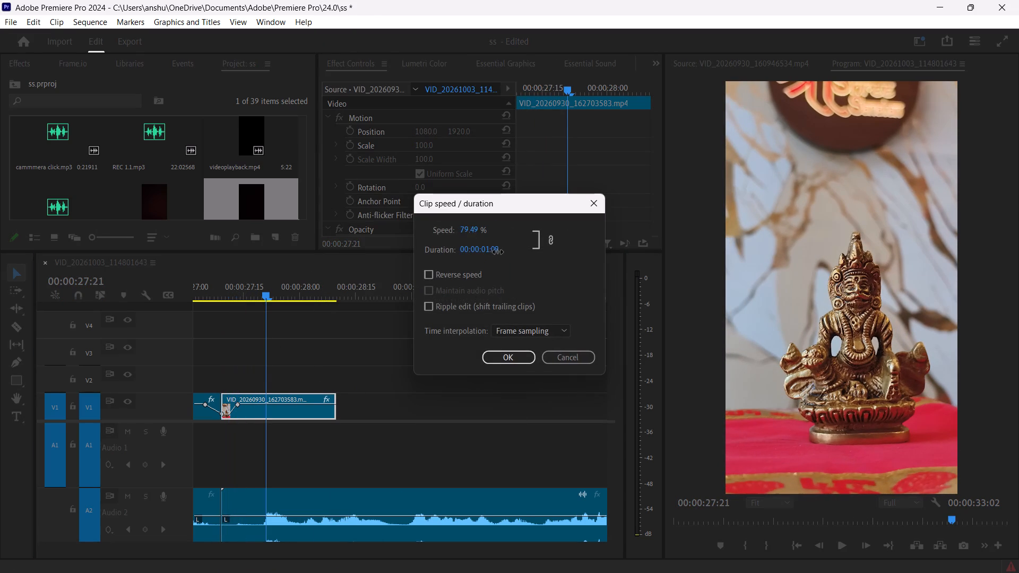
left_click_drag(498, 252, 509, 257)
left_click(513, 359)
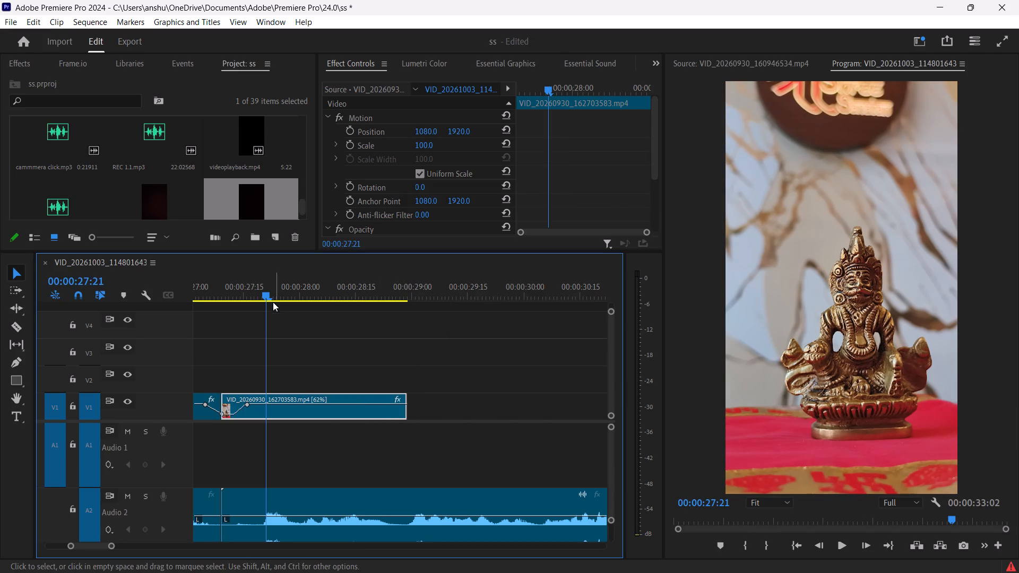
left_click_drag(266, 296, 351, 316)
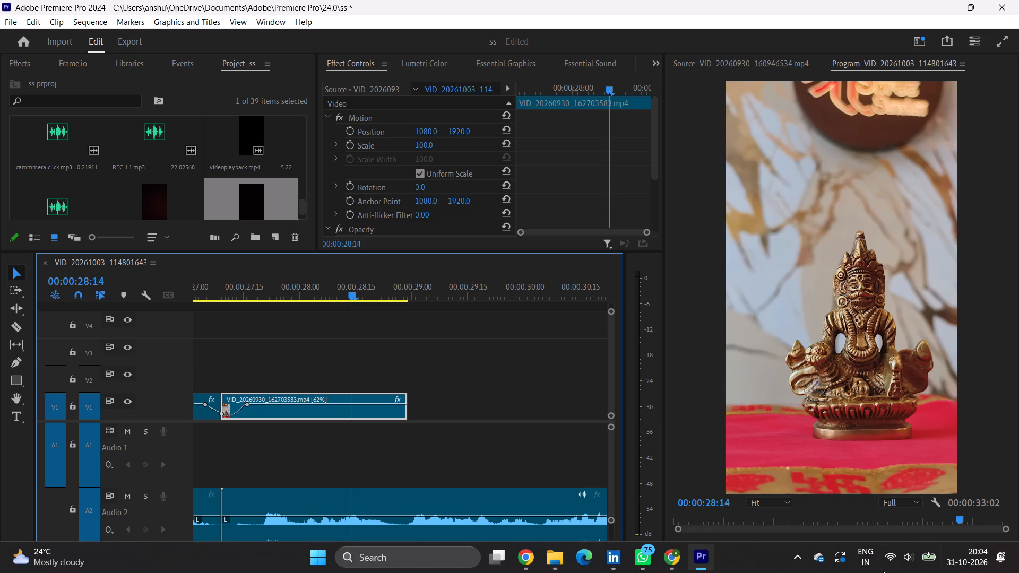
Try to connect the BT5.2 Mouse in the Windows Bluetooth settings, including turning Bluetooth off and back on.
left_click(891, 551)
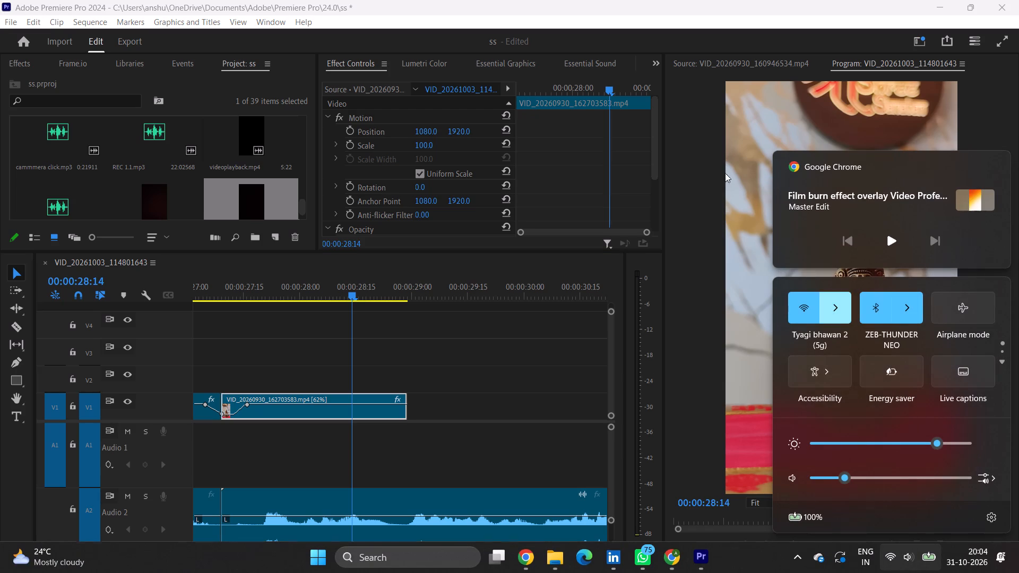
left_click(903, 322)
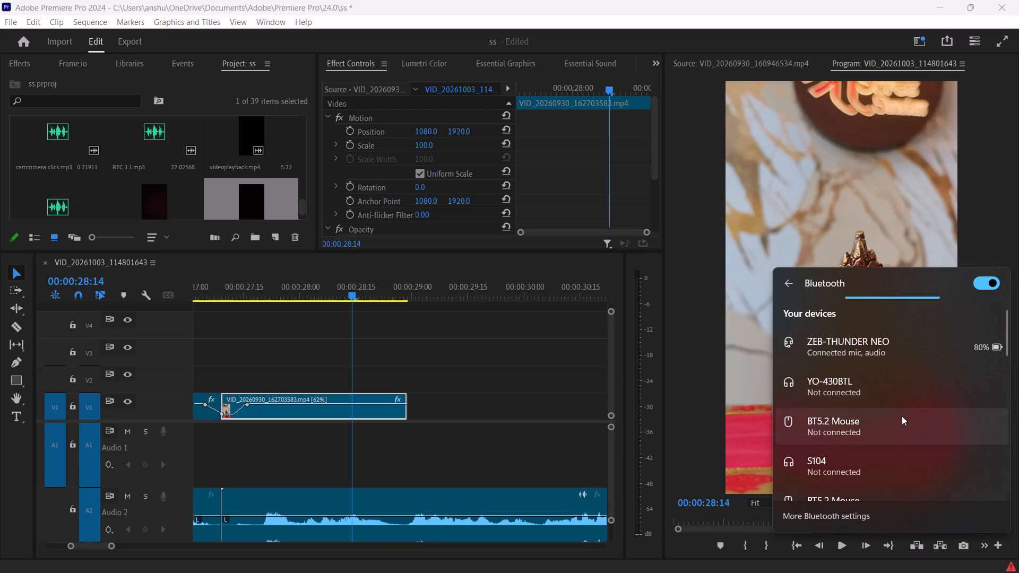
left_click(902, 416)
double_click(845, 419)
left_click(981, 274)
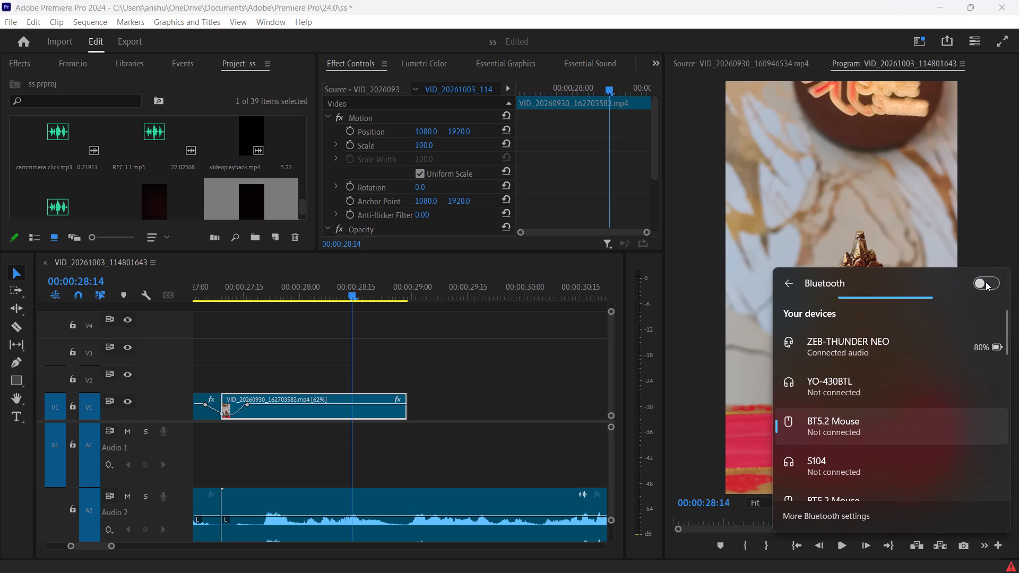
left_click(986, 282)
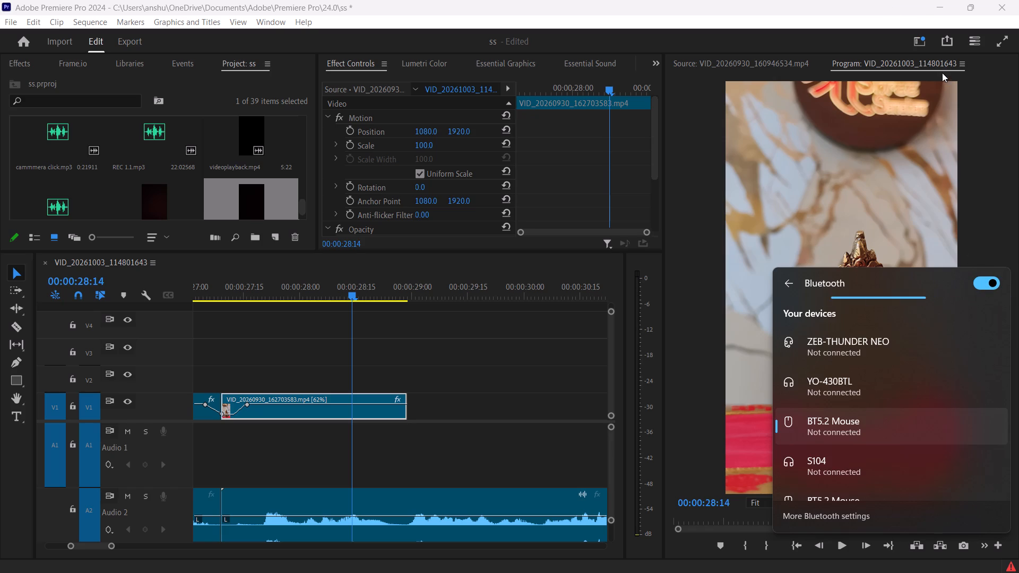
Switch to Google Chrome and open the IIT Madras browser profile.
left_click(939, 2)
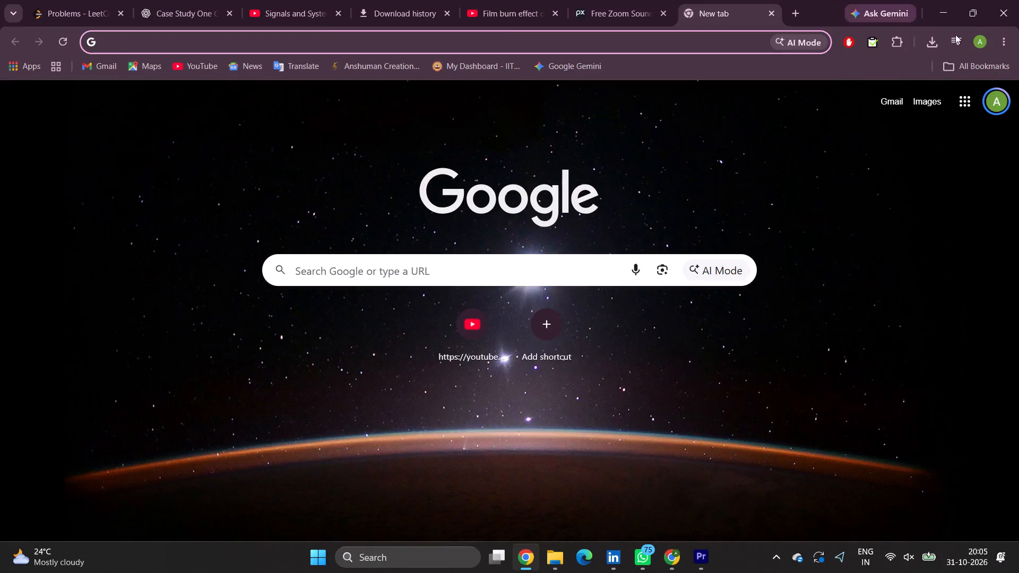
left_click(975, 38)
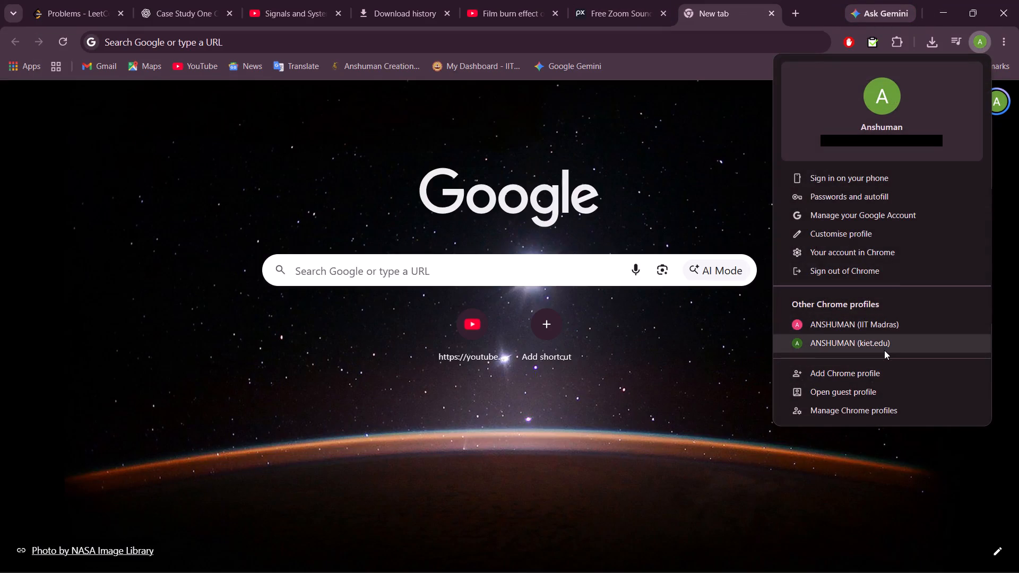
left_click(884, 331)
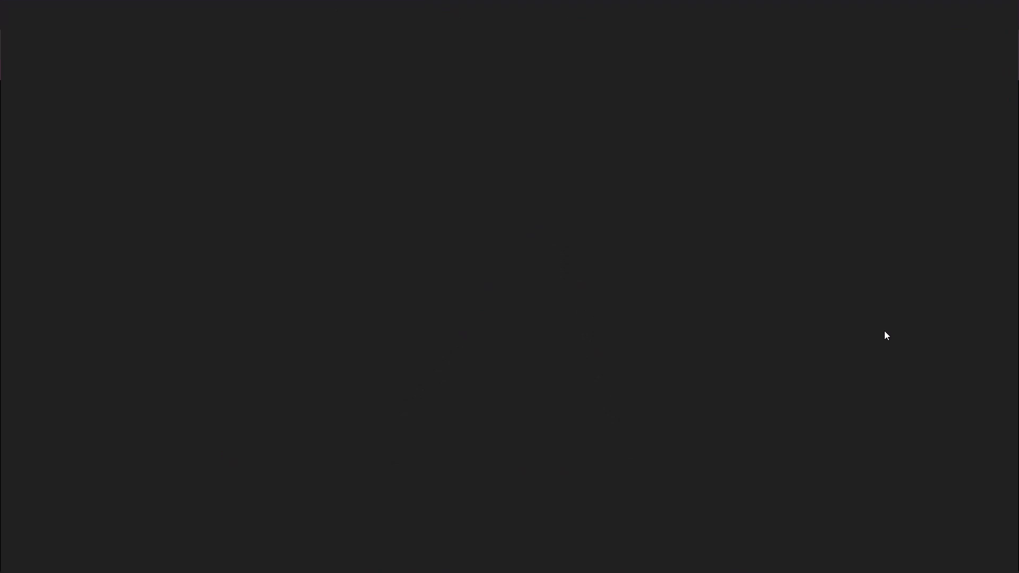
Open the IIT Madras student dashboard's sign-in page.
left_click(319, 386)
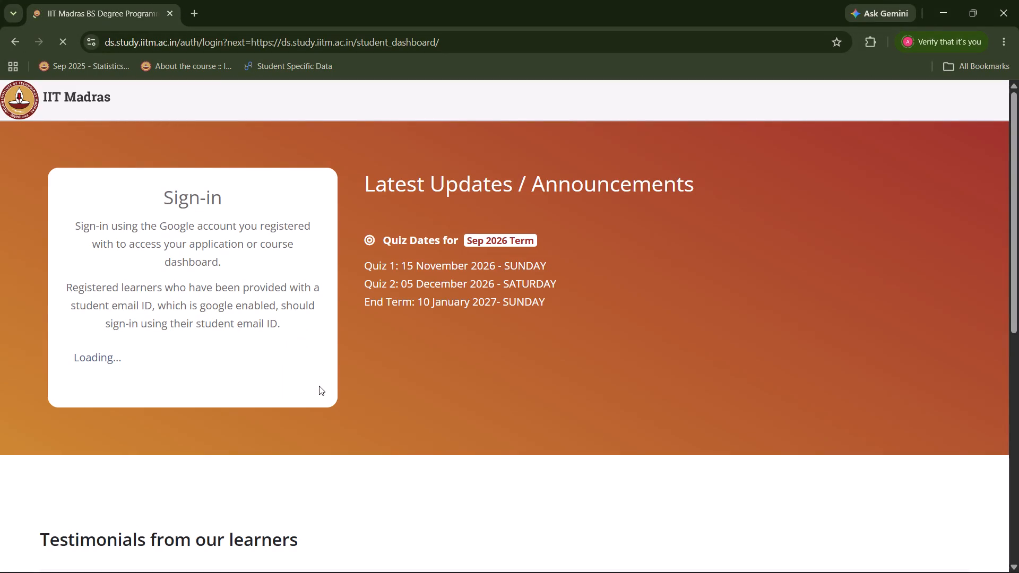
triple_click(319, 386)
left_click(313, 384)
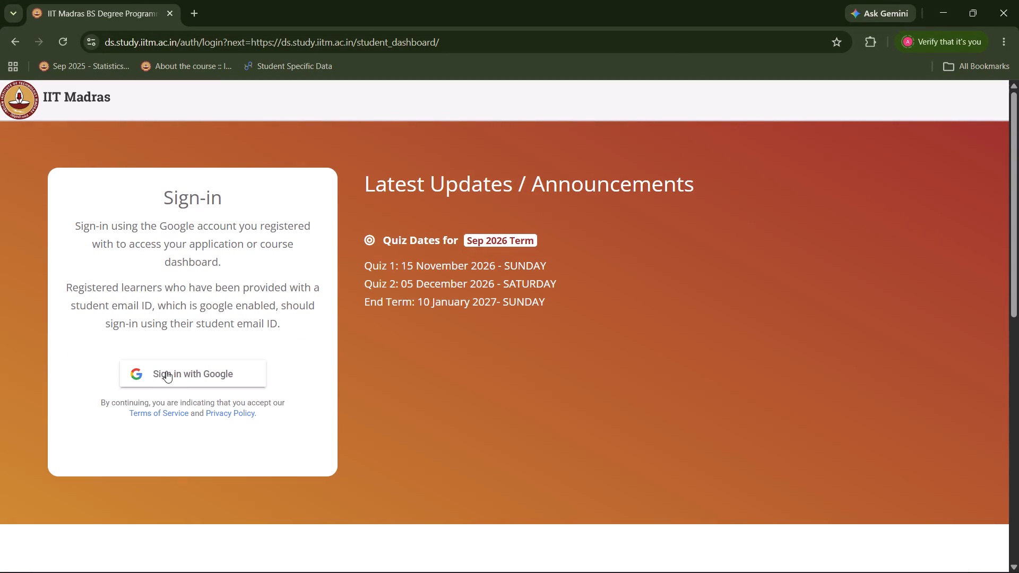
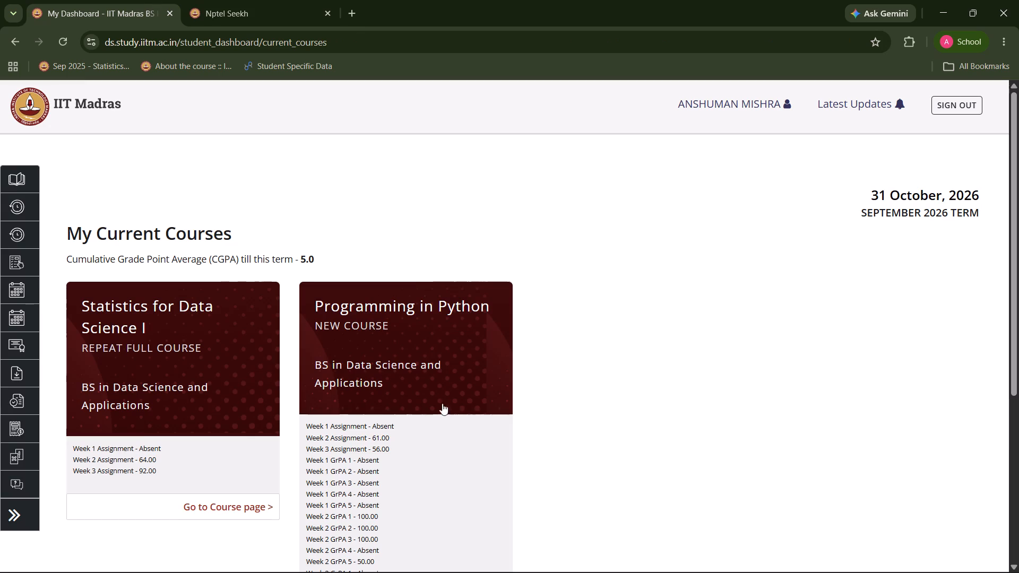
Open the Programming in Python course page and review the assignment scores under My Current Courses on the dashboard.
left_click(466, 439)
left_click(321, 15)
left_click(149, 0)
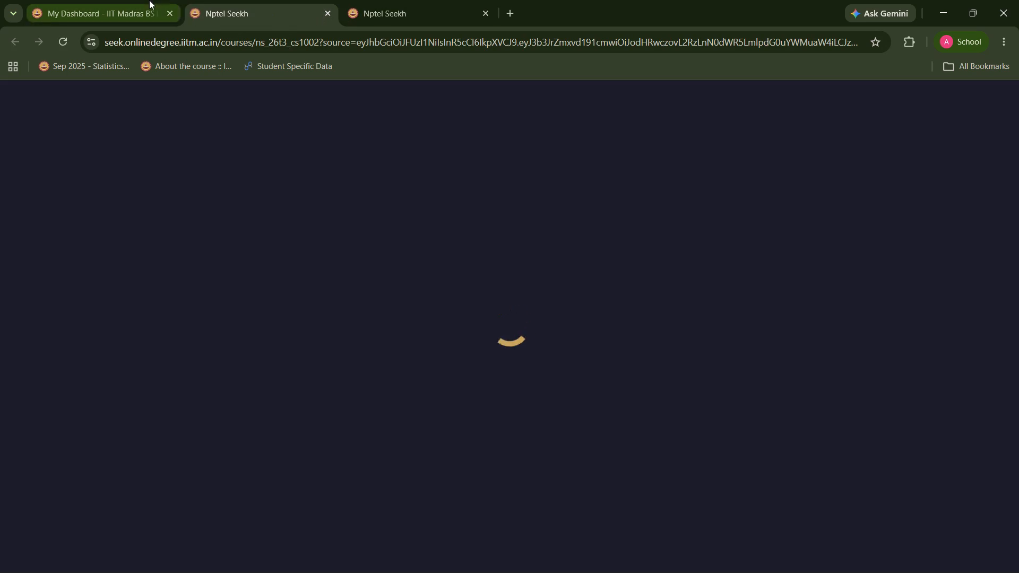
left_click_drag(1015, 318, 1018, 400)
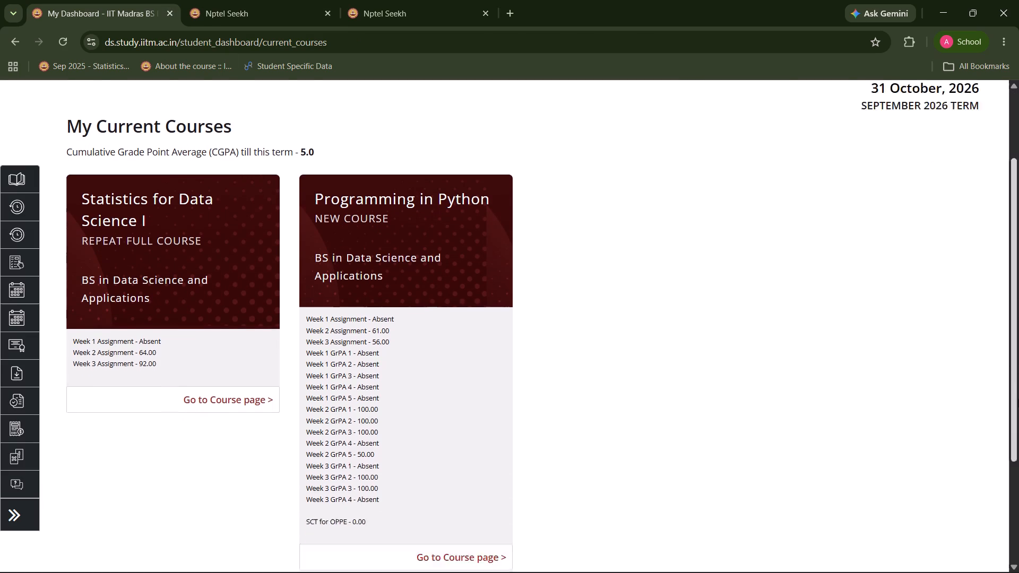
left_click_drag(1018, 400, 1017, 422)
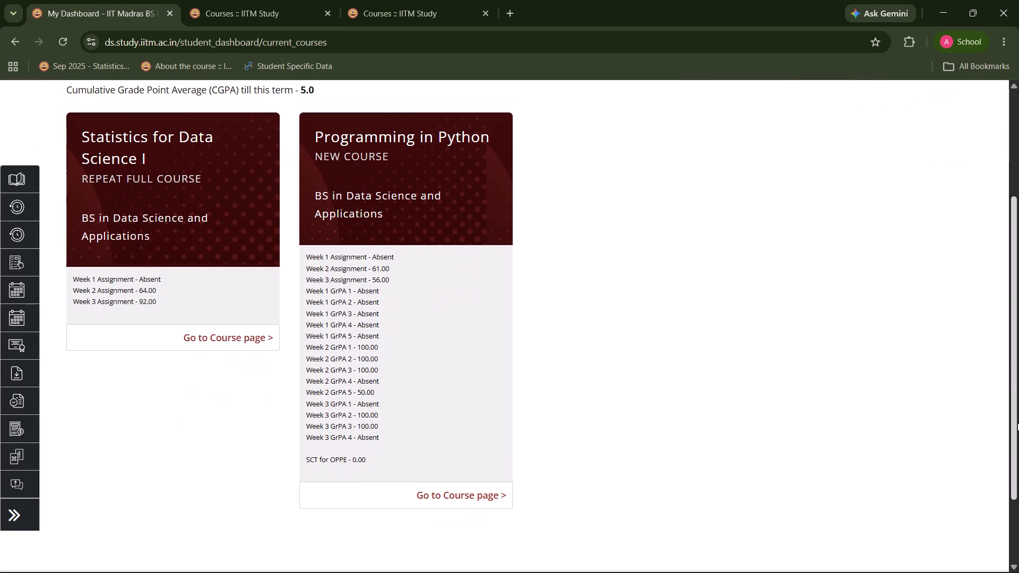
left_click_drag(1017, 422, 1013, 420)
Look through the Sep 2026 - Python course contents and open Week 4.
left_click(331, 0)
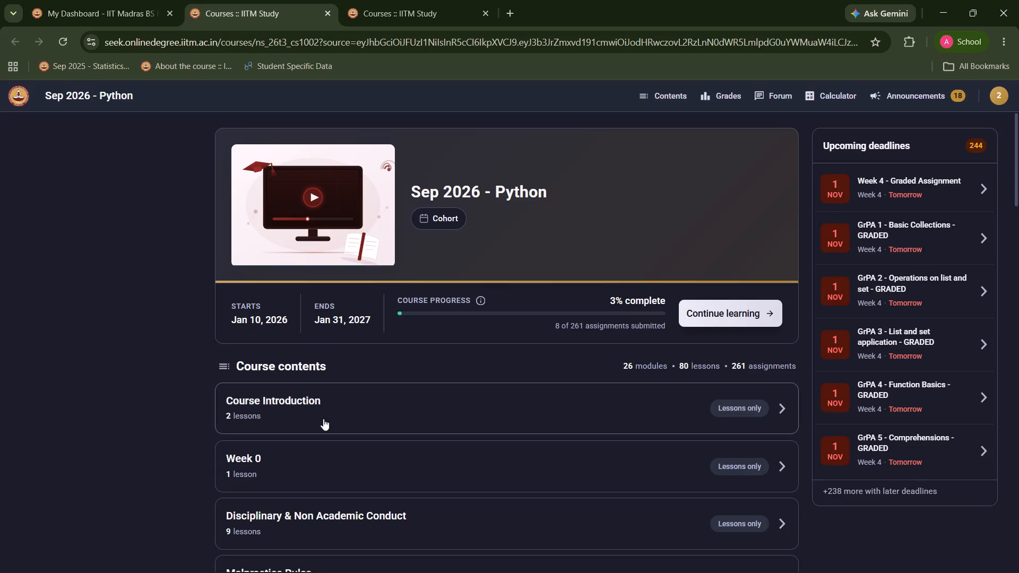
scroll(323, 419, "down", 2)
scroll(323, 419, "up", 1)
scroll(323, 419, "down", 5)
scroll(607, 403, "up", 3)
scroll(608, 403, "down", 5)
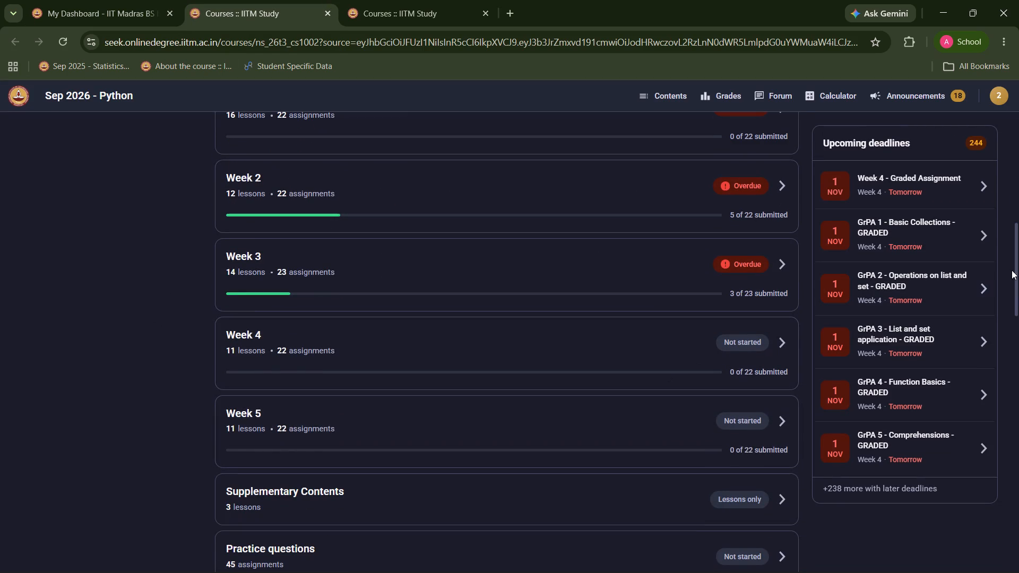
left_click_drag(1018, 269, 1018, 289)
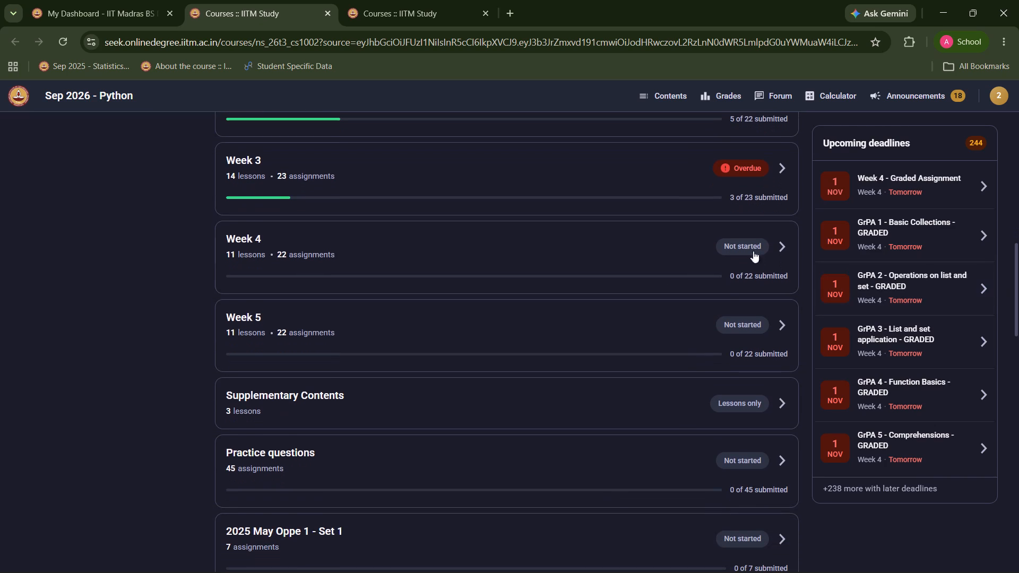
left_click(773, 249)
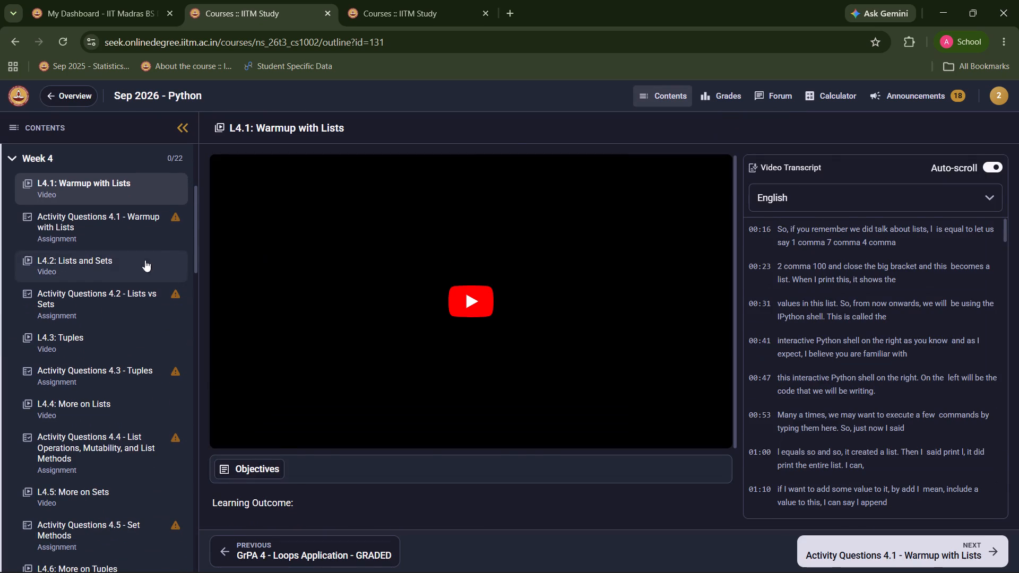
Open the Week 4 - Graded Assignment and look over its details and the other Week 4 items.
left_click_drag(193, 206, 187, 300)
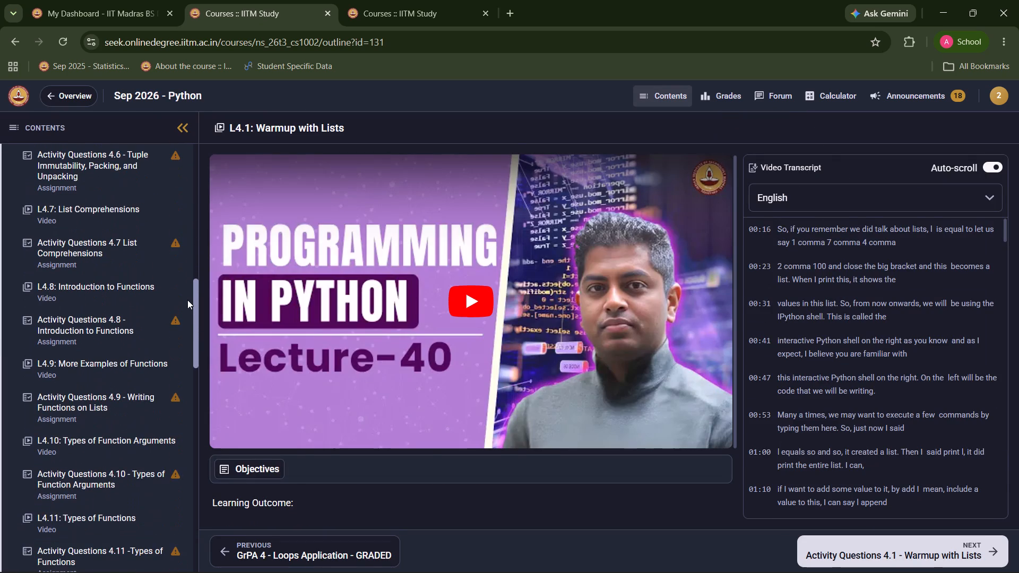
left_click_drag(187, 300, 194, 337)
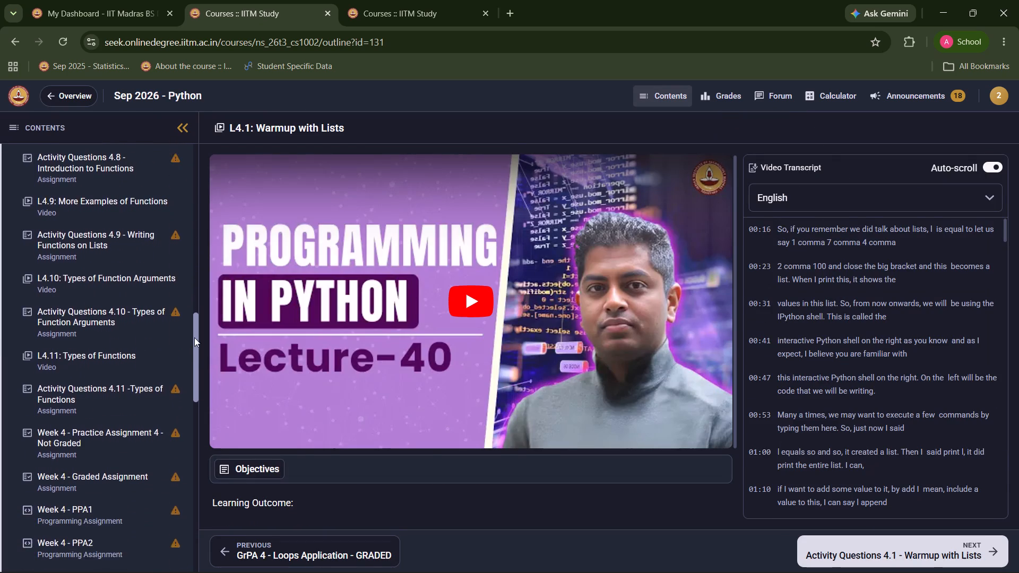
left_click_drag(194, 337, 194, 347)
left_click(143, 411)
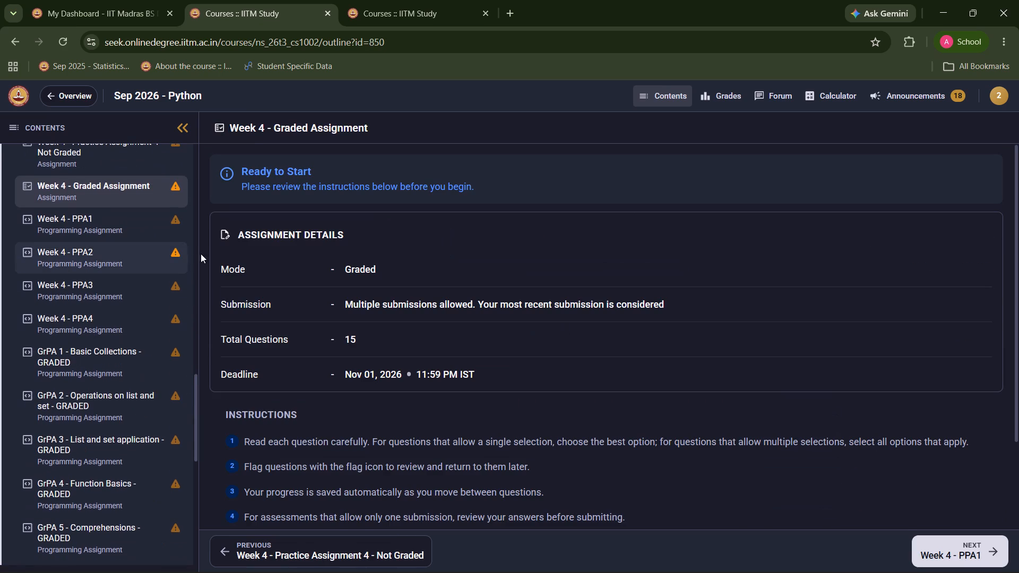
left_click_drag(341, 377, 365, 383)
left_click_drag(195, 385, 202, 276)
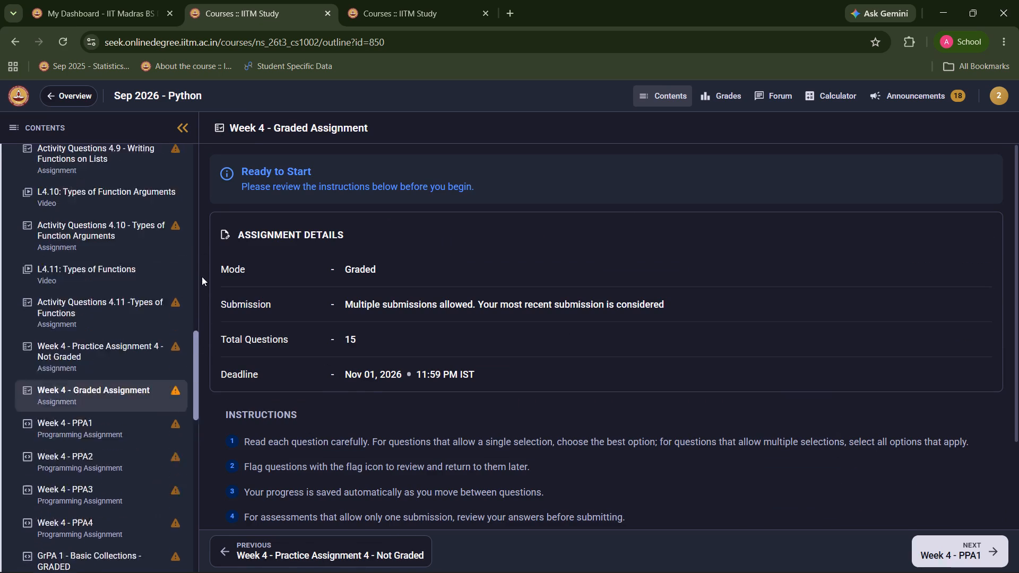
Check the upcoming deadlines on the Sep 2026 - Python course overview and open the Week 4 - Graded Assignment from there.
left_click_drag(202, 276, 206, 129)
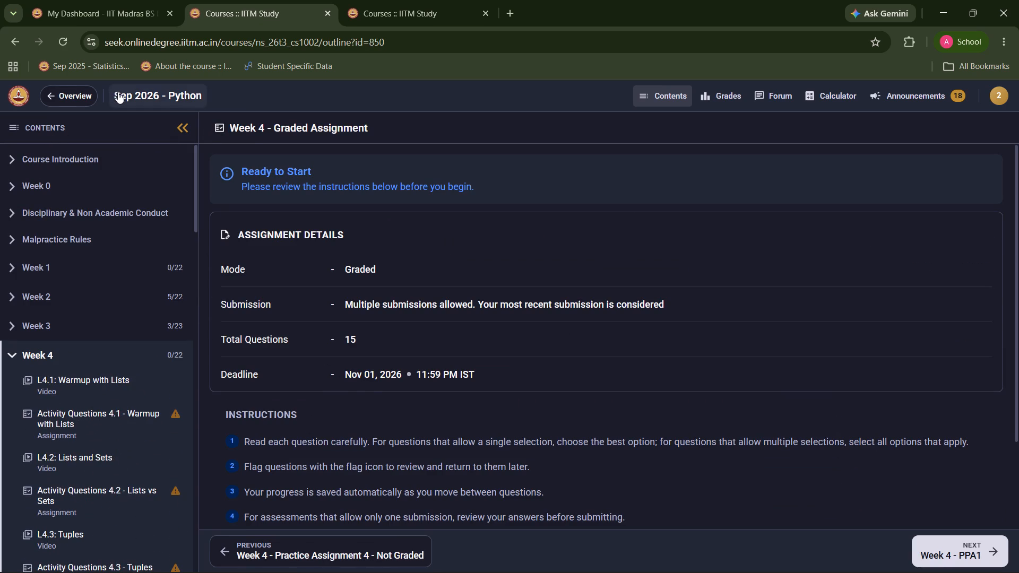
left_click(119, 92)
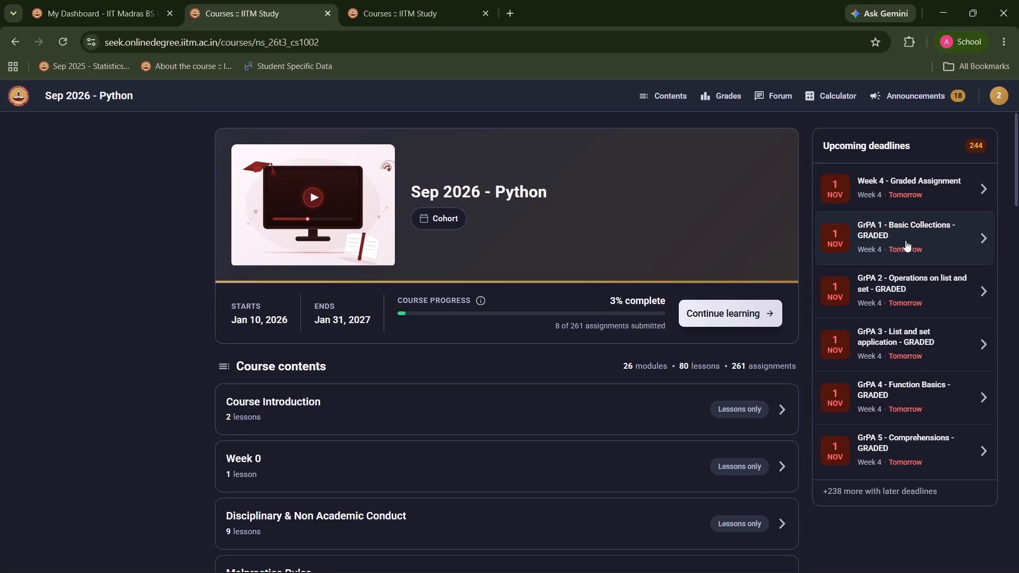
left_click(910, 187)
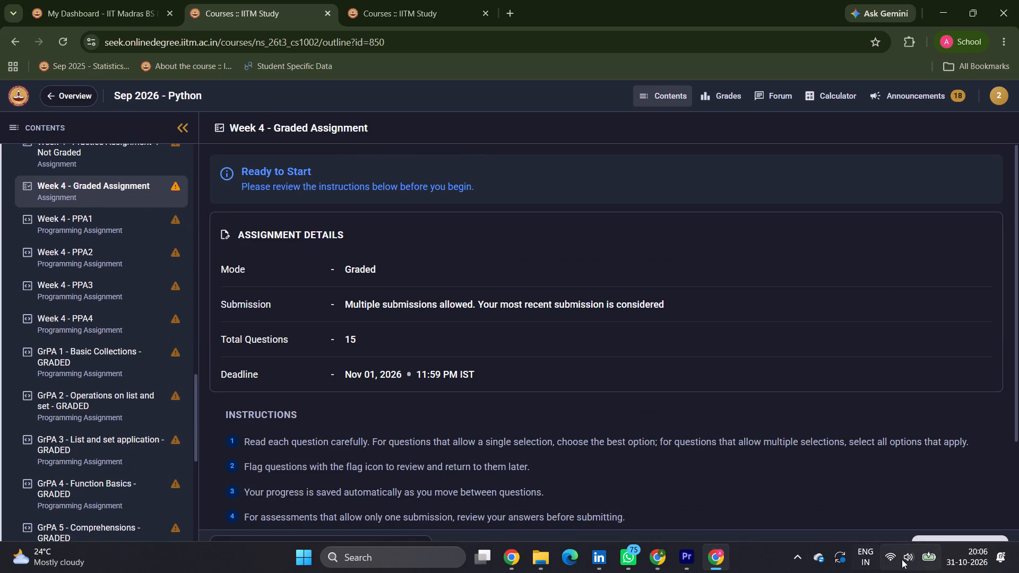
Put the browser windows away and switch back to the ss project in Premiere Pro.
left_click(932, 10)
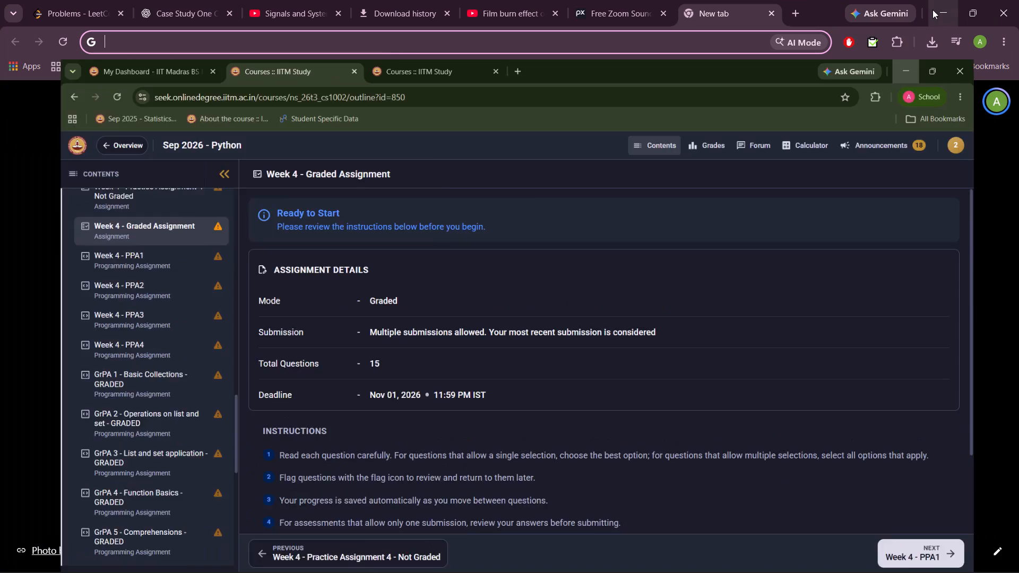
left_click(564, 0)
left_click(580, 8)
left_click(514, 0)
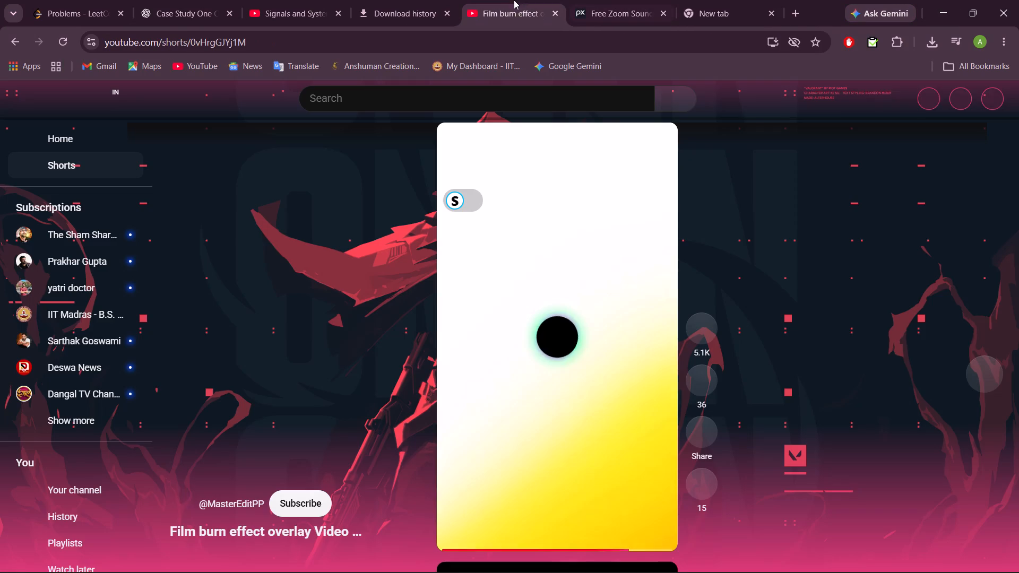
left_click(946, 7)
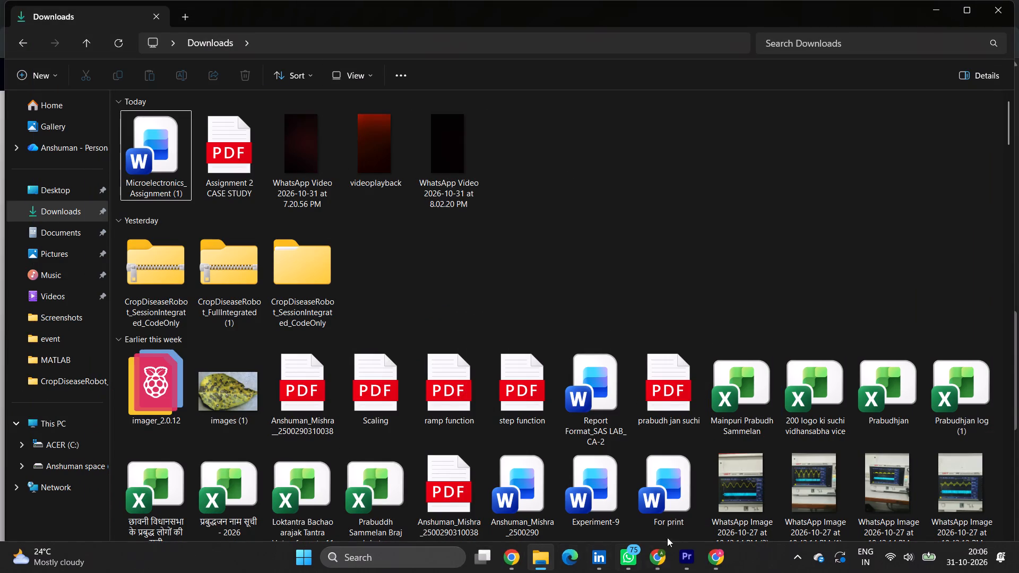
left_click(688, 564)
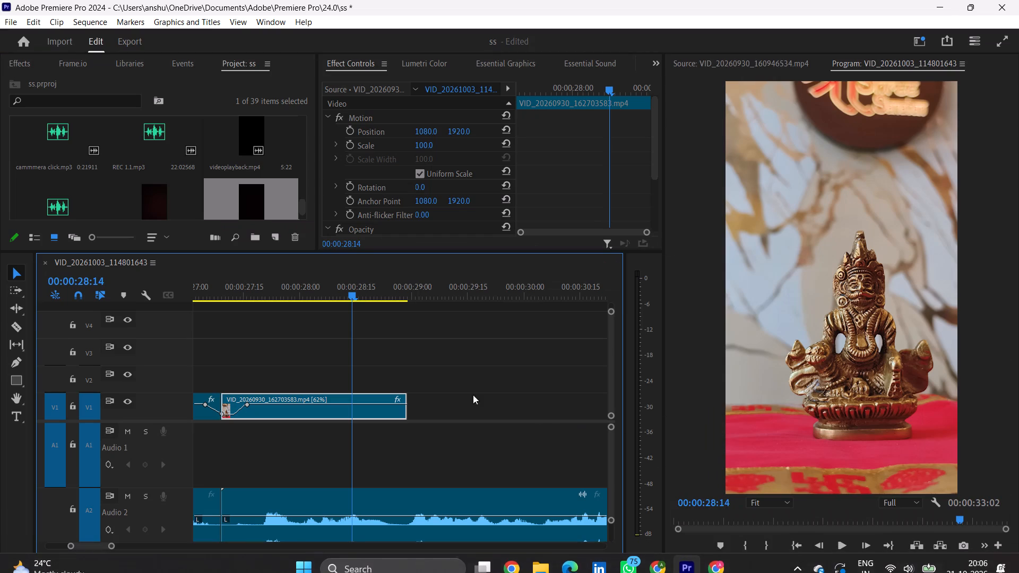
Play back the sequence from 00:00:25:26 through the end of the statue clip on V1.
left_click_drag(353, 295, 185, 308)
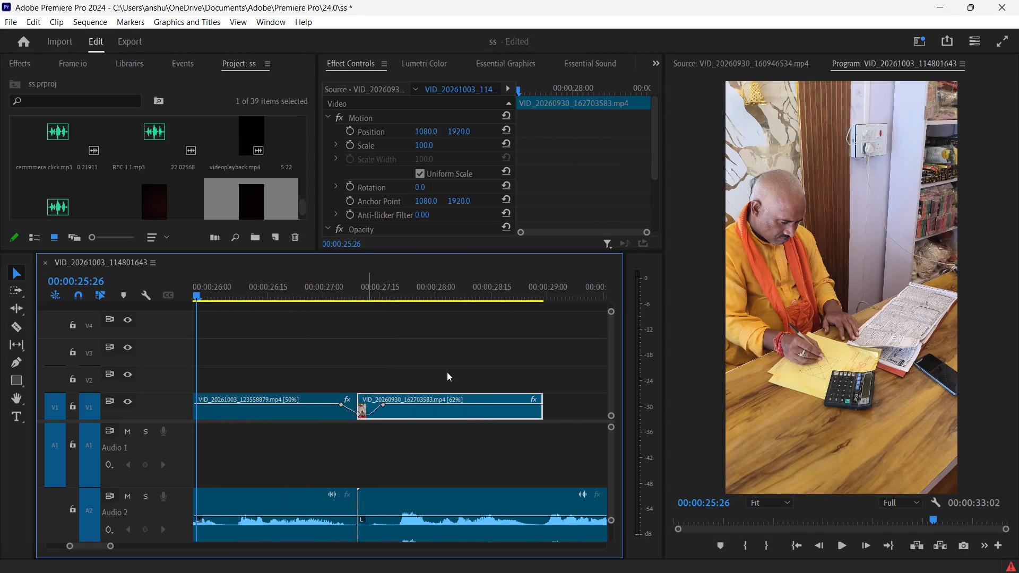
left_click(841, 551)
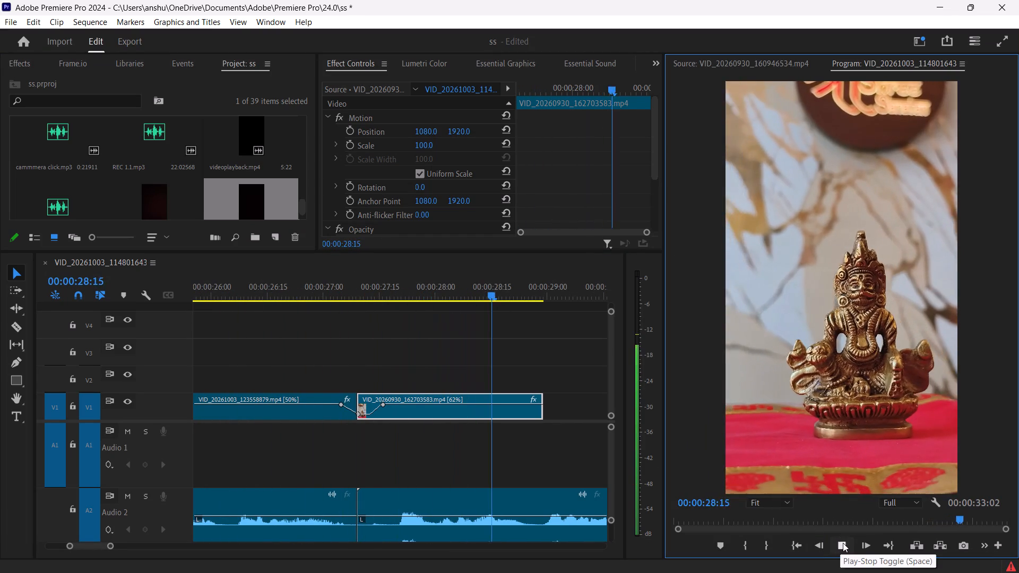
left_click(847, 542)
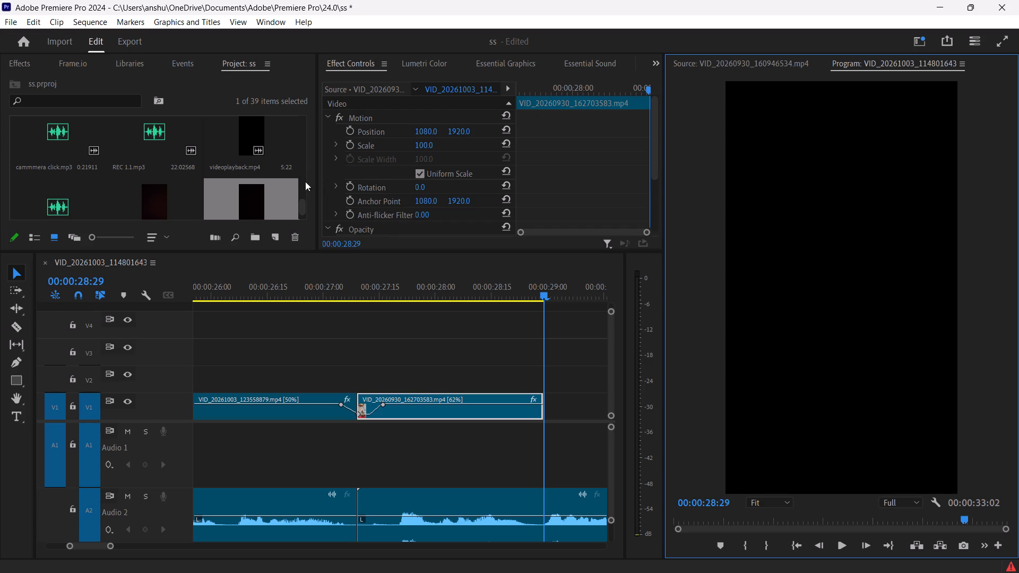
Browse the video clips in the ss project bin.
left_click_drag(304, 201, 303, 147)
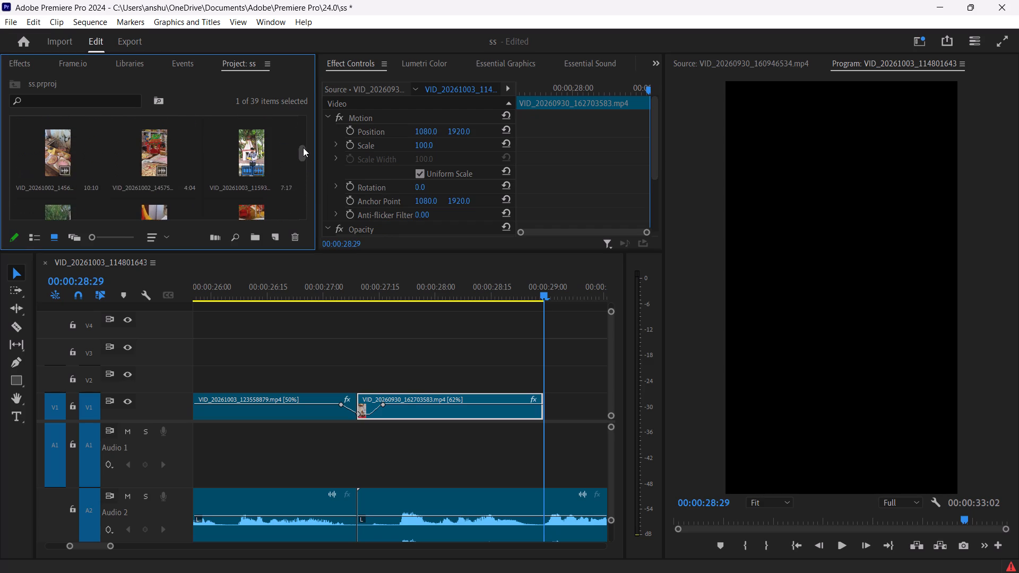
Switch to Premiere Pro and load the standing statue clip VID_20260930_162141530.mp4 into the Source monitor.
left_click_drag(303, 147, 307, 126)
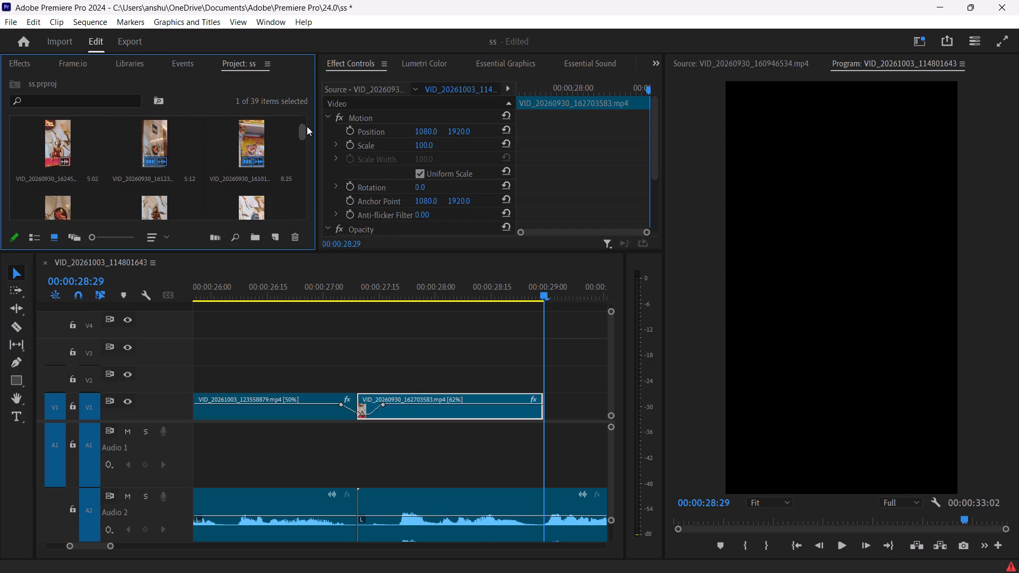
left_click_drag(307, 126, 309, 130)
left_click_drag(150, 171, 371, 283)
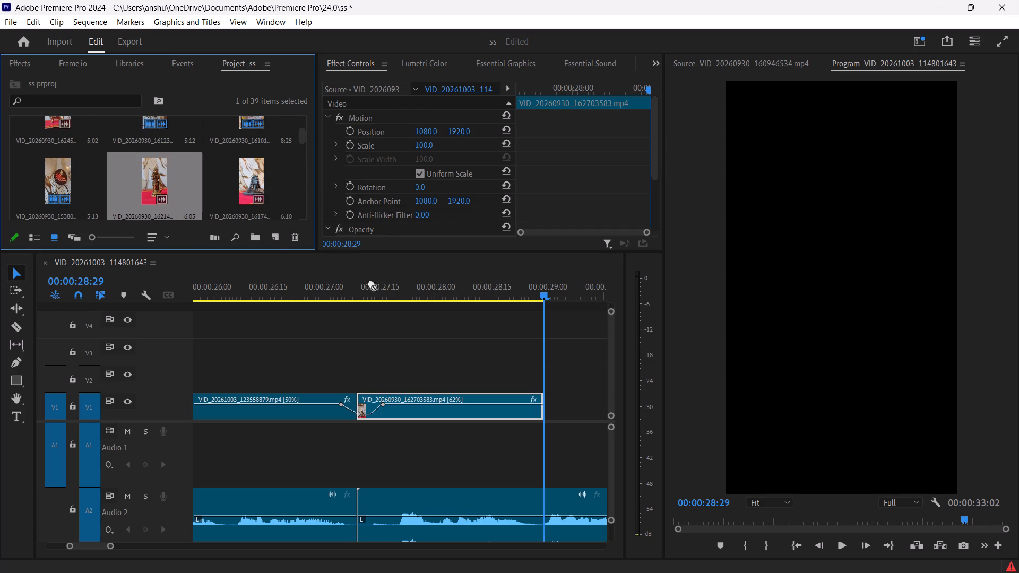
left_click_drag(371, 283, 756, 62)
left_click(779, 213)
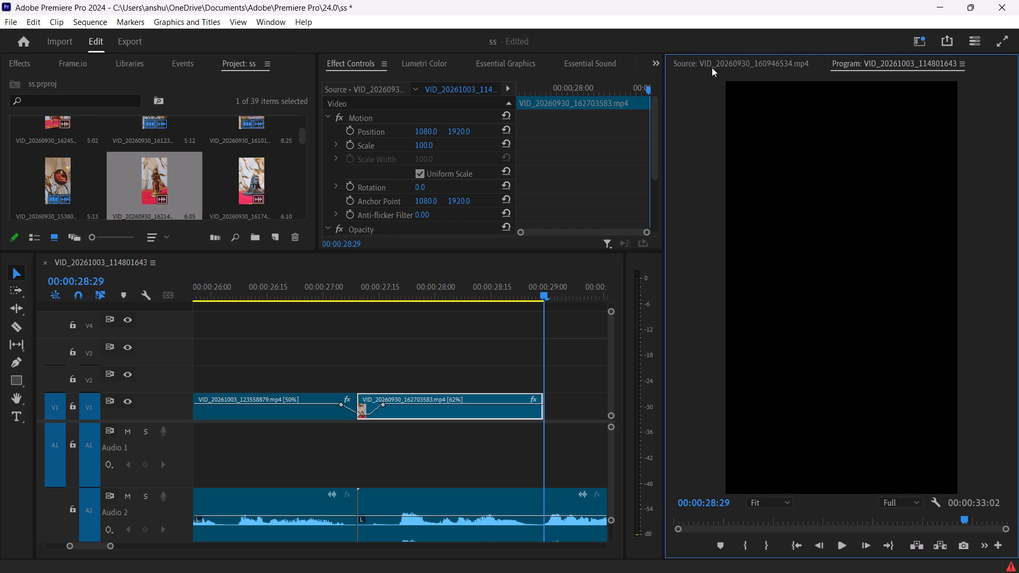
left_click(713, 66)
left_click_drag(143, 180, 833, 223)
left_click_drag(675, 519, 678, 518)
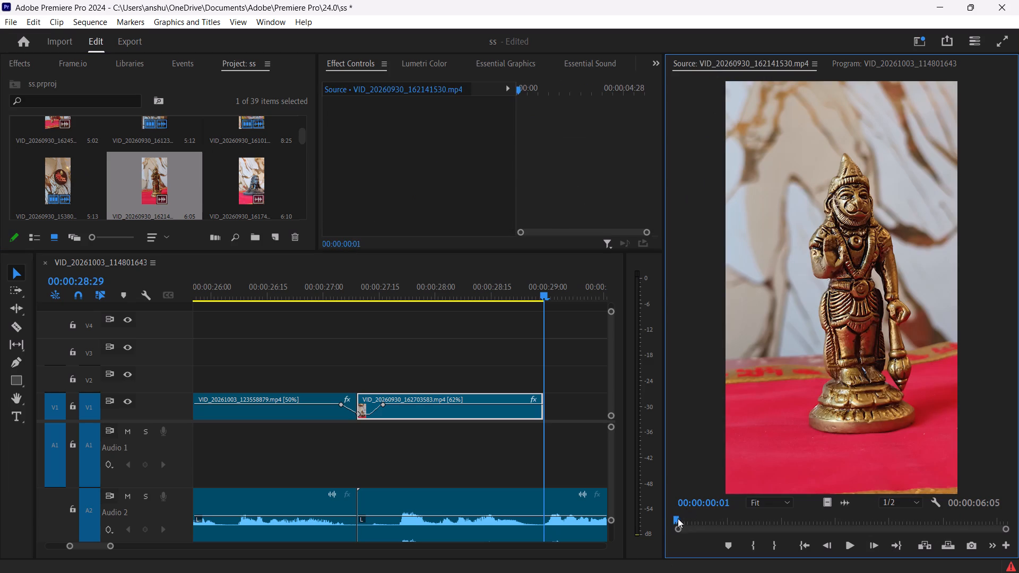
Mark the source clip's In point at 00:00:02:06 and its Out point at 00:00:03:15.
left_click_drag(678, 518, 794, 519)
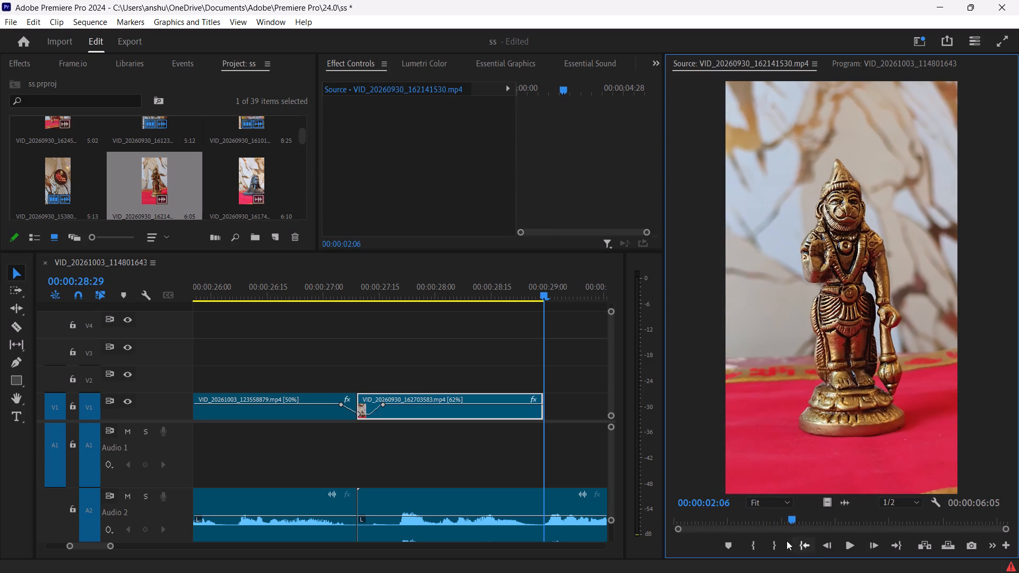
left_click(748, 544)
left_click_drag(790, 518, 825, 518)
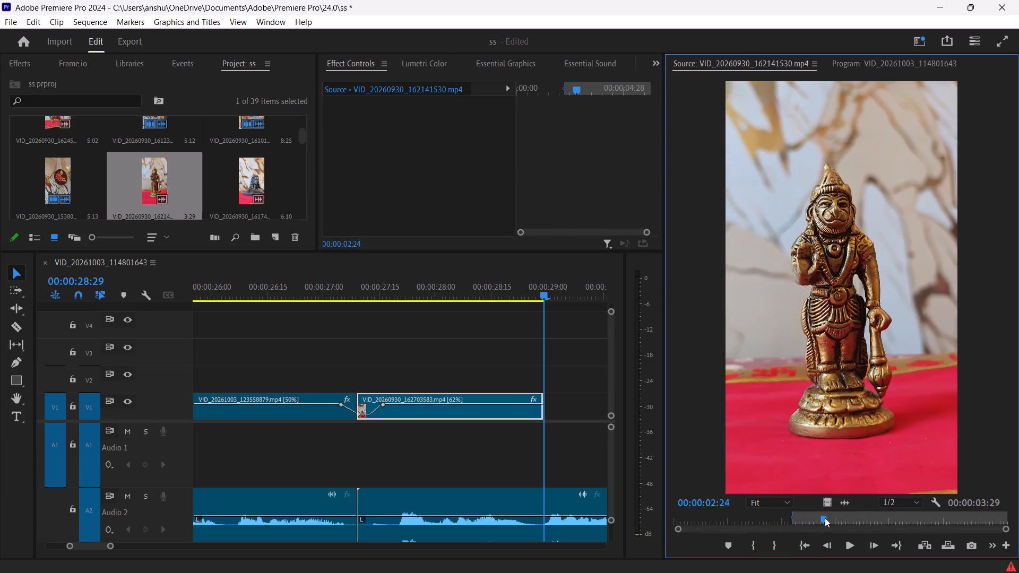
left_click_drag(825, 518, 859, 523)
left_click(772, 544)
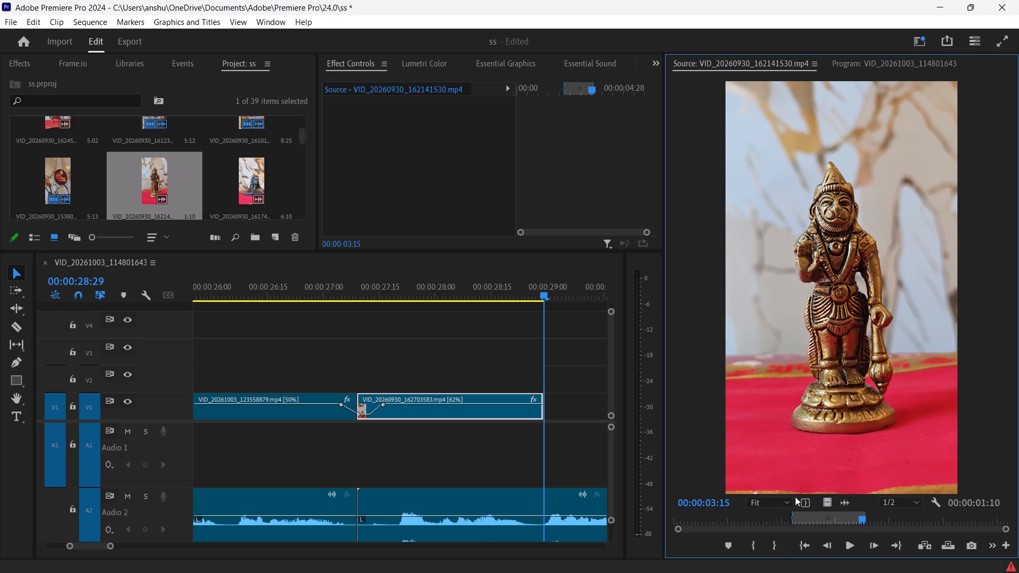
Place the marked clip on V1 at 00:00:28:29, directly after the seated statue clip, and unlink and delete its A1 audio.
left_click_drag(830, 352, 548, 396)
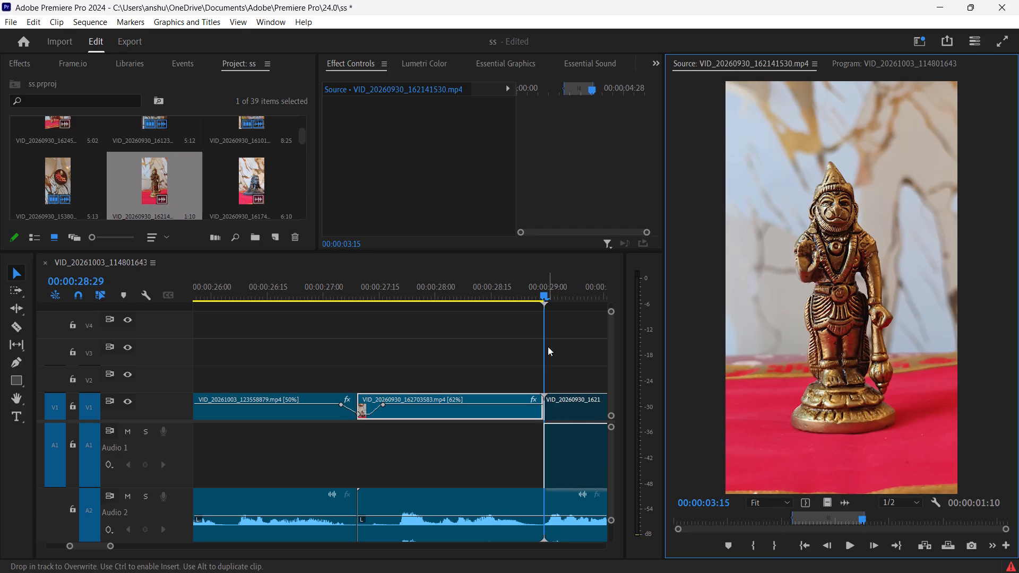
left_click_drag(543, 292, 559, 303)
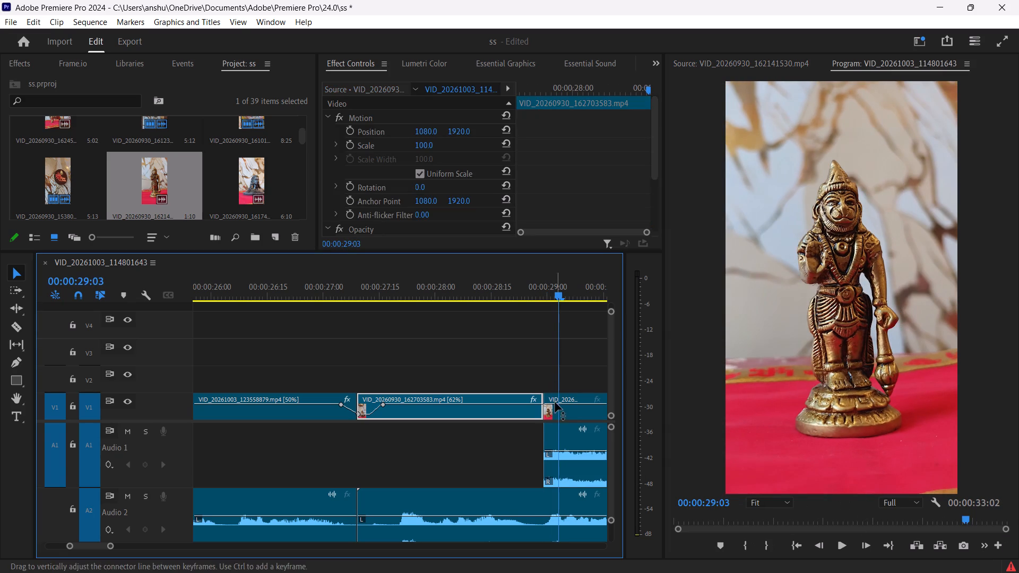
left_click(559, 423)
key("ctrl+l")
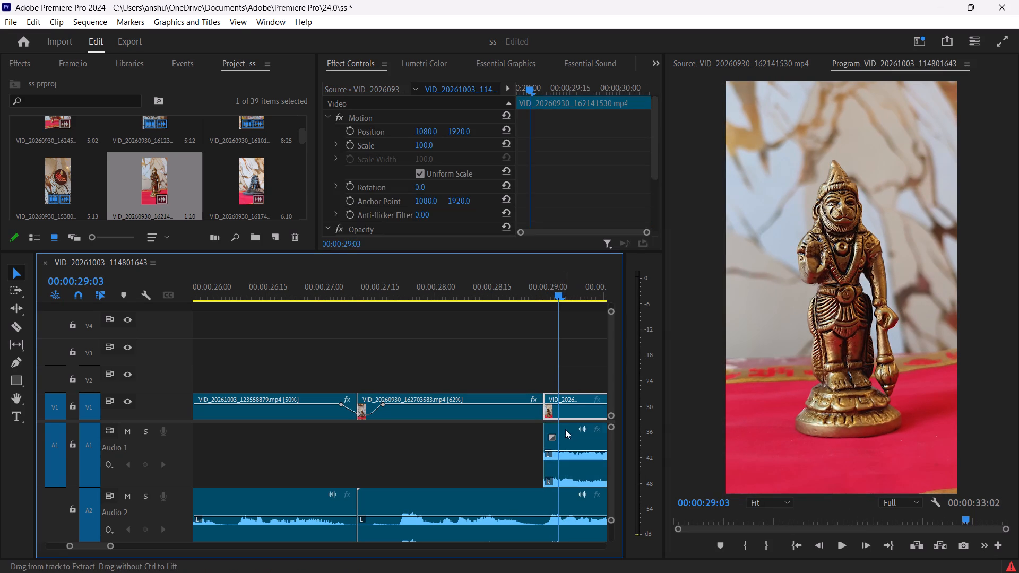
left_click(574, 436)
key("Delete")
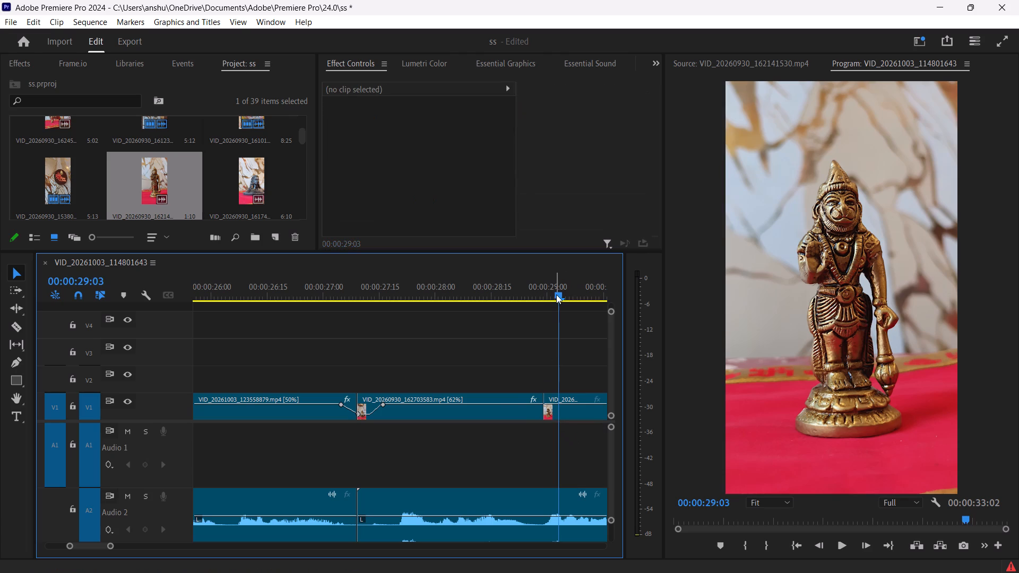
Trim the end of the seated statue clip to about 00:00:28:19 and move the new standing statue clip up against it.
left_click_drag(556, 294, 512, 313)
left_click(535, 410)
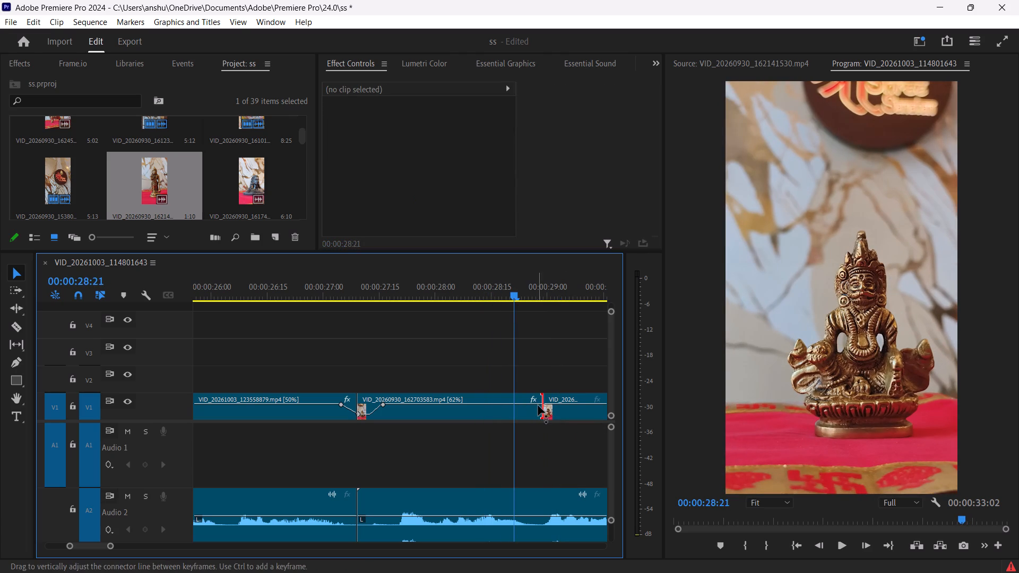
left_click_drag(541, 409, 504, 403)
left_click_drag(558, 407, 537, 407)
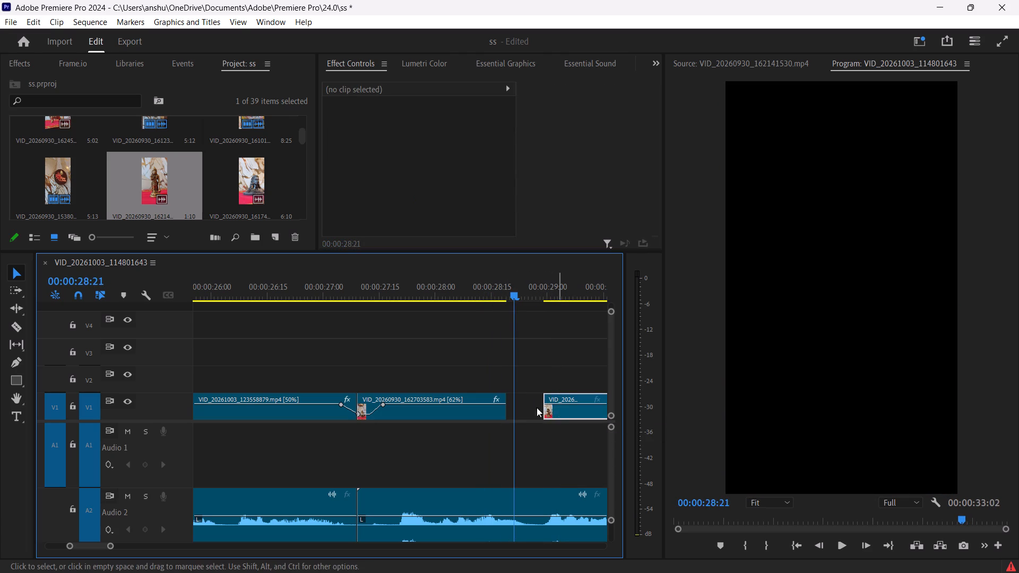
left_click_drag(537, 407, 521, 408)
Play the cut between the two statue clips from 00:00:28:09 to check it.
left_click_drag(514, 296, 524, 310)
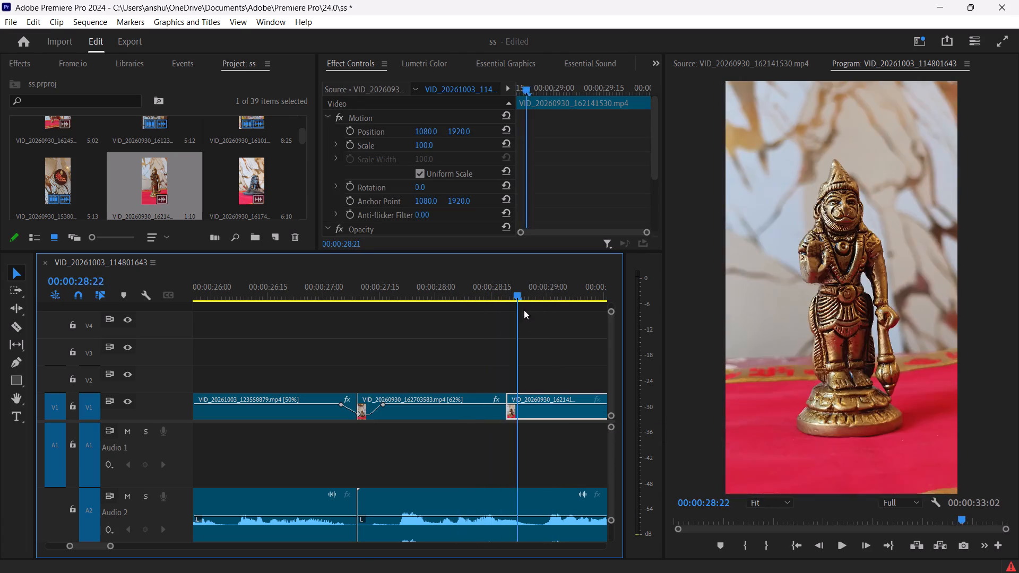
left_click_drag(524, 310, 321, 341)
scroll(344, 341, "up", 1)
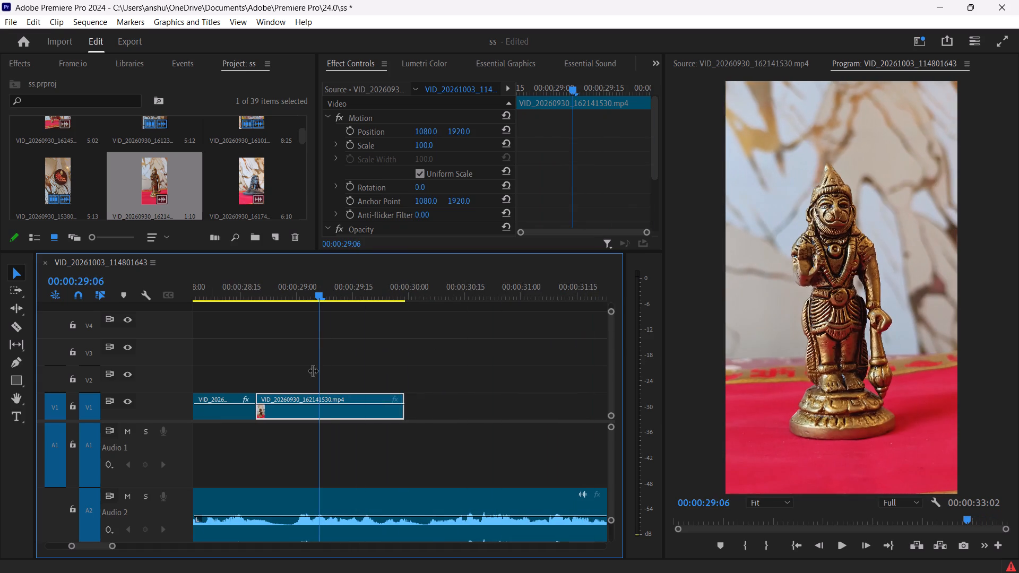
left_click_drag(321, 294, 219, 300)
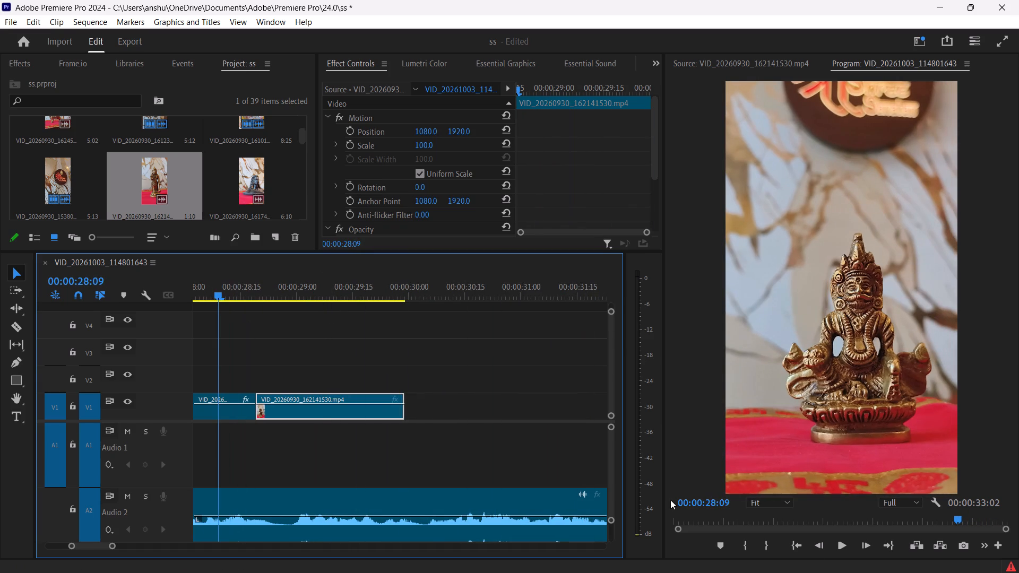
left_click(837, 546)
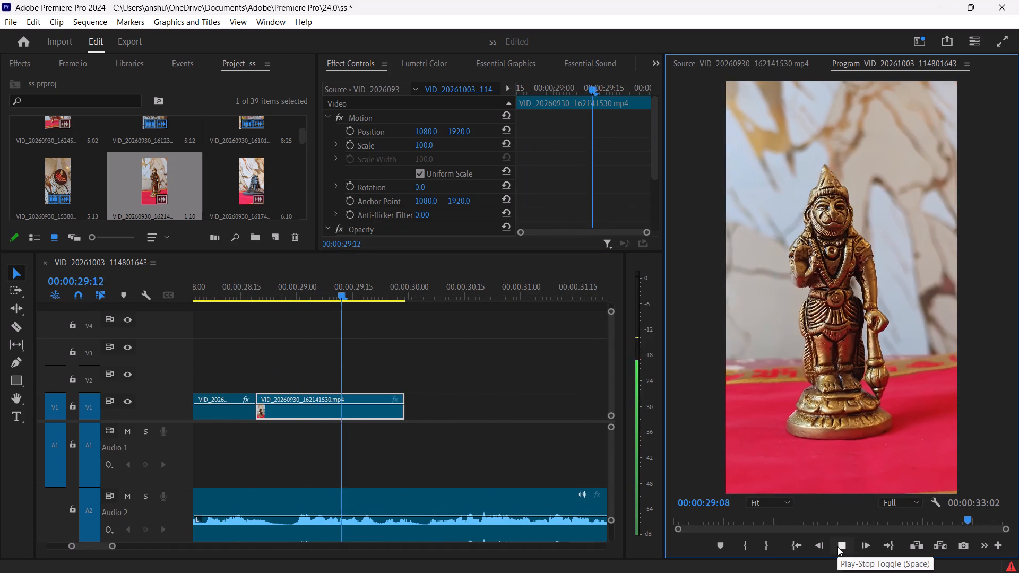
left_click(837, 546)
Create an opacity dip at the cut between the two statue clips, starting at 00:00:28:13, and play it back.
left_click_drag(349, 293, 307, 299)
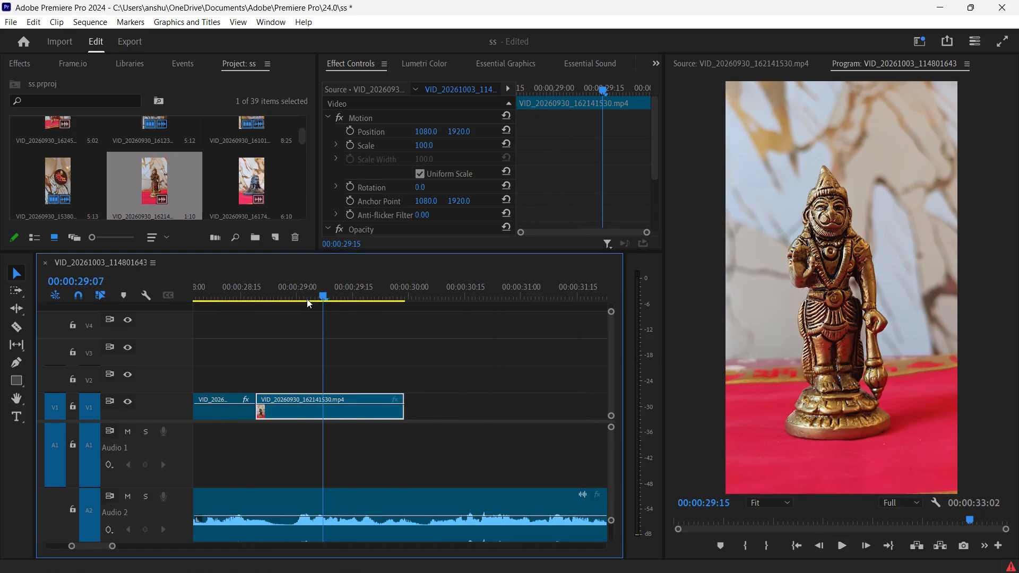
left_click_drag(307, 299, 229, 308)
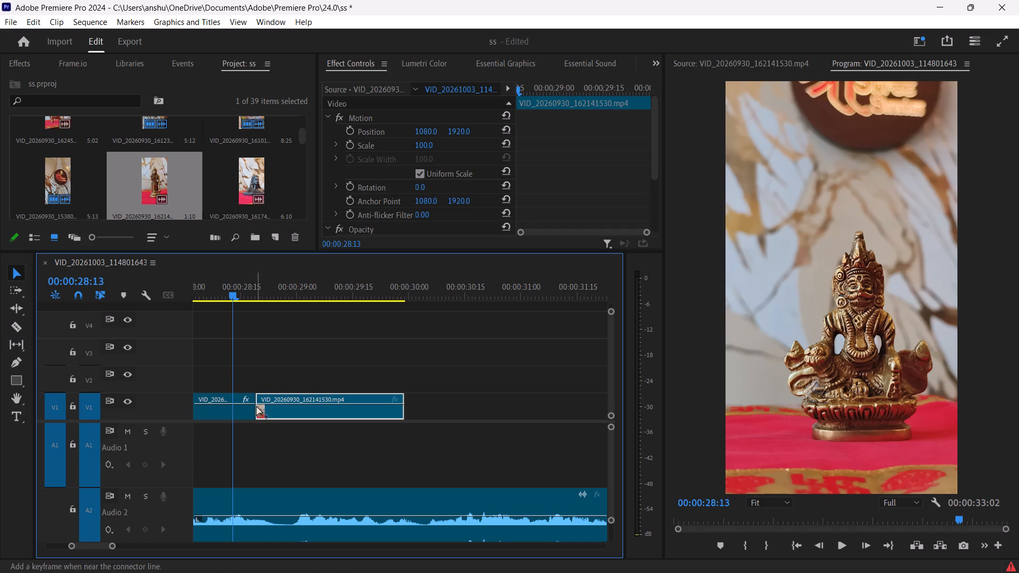
left_click(232, 404, "ctrl")
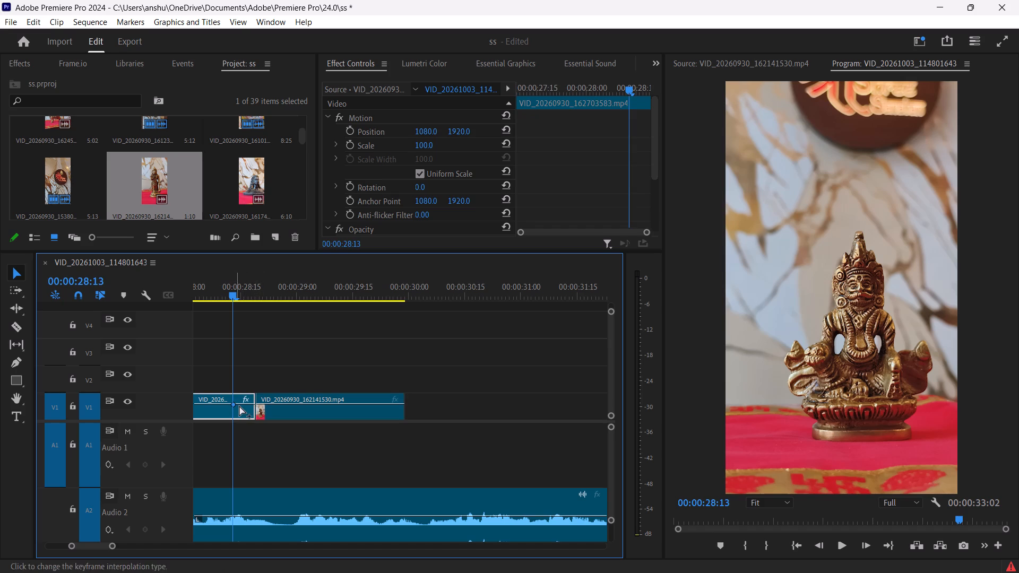
left_click(253, 407, "ctrl")
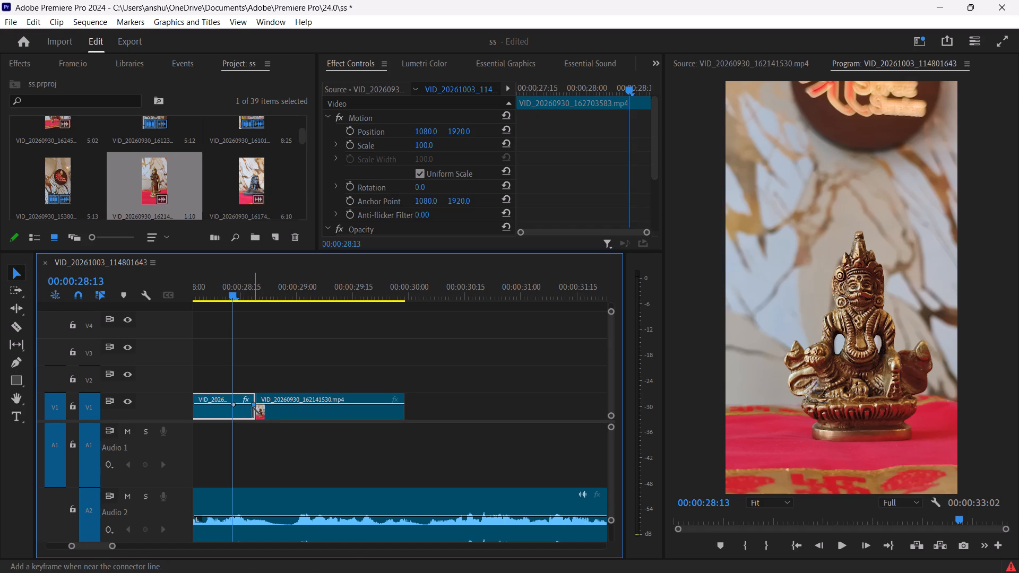
left_click(258, 405, "ctrl")
left_click(272, 404, "ctrl")
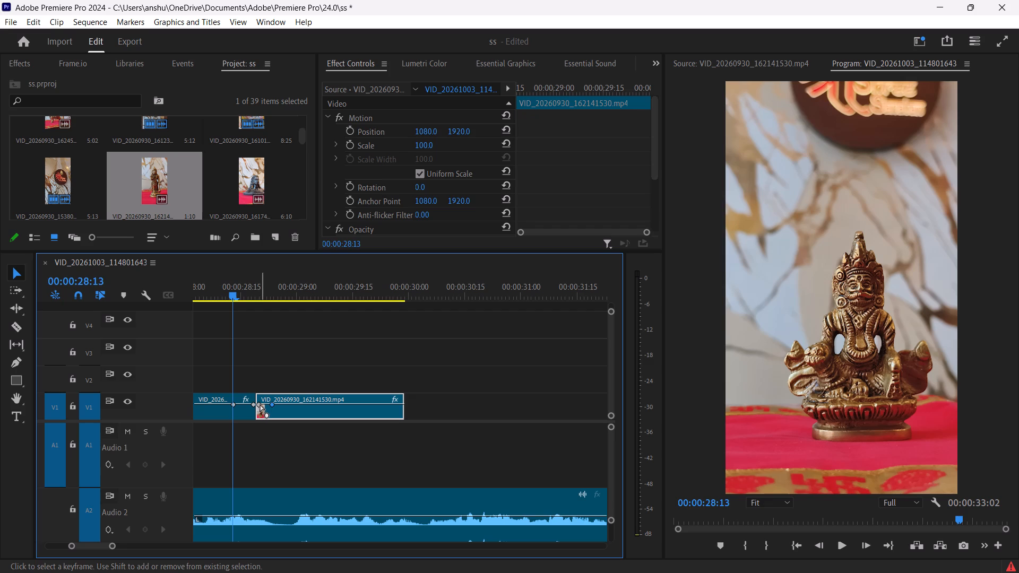
left_click_drag(260, 404, 258, 413)
left_click_drag(253, 406, 257, 415)
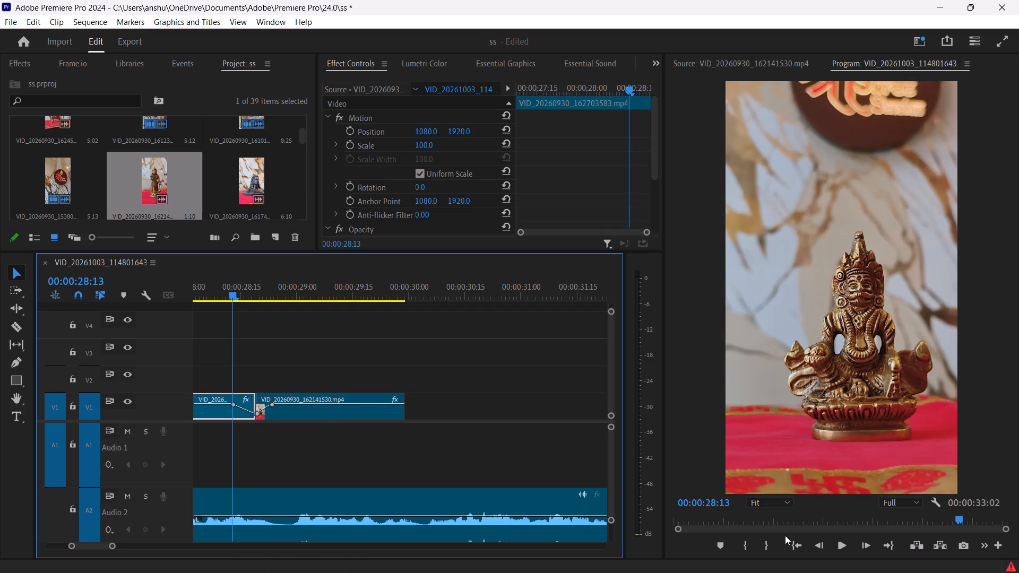
left_click(836, 545)
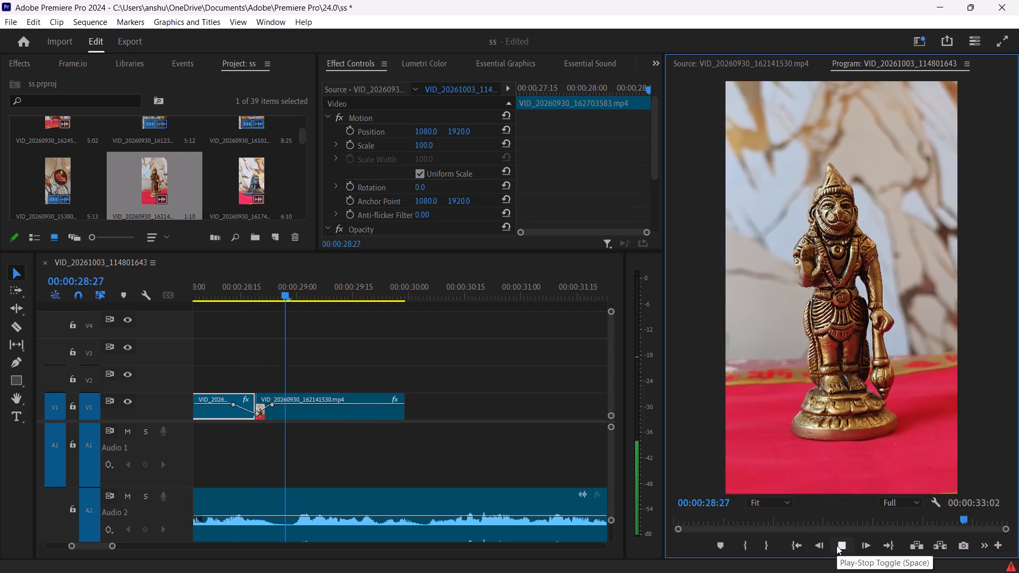
Place the red peacock swing clip VID_20261002_145758165.mp4 on V1 directly after the standing statue clip, and unlink and delete its A1 audio.
left_click(836, 545)
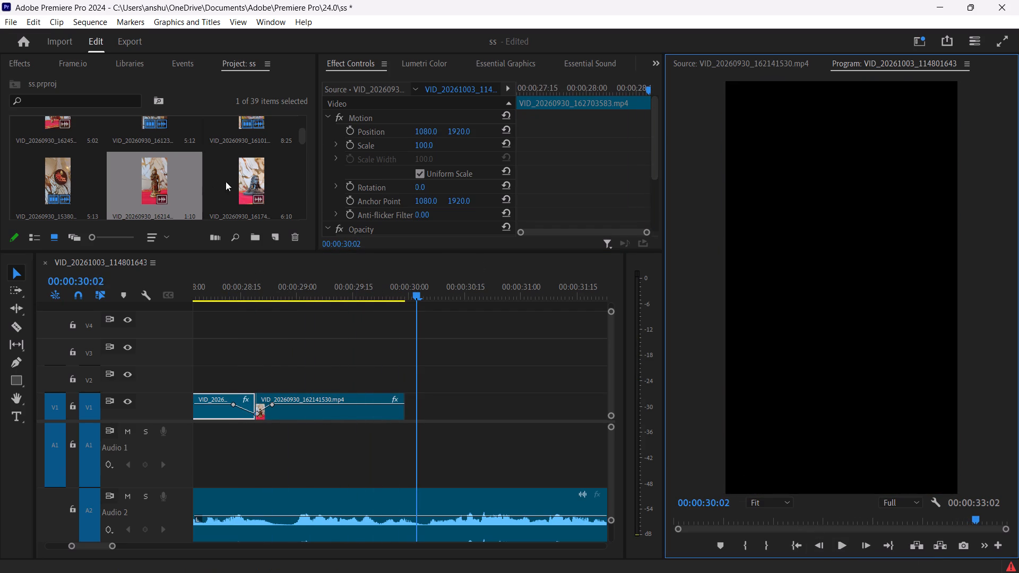
left_click(298, 134)
left_click_drag(301, 126, 299, 138)
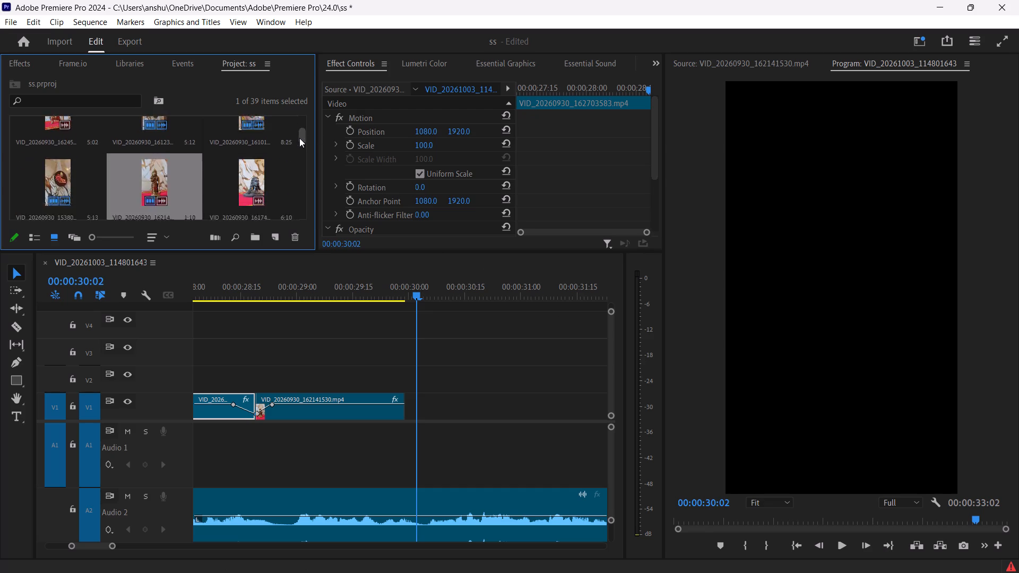
left_click_drag(299, 138, 301, 154)
left_click_drag(150, 144, 445, 387)
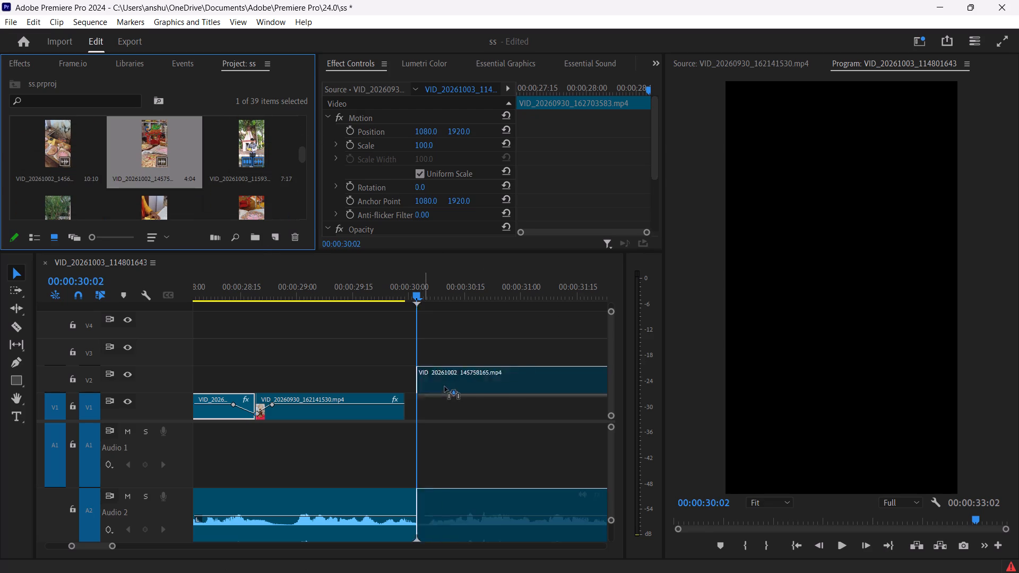
left_click_drag(445, 387, 408, 409)
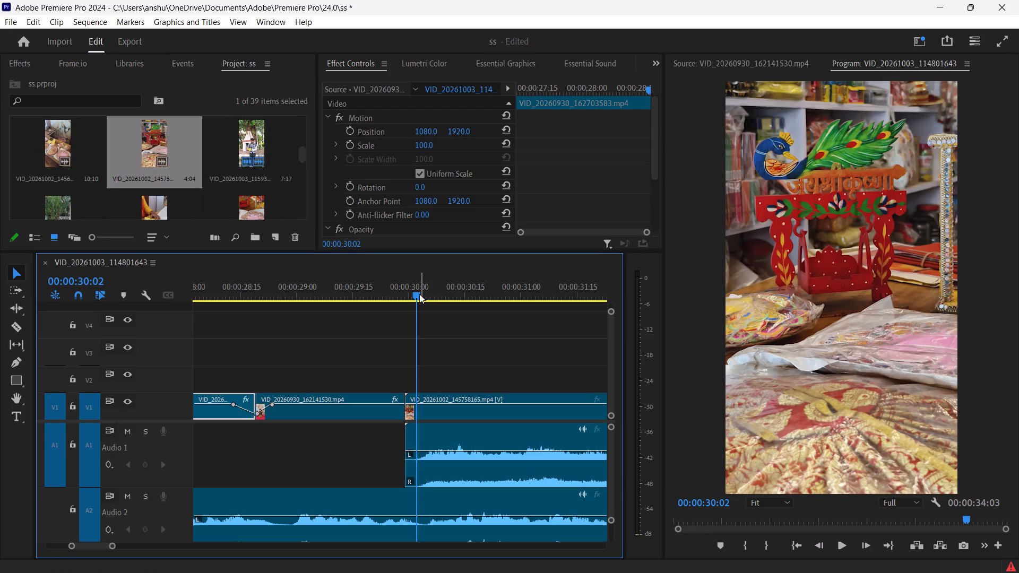
left_click(451, 400)
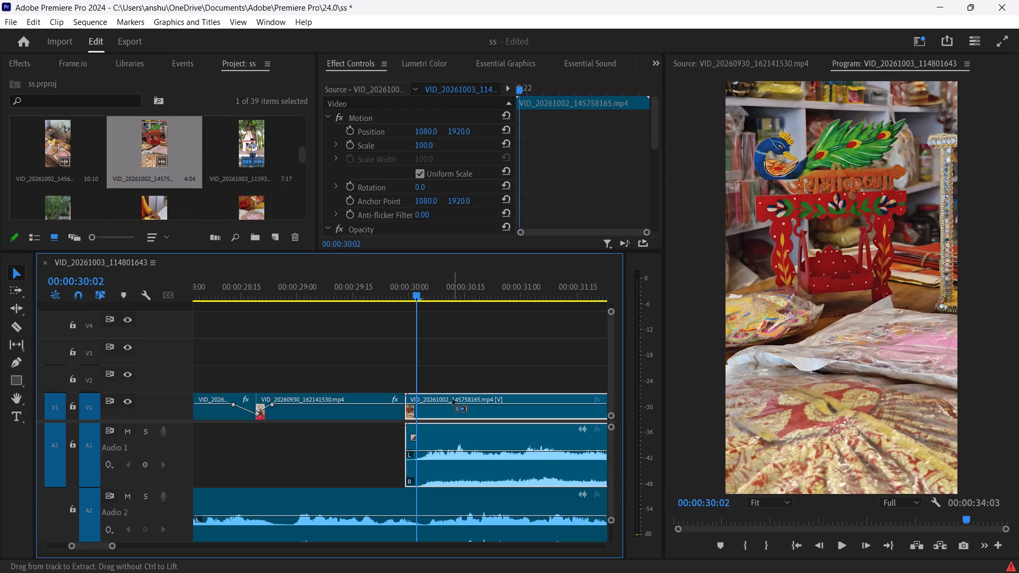
key("ctrl+l")
left_click(448, 433)
key("Delete")
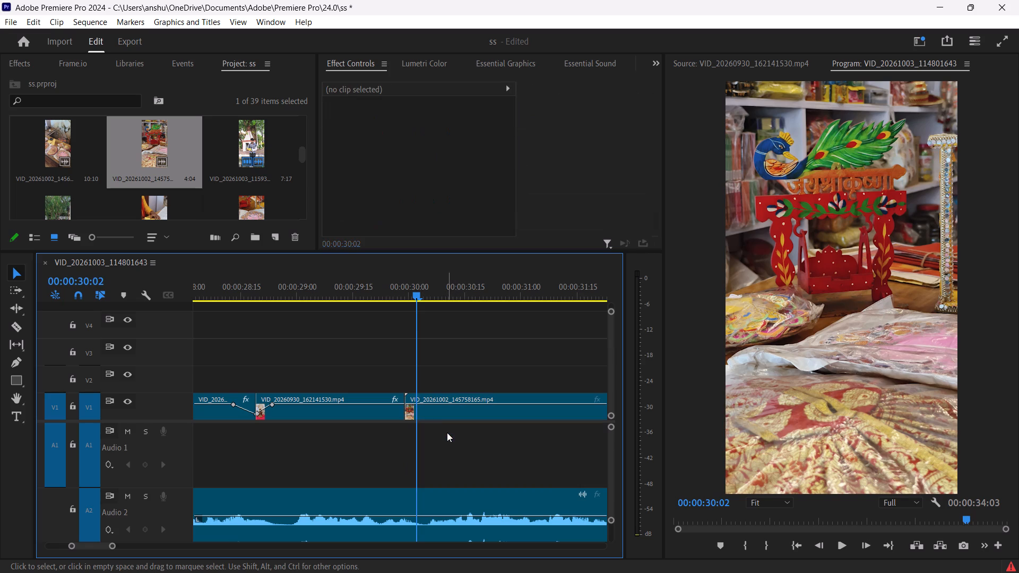
Slow the new peacock swing clip on V1 to 82.67% speed.
left_click_drag(414, 296, 384, 295)
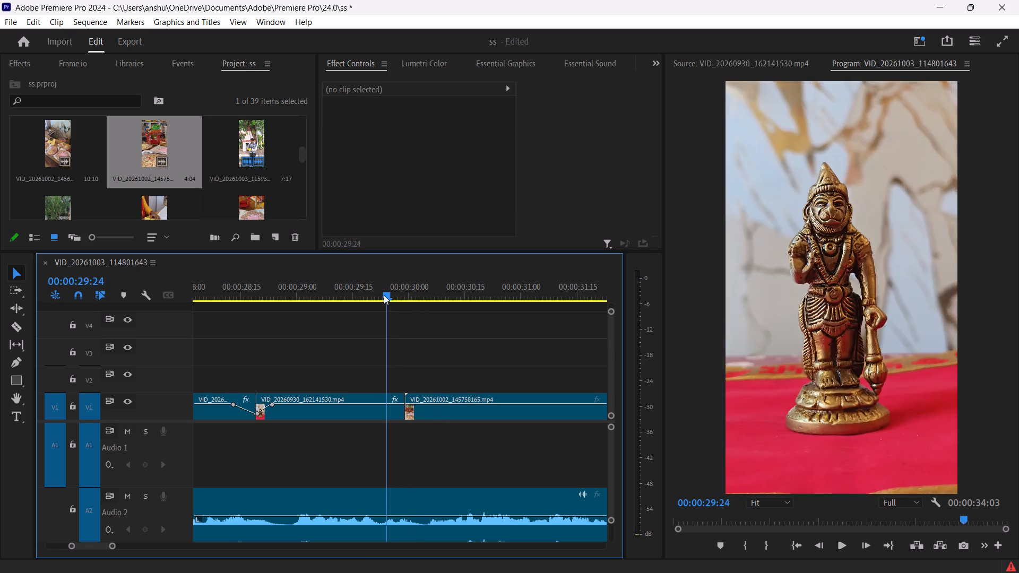
left_click_drag(384, 295, 407, 312)
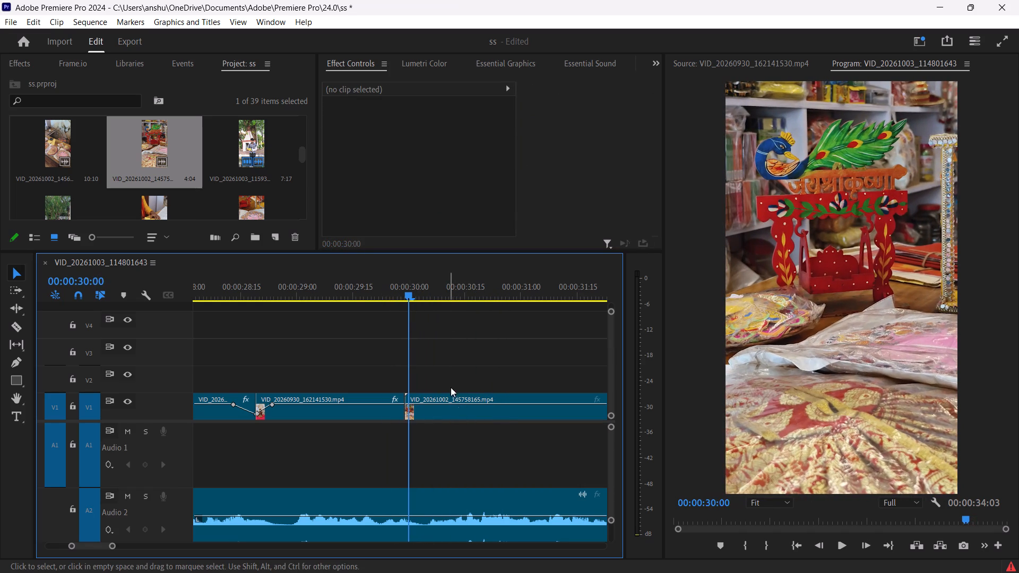
left_click(457, 419)
right_click(451, 412)
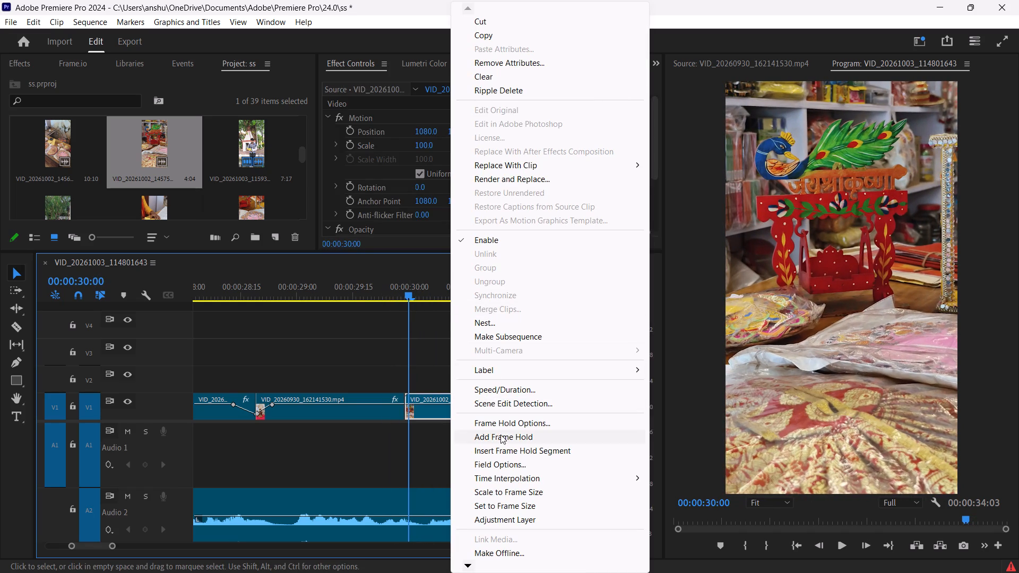
left_click(494, 387)
left_click_drag(483, 254, 493, 254)
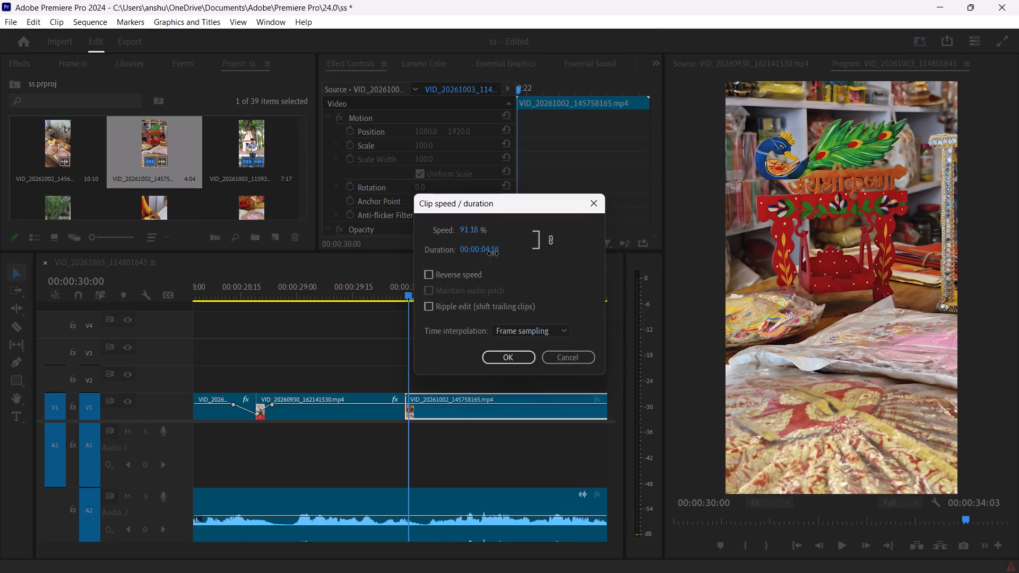
left_click_drag(493, 254, 506, 258)
left_click(502, 355)
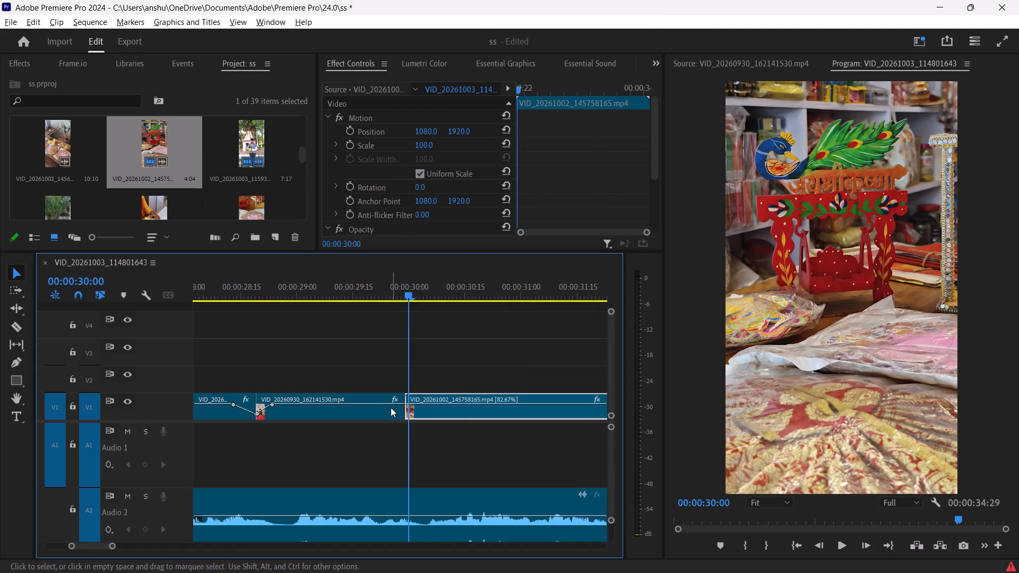
Create an opacity dip at the cut between the standing statue and peacock swing clips, starting at about 00:00:29:23, and play it back.
left_click(386, 405, "ctrl")
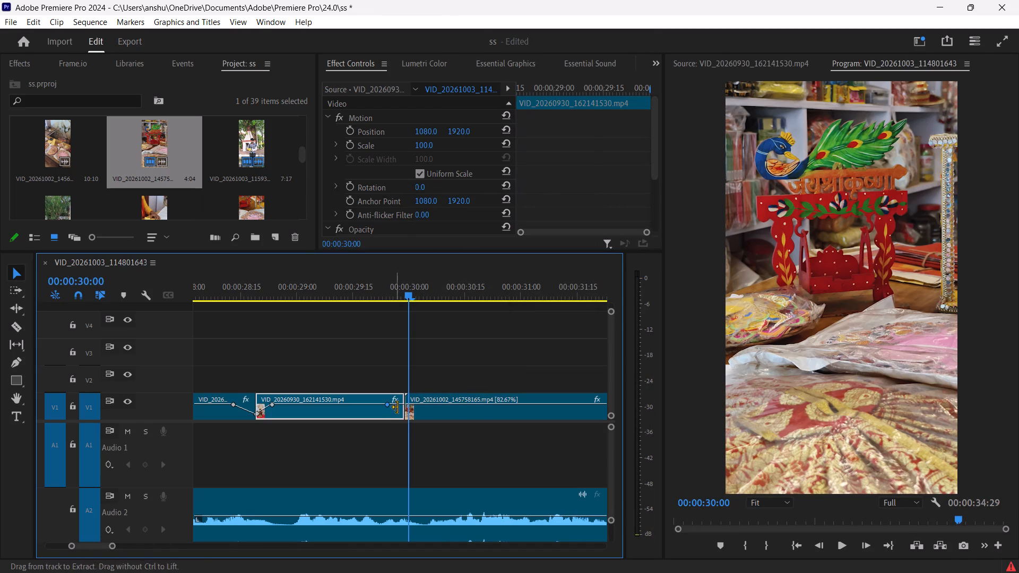
left_click(404, 405, "ctrl")
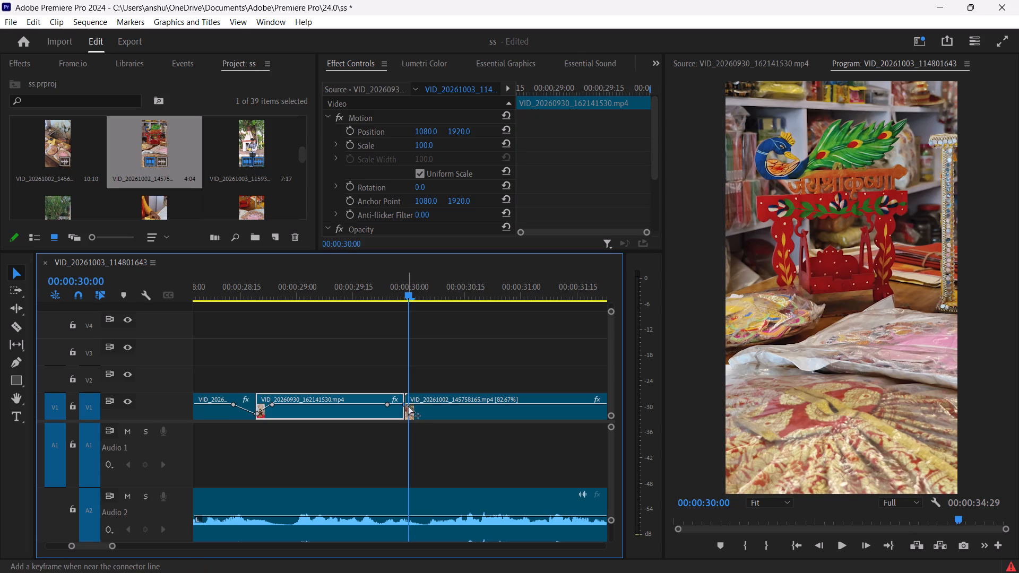
left_click(407, 404, "ctrl")
left_click(427, 404, "ctrl")
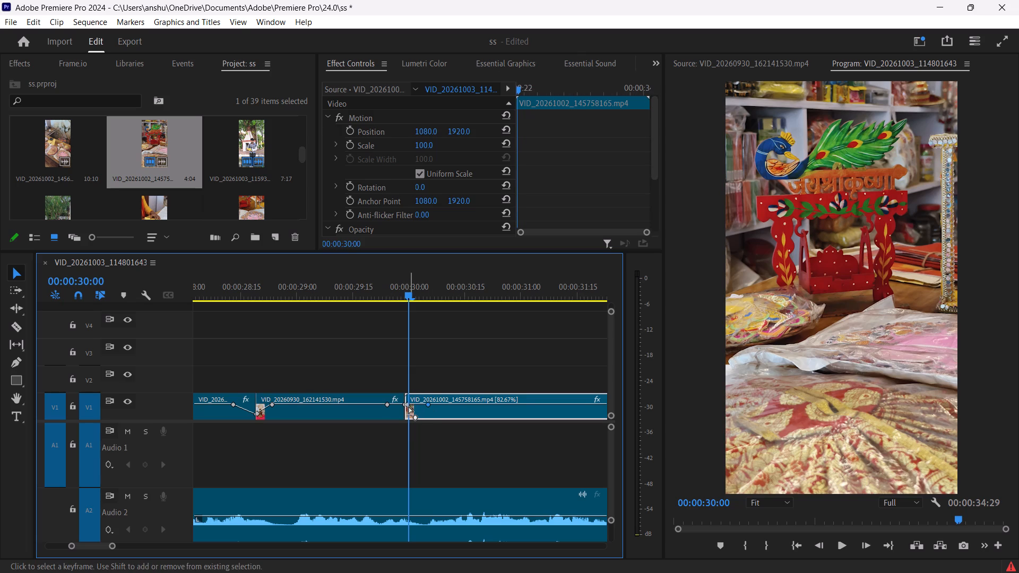
left_click_drag(409, 406, 406, 419)
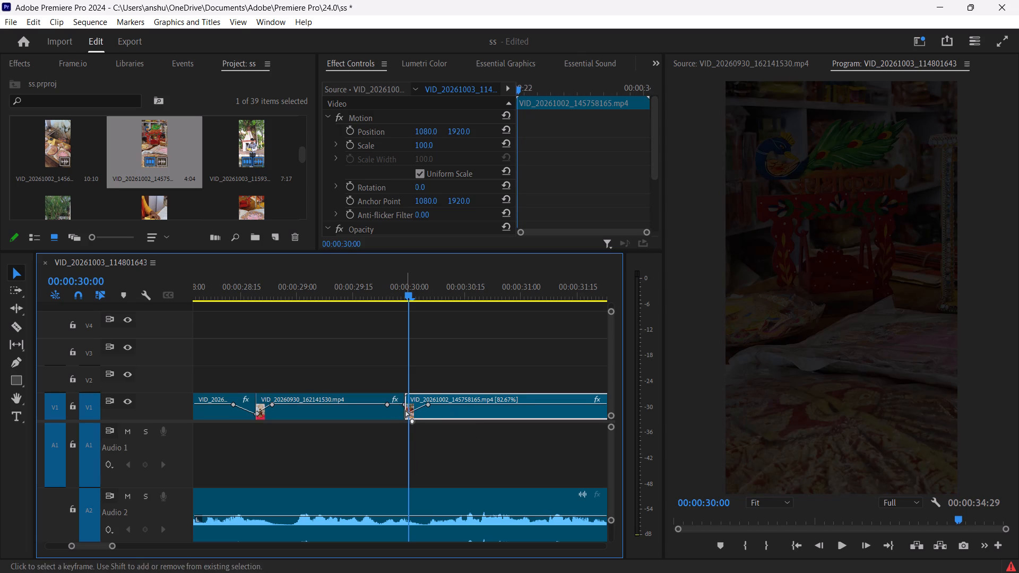
left_click_drag(403, 405, 408, 411)
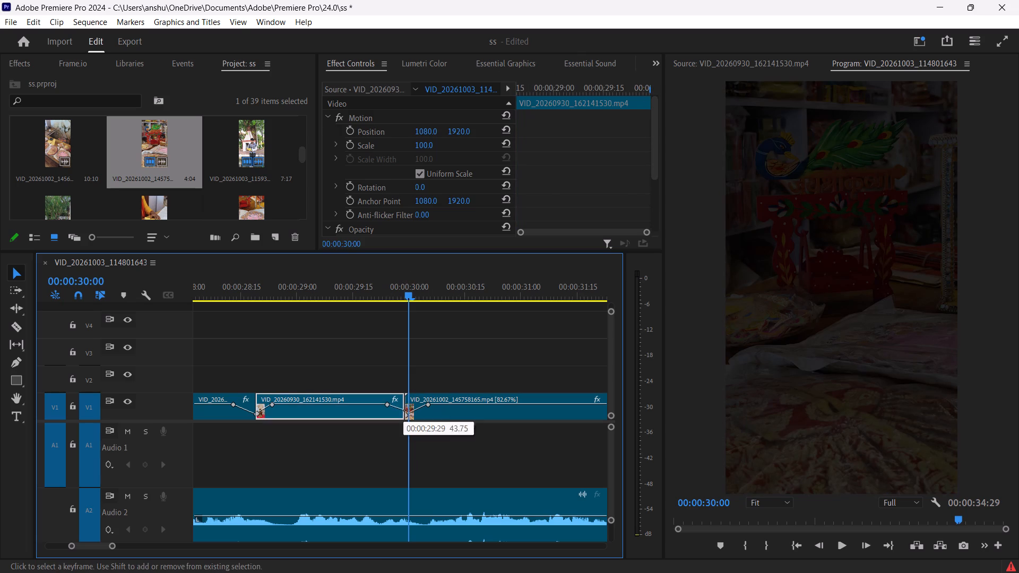
left_click_drag(408, 411, 408, 414)
left_click(388, 404)
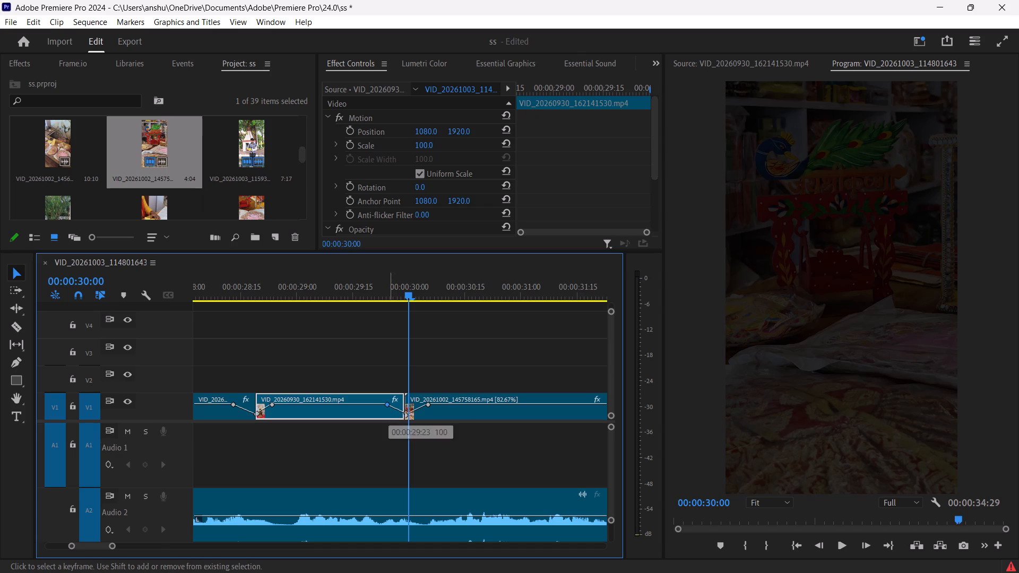
left_click_drag(410, 296, 363, 289)
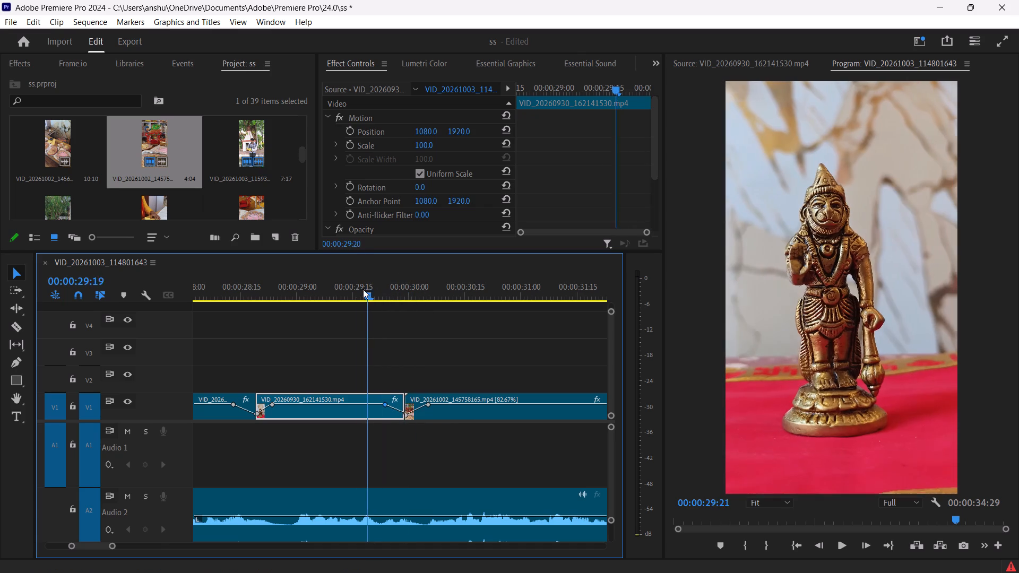
left_click_drag(363, 289, 360, 289)
left_click(845, 545)
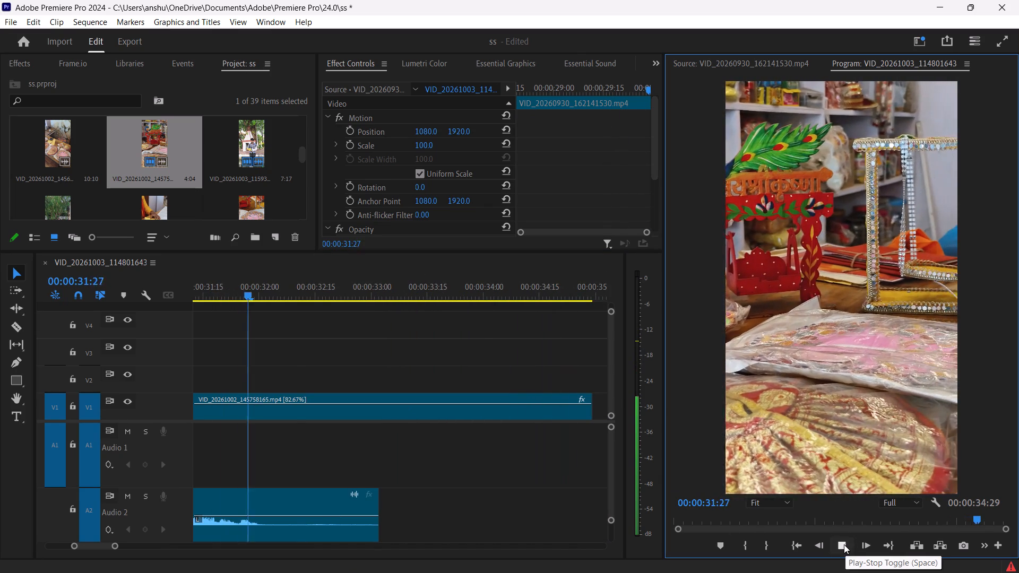
left_click(842, 543)
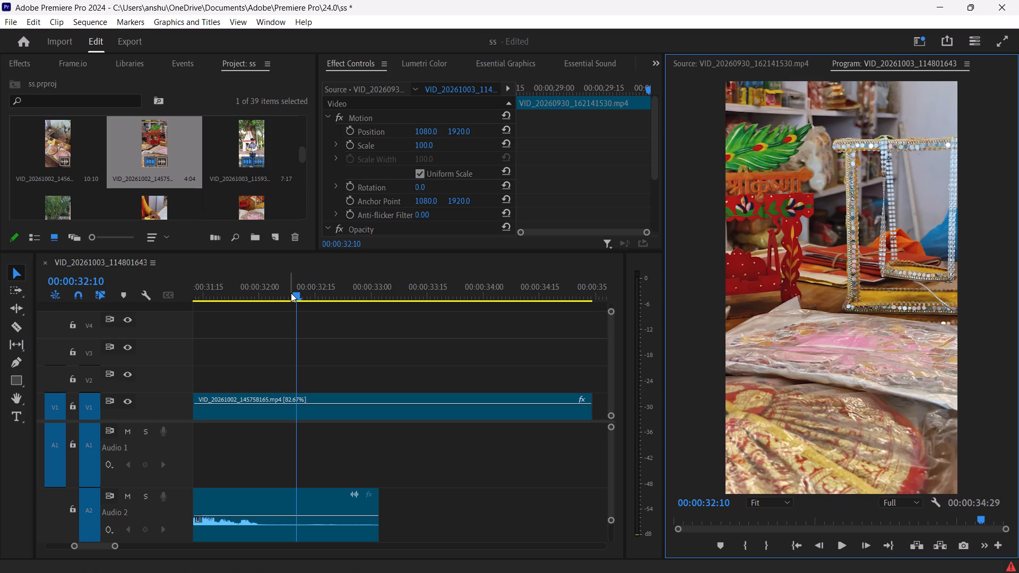
Cut the peacock swing clip at 00:00:33:02, where the A2 audio ends, and delete the remainder.
left_click_drag(298, 298, 323, 320)
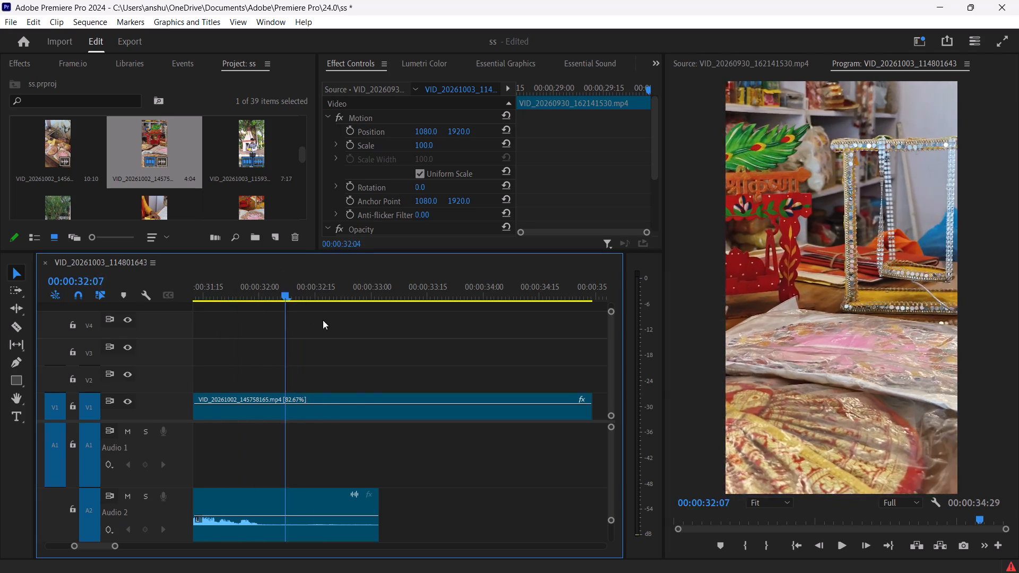
left_click_drag(323, 320, 381, 335)
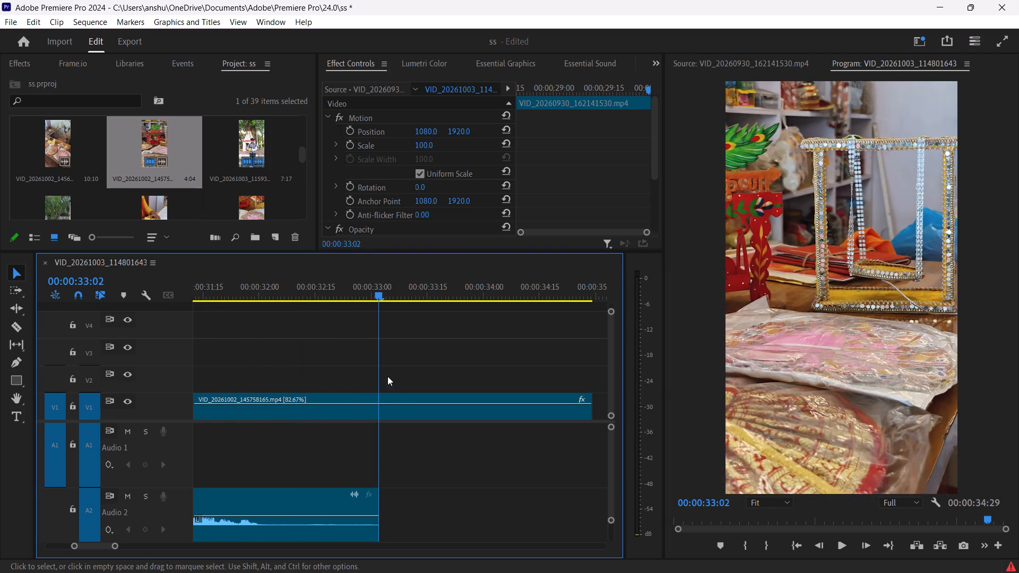
key("c")
left_click(381, 416)
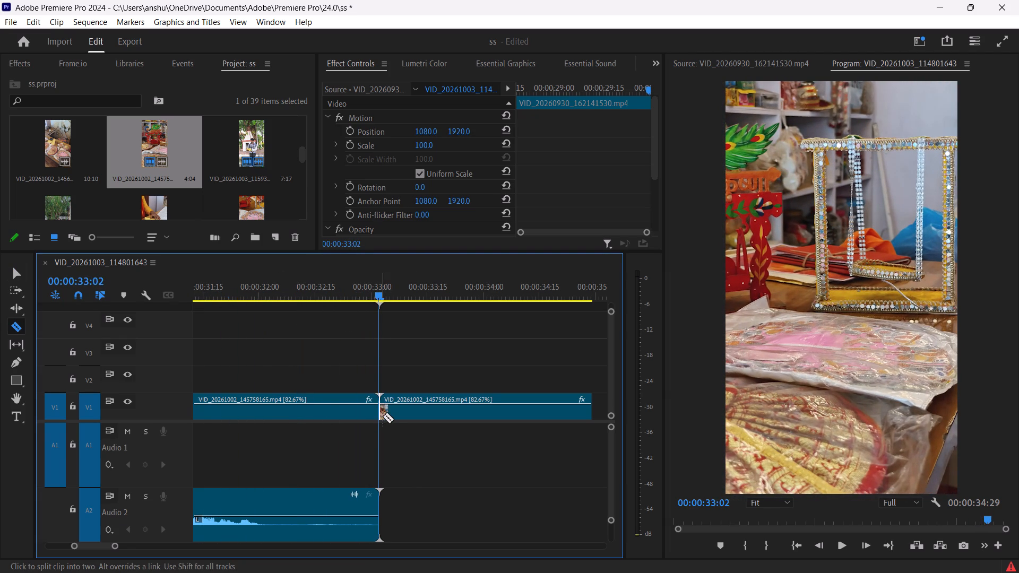
key("v")
left_click(405, 410)
key("Delete")
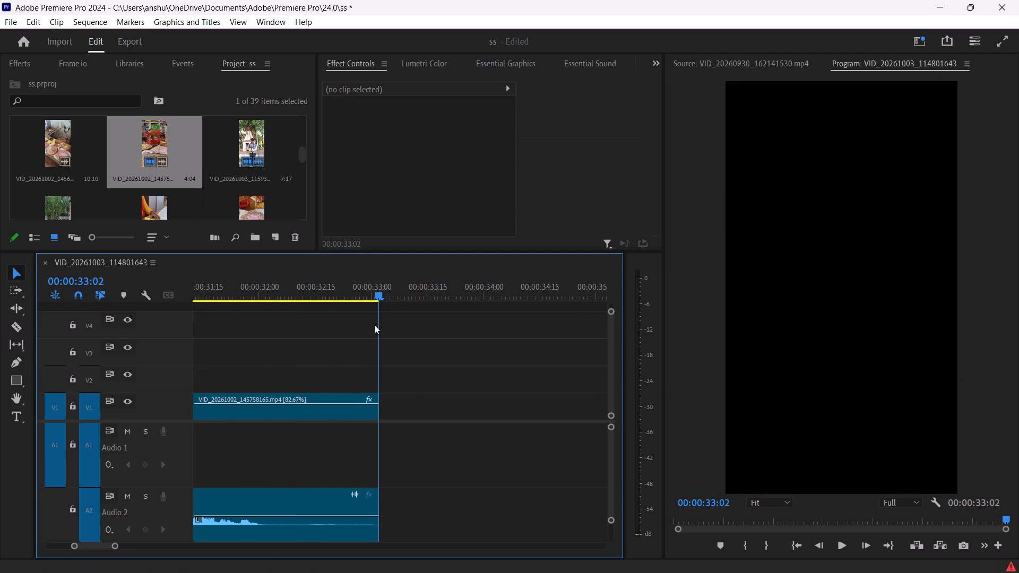
Go back to the talking clip VID_20261003_120254200.mp4 at 00:00:09:29 and examine its Lumetri Color settings.
left_click_drag(378, 295, 314, 329)
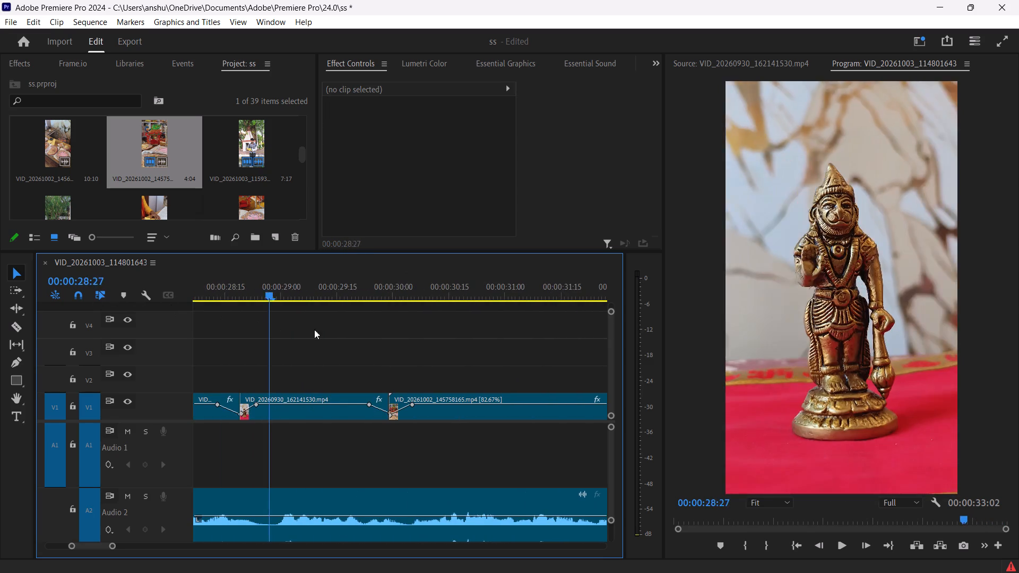
left_click_drag(314, 329, 133, 359)
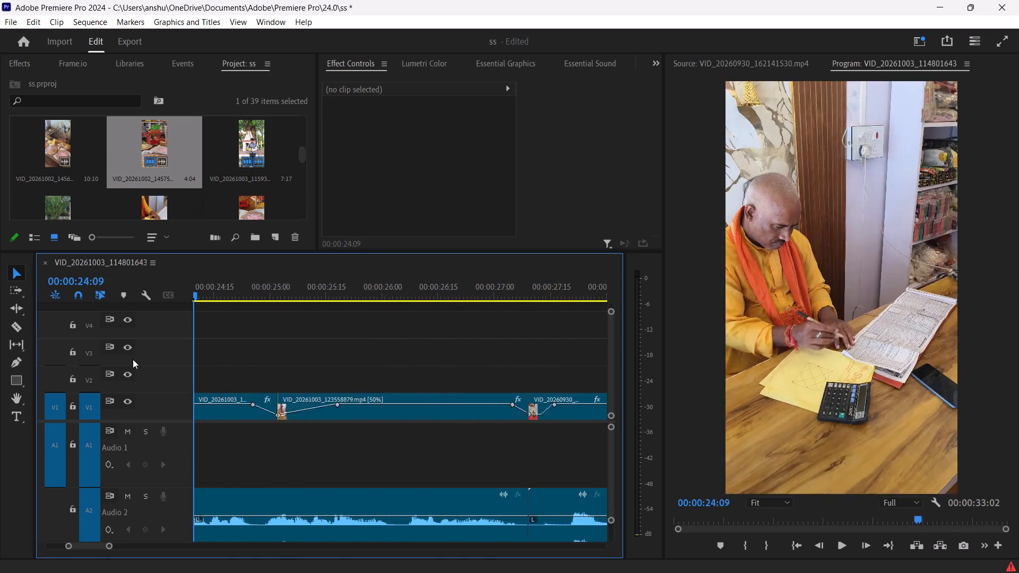
left_click_drag(133, 359, 296, 378)
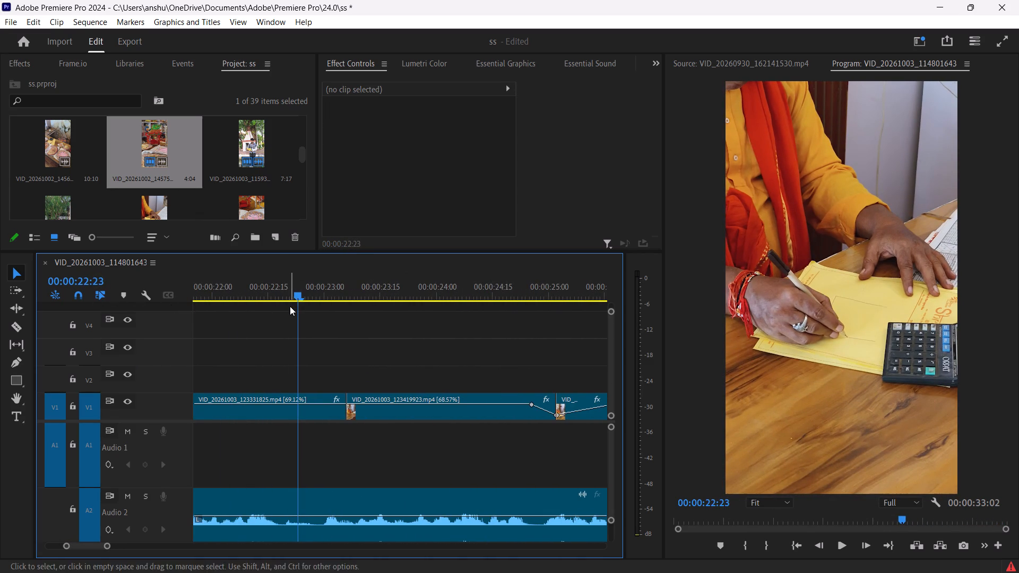
left_click_drag(298, 297, 72, 314)
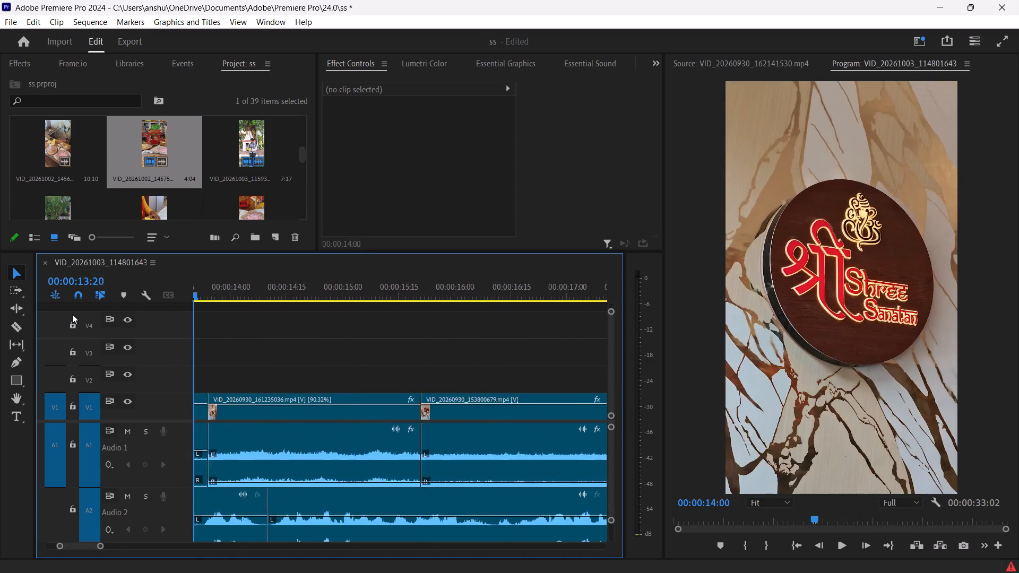
left_click_drag(72, 314, 217, 342)
left_click(298, 420)
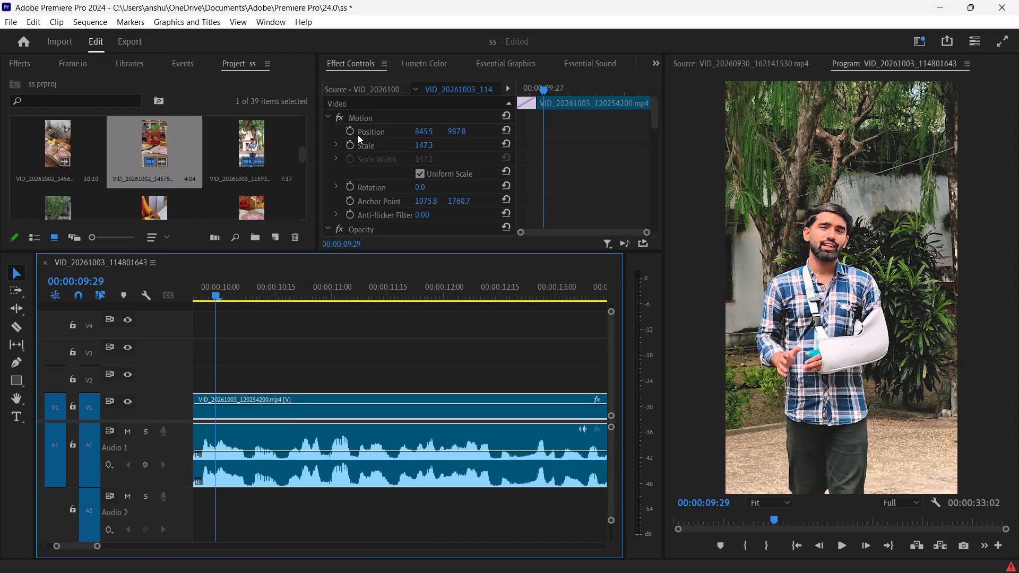
left_click(412, 64)
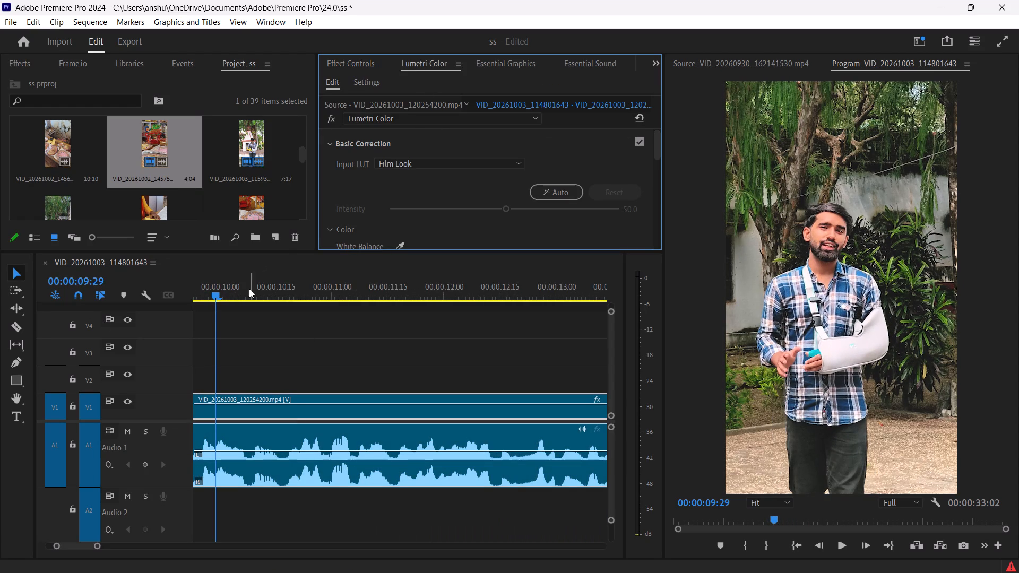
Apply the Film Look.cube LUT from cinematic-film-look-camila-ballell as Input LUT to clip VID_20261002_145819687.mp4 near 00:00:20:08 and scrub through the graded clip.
left_click_drag(214, 292, 552, 344)
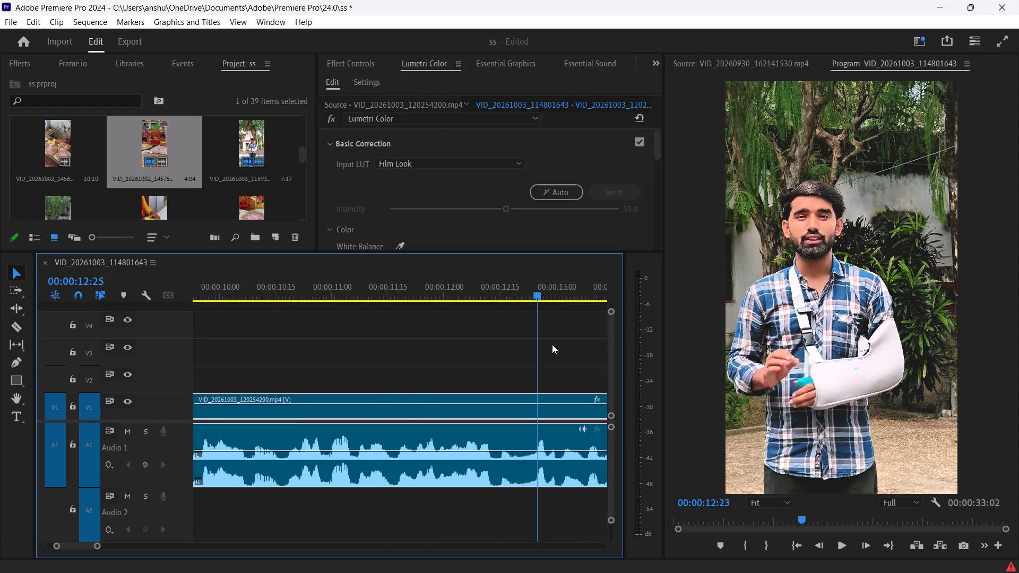
left_click_drag(552, 344, 598, 370)
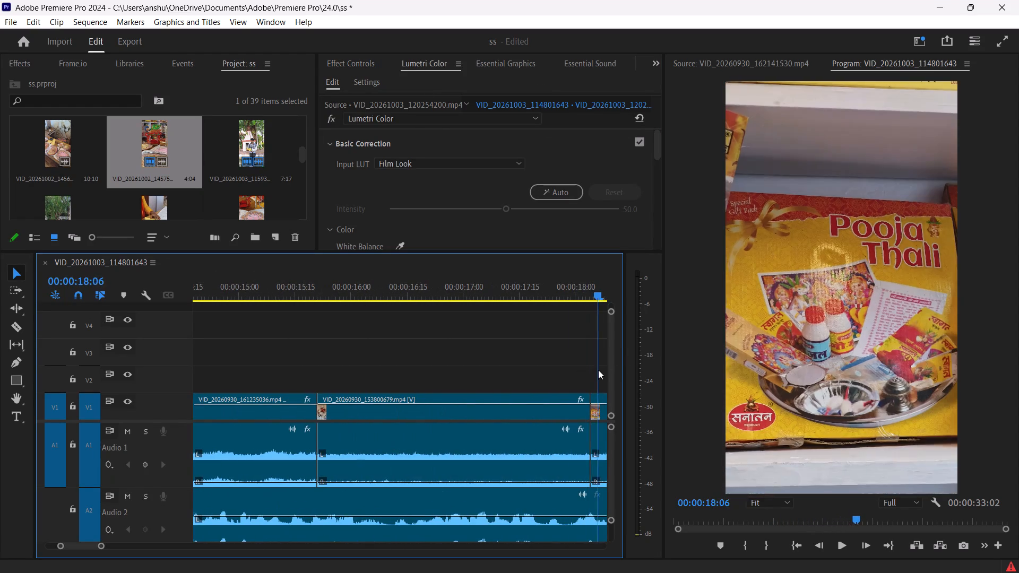
left_click_drag(598, 370, 303, 380)
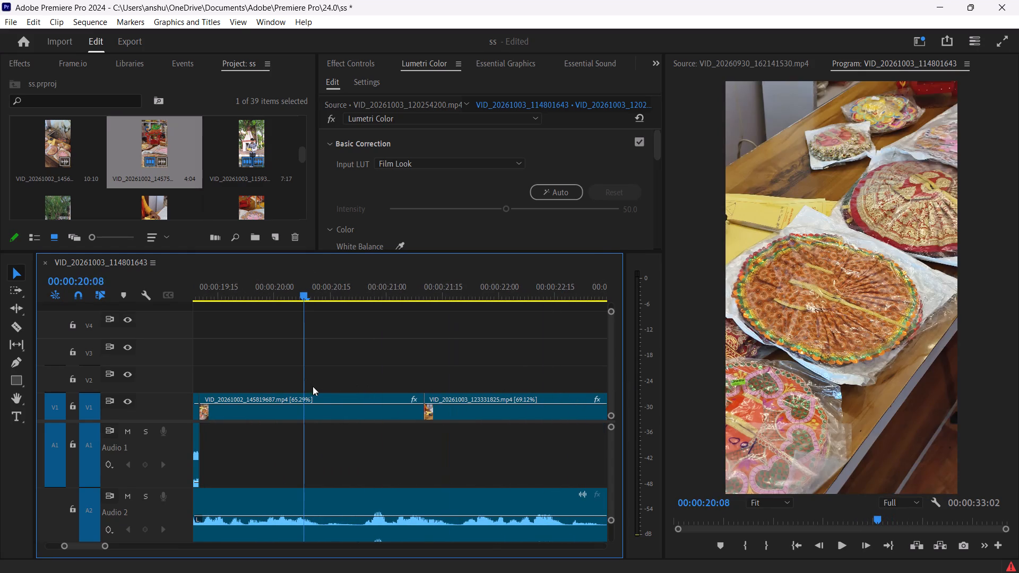
left_click(334, 412)
left_click(408, 161)
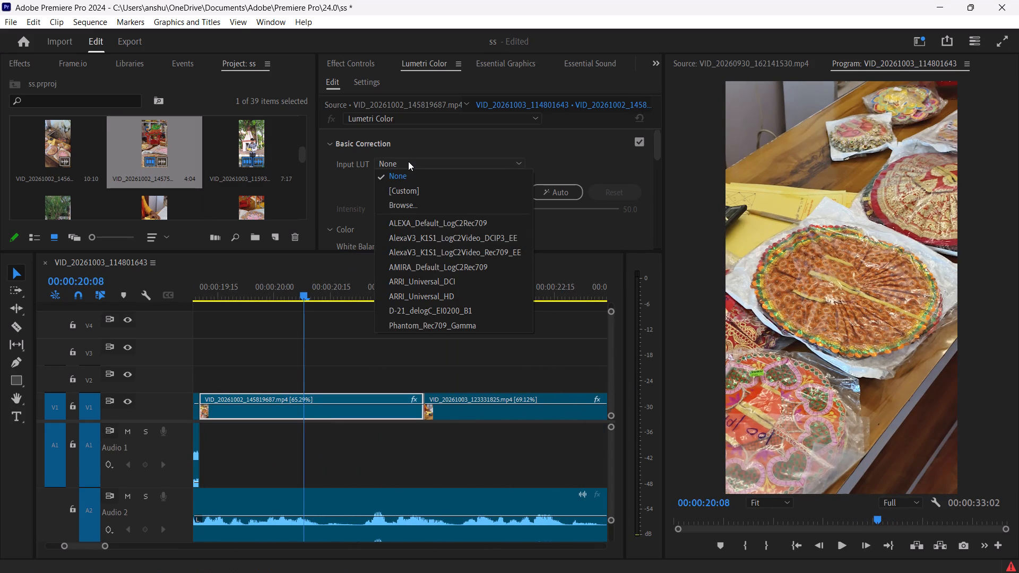
left_click(417, 203)
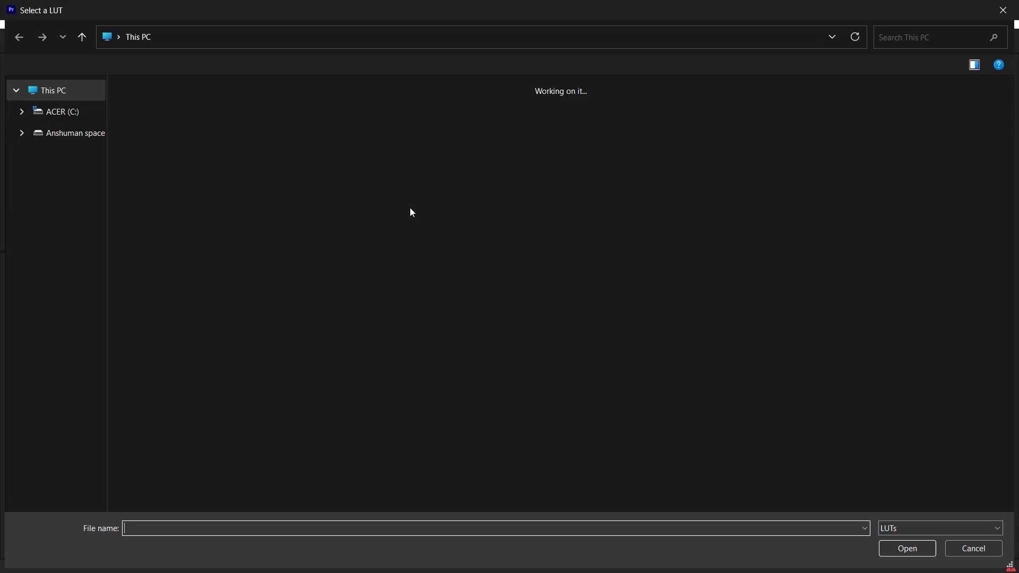
left_click(72, 198)
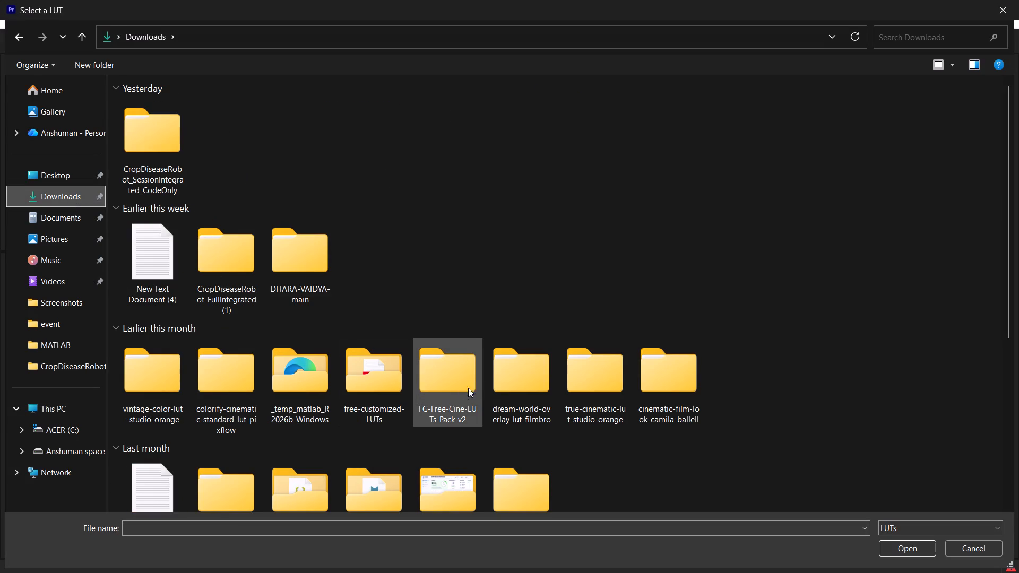
double_click(585, 379)
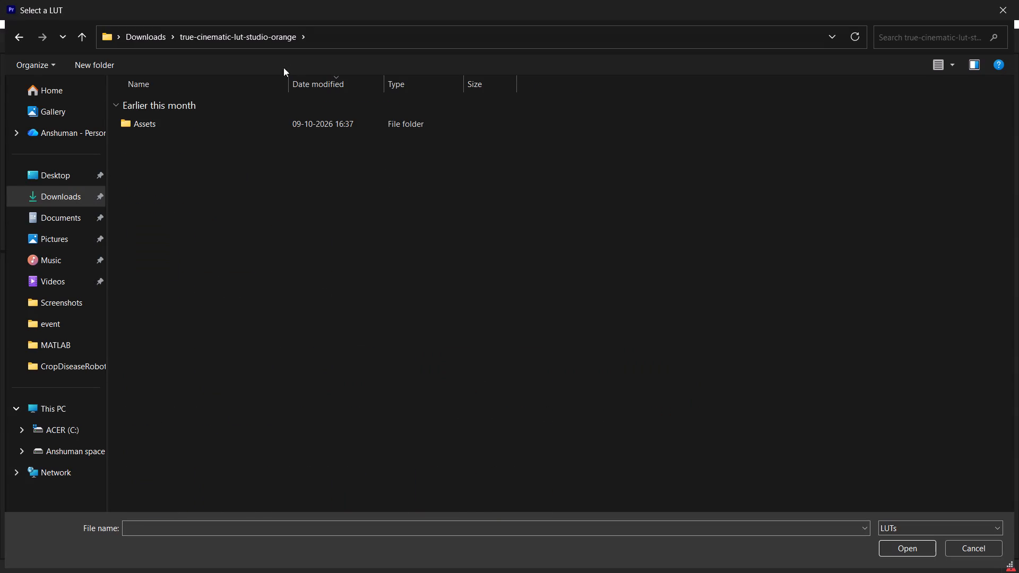
double_click(297, 119)
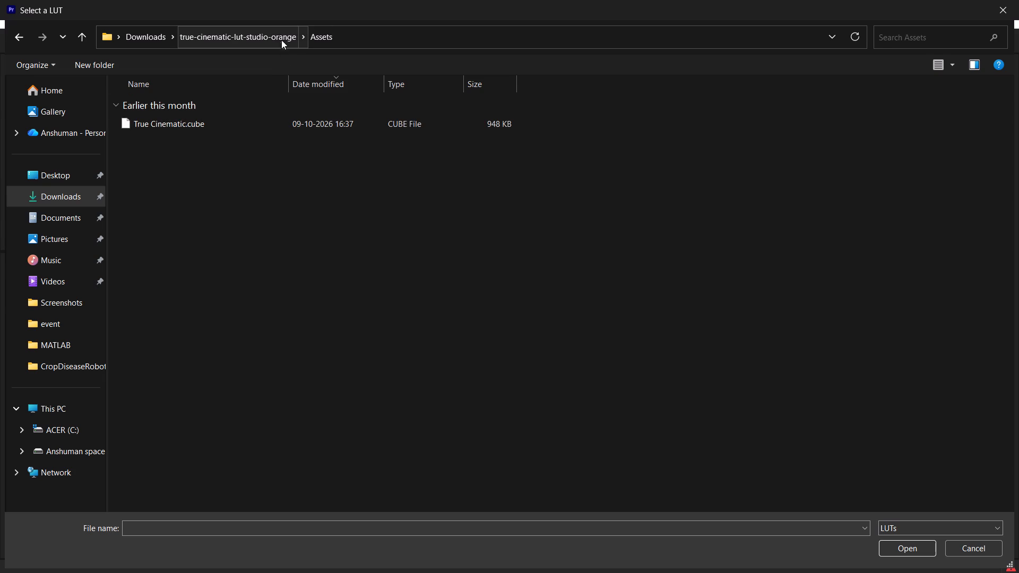
left_click(146, 34)
double_click(671, 385)
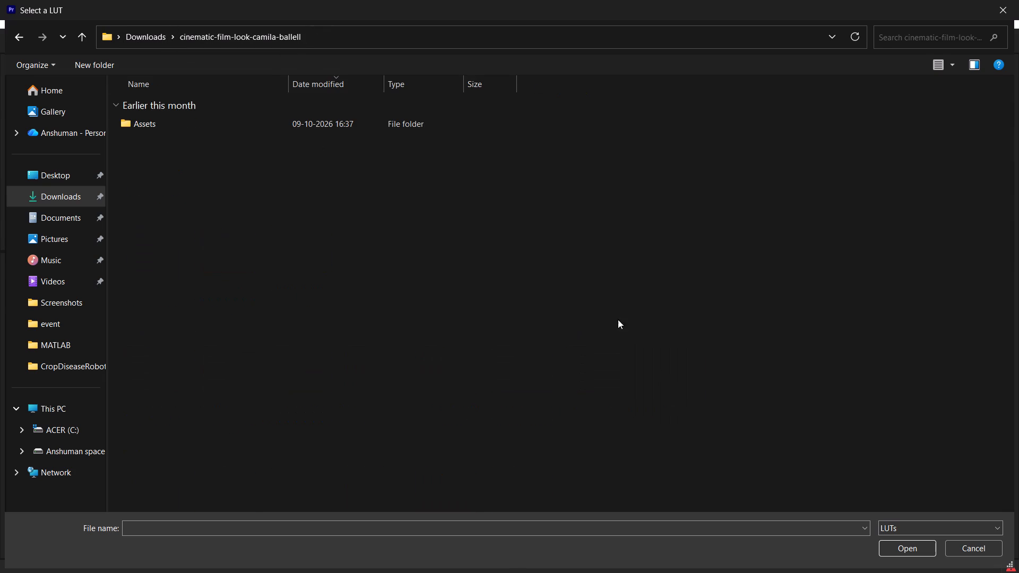
triple_click(222, 132)
left_click(220, 129)
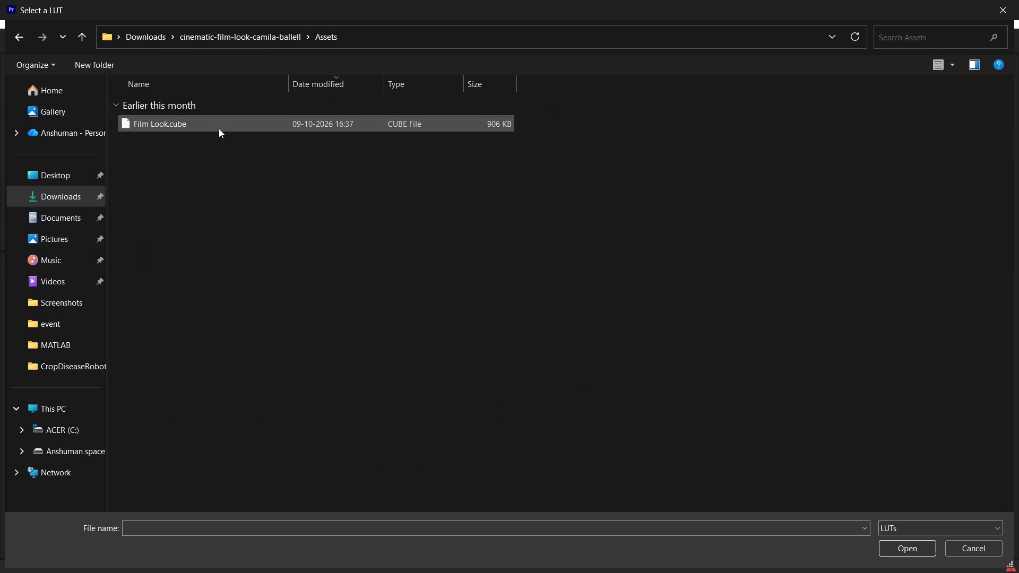
left_click(219, 119)
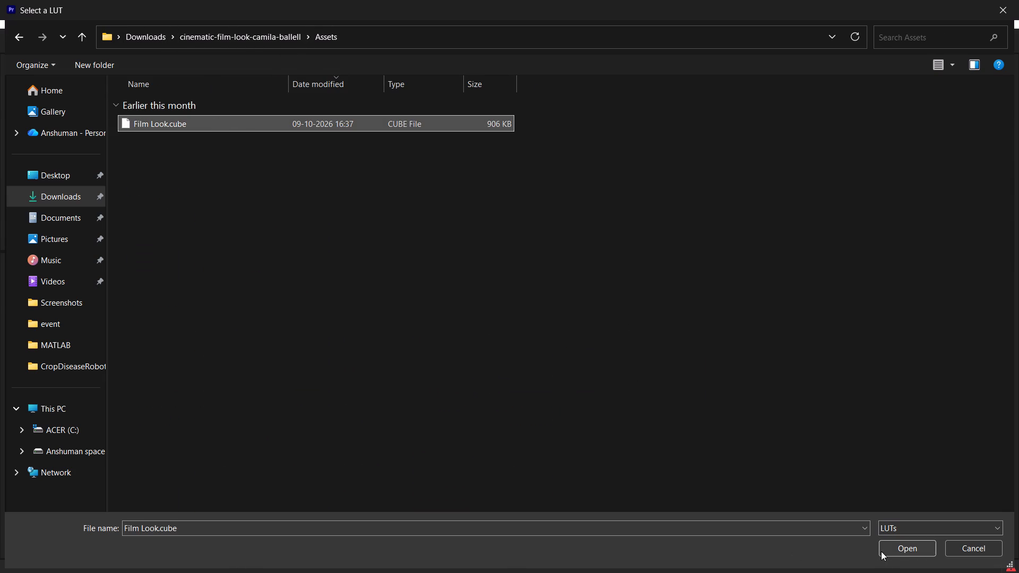
left_click(881, 551)
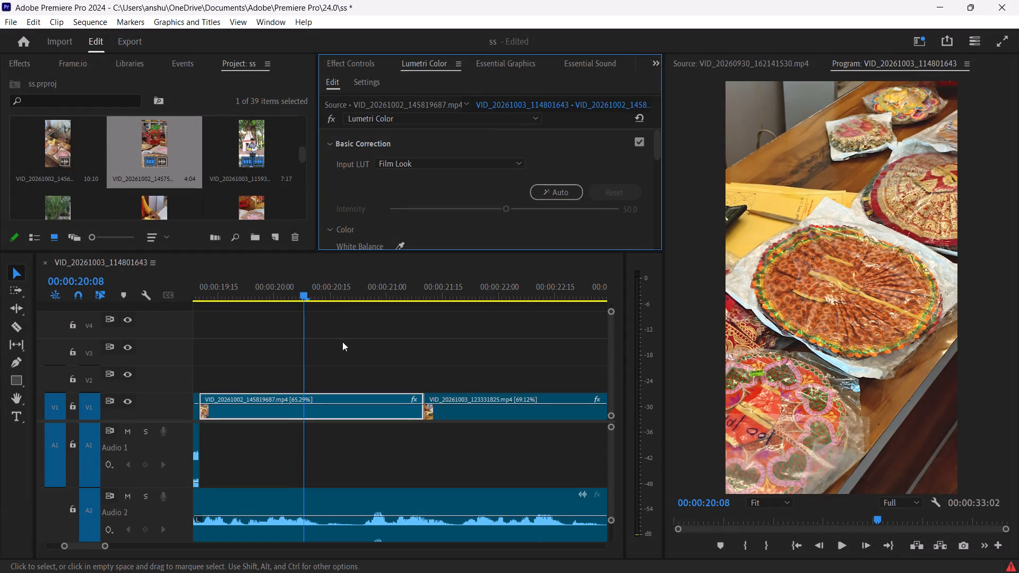
left_click_drag(300, 294, 242, 303)
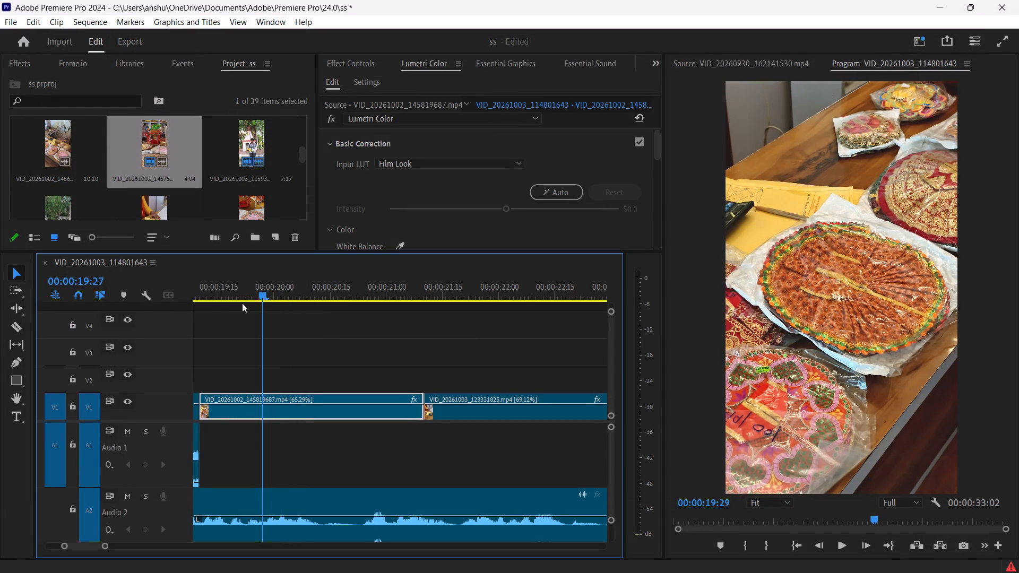
left_click_drag(242, 303, 391, 323)
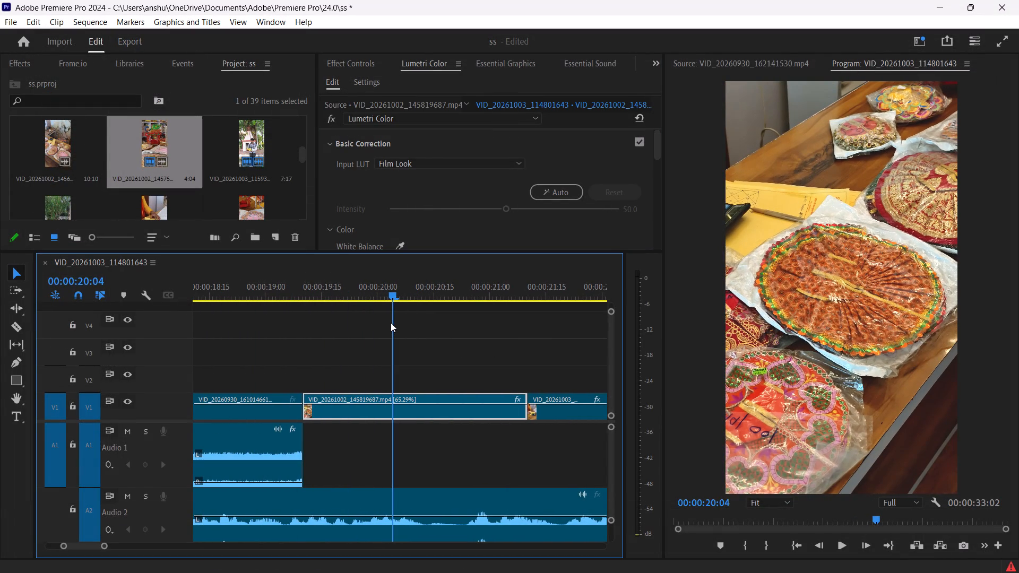
Apply the Film Look.cube Input LUT to the next V1 clip, VID_20261003_123331825.mp4, near 00:00:21:18.
left_click_drag(391, 323, 556, 346)
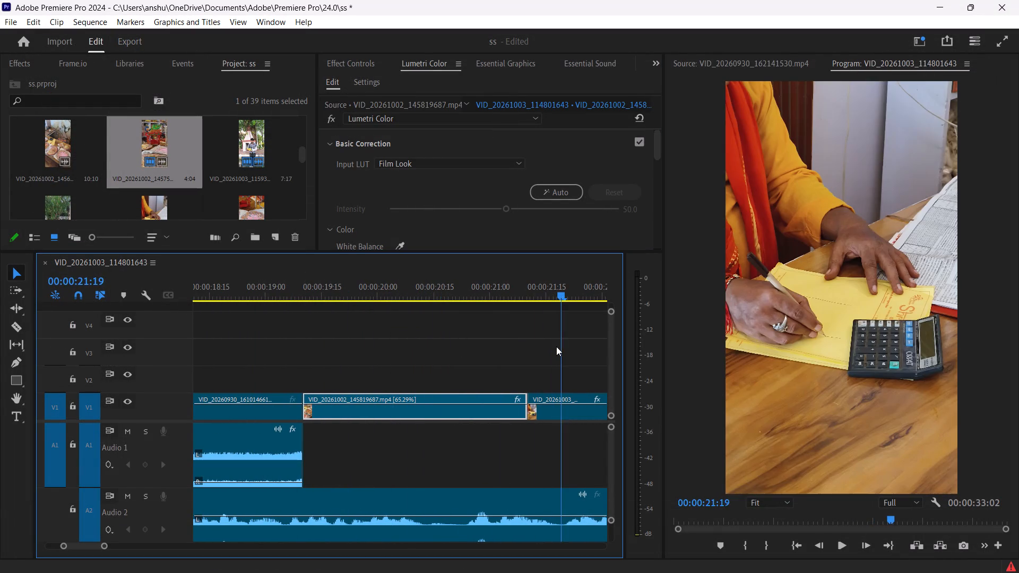
left_click_drag(556, 346, 552, 348)
left_click(574, 406)
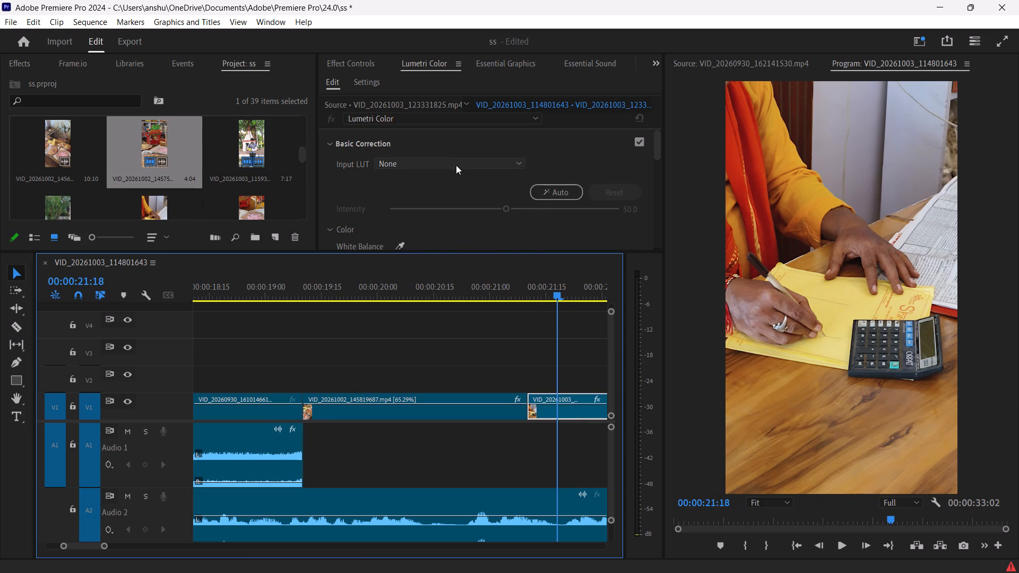
left_click(456, 165)
left_click(452, 204)
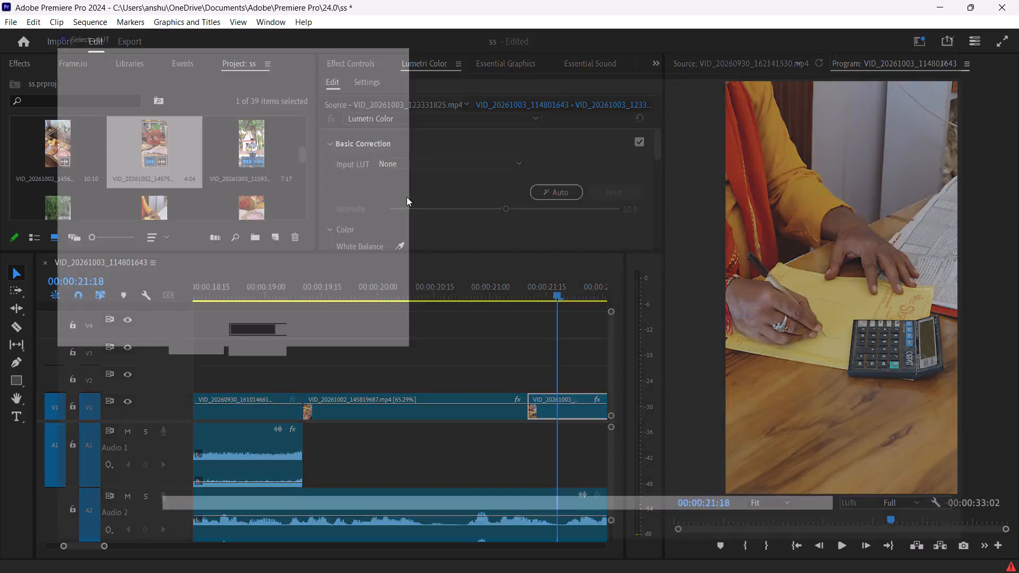
left_click(281, 126)
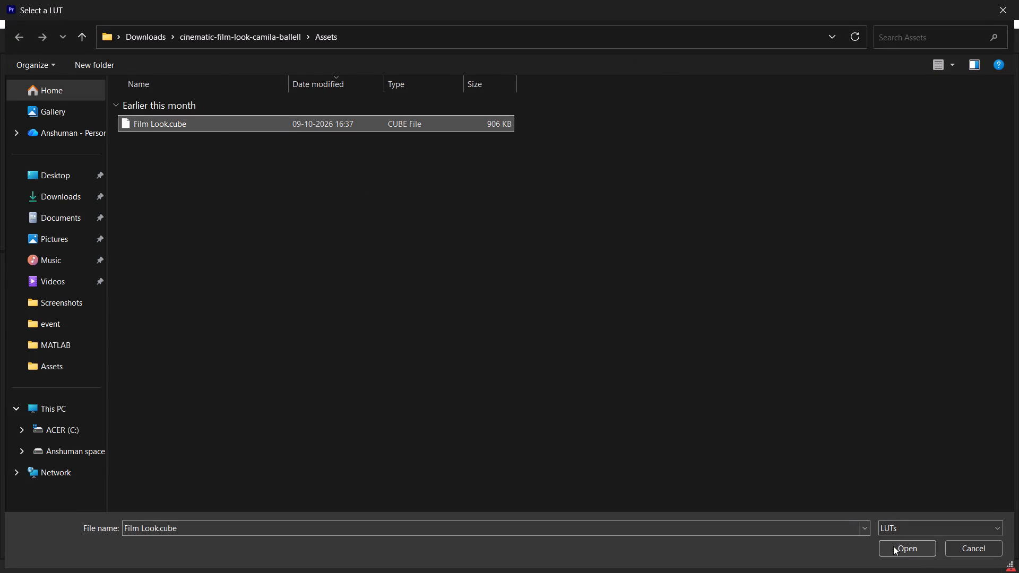
left_click(893, 546)
left_click_drag(555, 298, 556, 298)
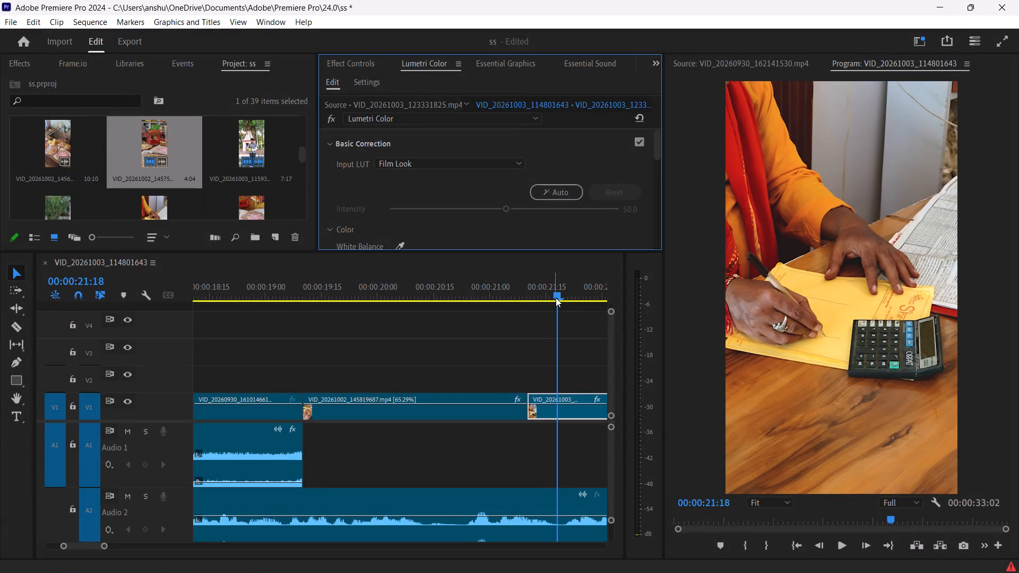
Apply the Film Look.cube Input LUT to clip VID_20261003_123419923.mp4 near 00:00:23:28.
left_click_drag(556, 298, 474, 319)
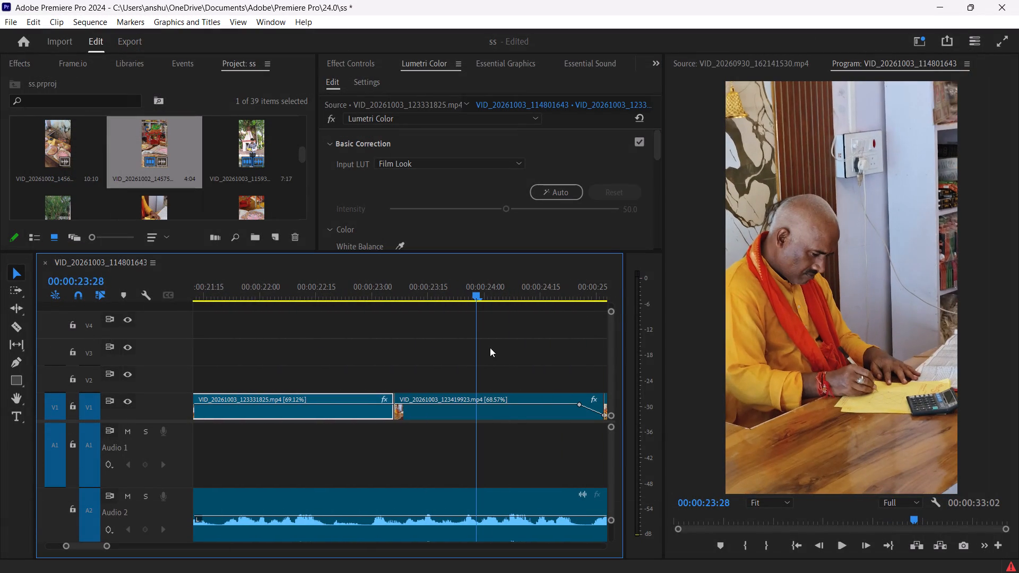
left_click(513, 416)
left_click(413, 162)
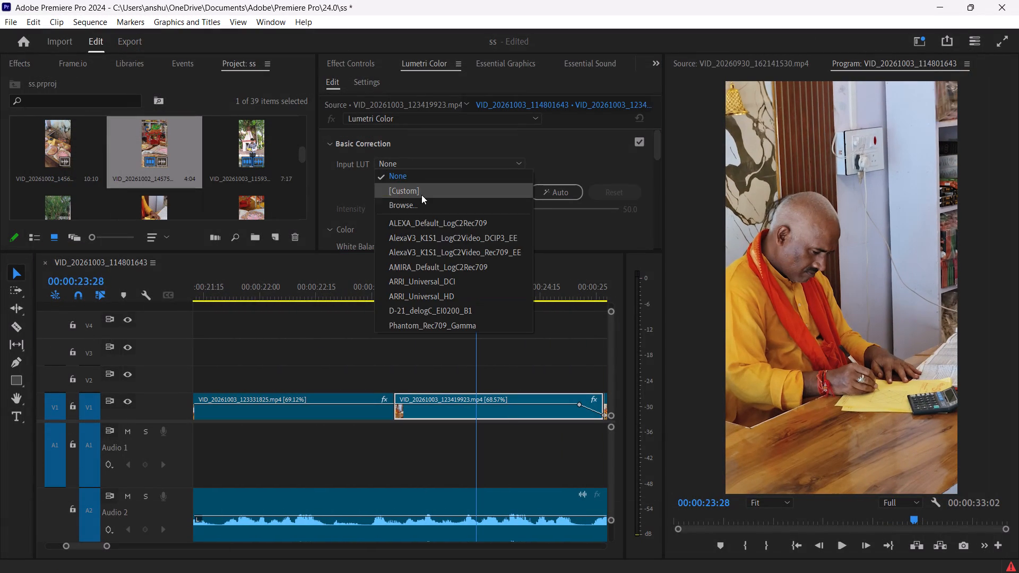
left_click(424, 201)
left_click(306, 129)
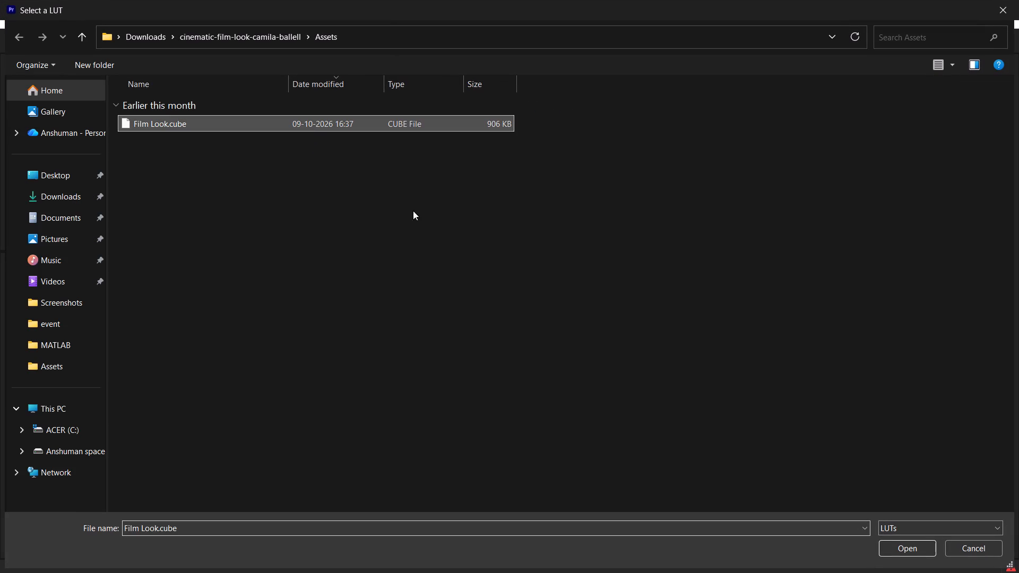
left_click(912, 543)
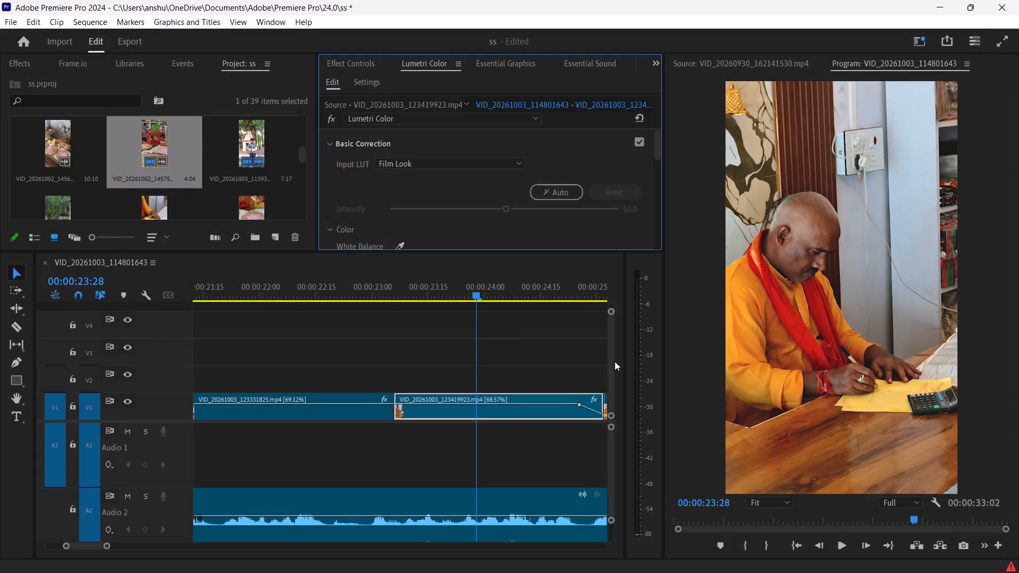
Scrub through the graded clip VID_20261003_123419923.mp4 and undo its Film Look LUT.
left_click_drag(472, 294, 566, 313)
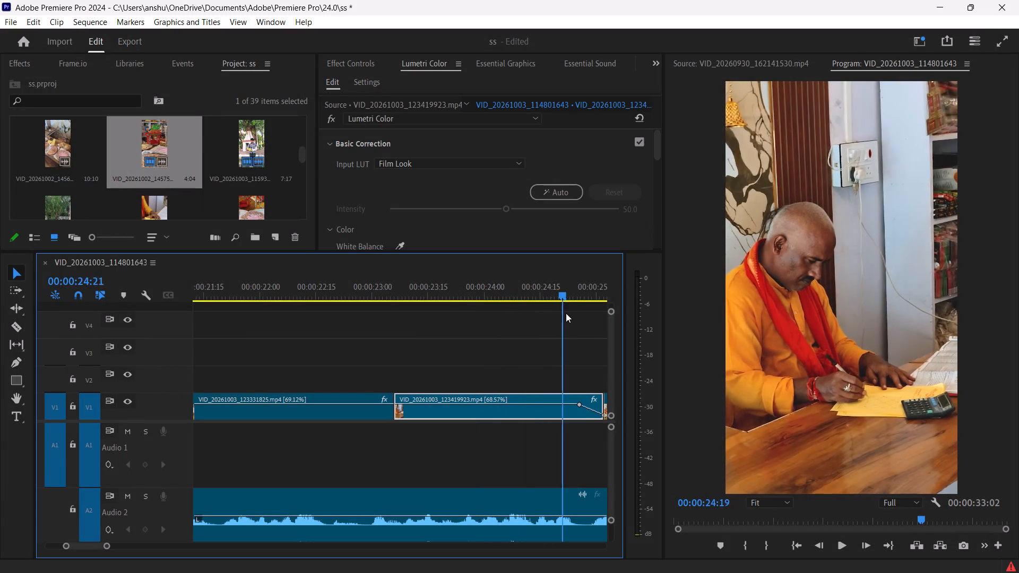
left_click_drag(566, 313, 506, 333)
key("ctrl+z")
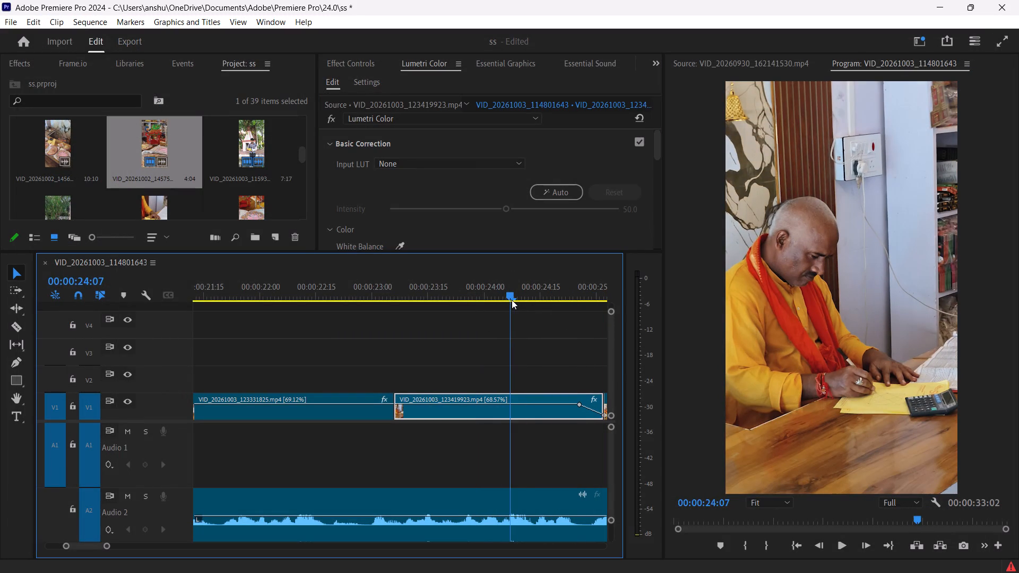
Play the sequence from the start and review the talking clips and the cut into the logo wall B-roll.
left_click_drag(511, 294, 415, 327)
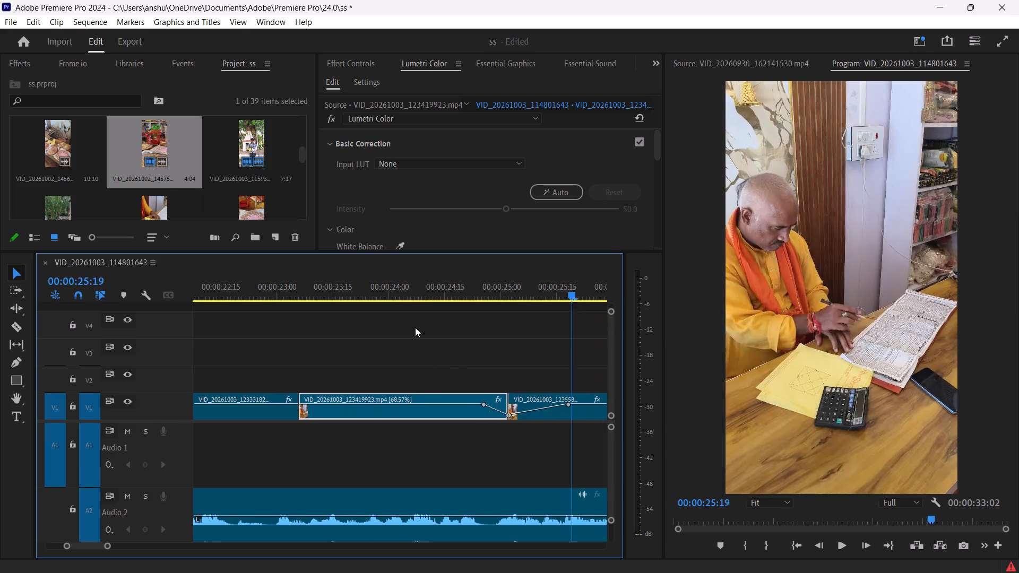
left_click_drag(415, 327, 48, 327)
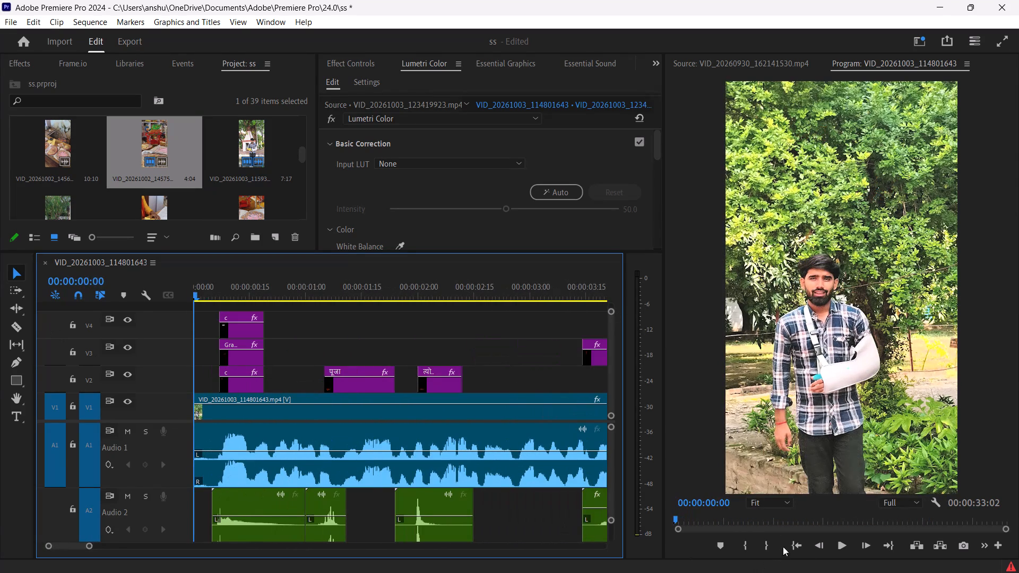
left_click(835, 545)
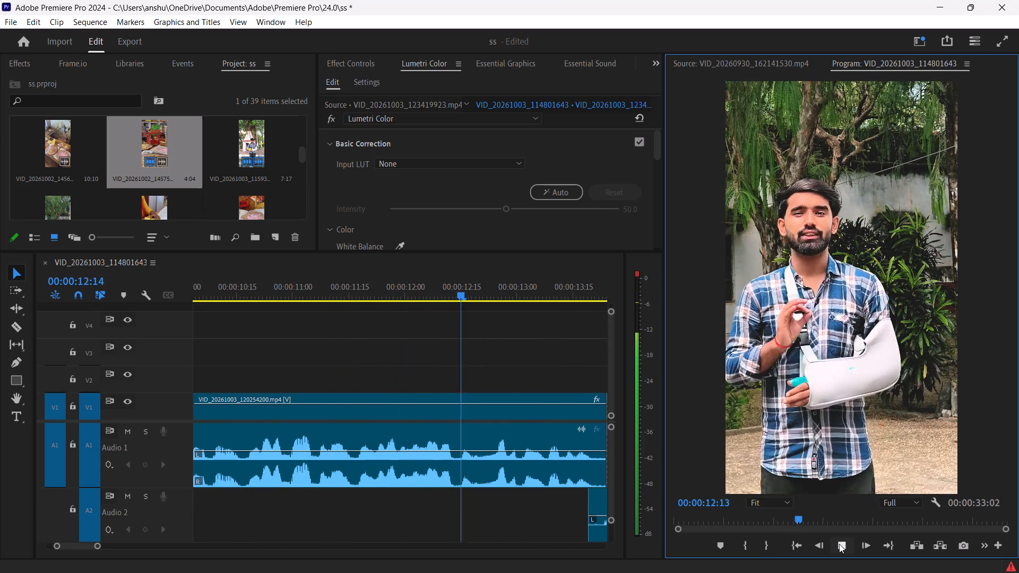
left_click(839, 544)
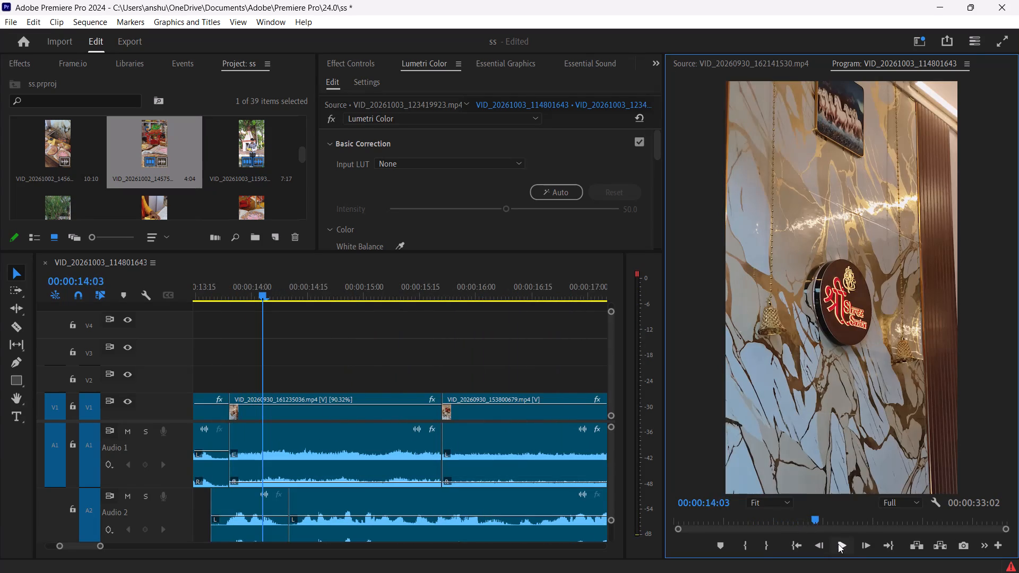
left_click(838, 544)
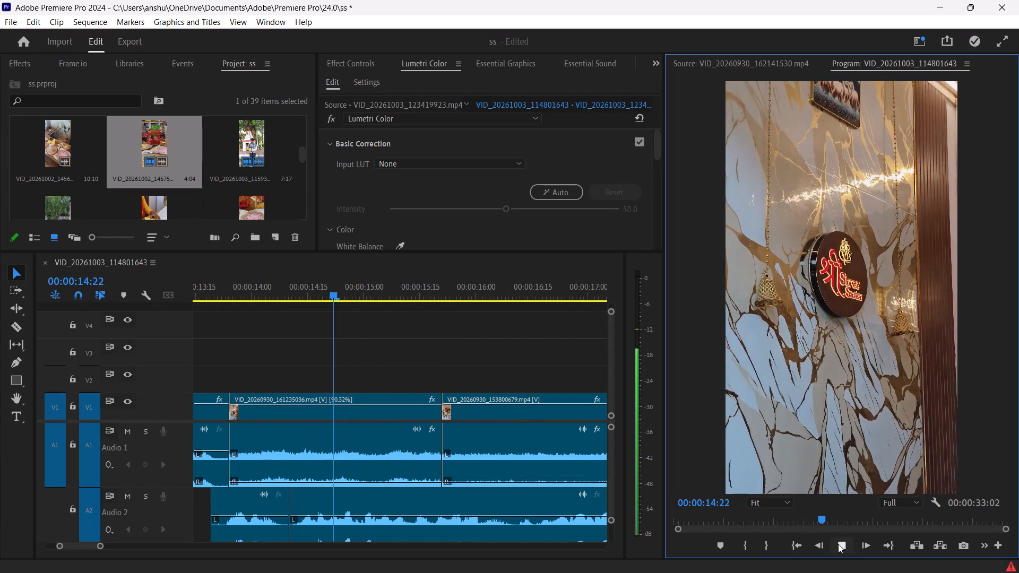
left_click(838, 544)
Return the playhead to about 00:00:13:16 and open videoplayback.mp4 from the project media in the Source Monitor.
left_click_drag(397, 295, 282, 305)
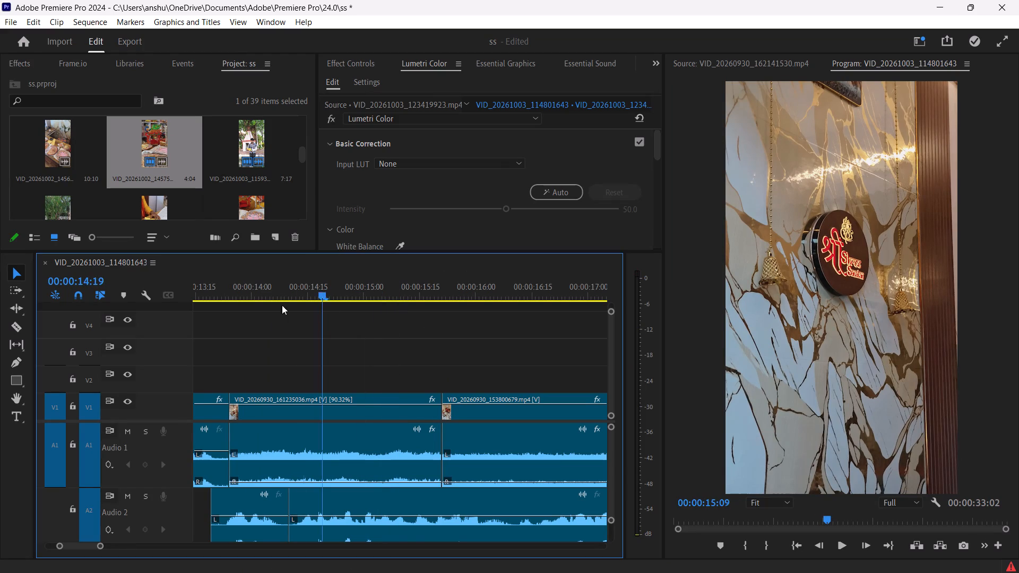
left_click_drag(282, 305, 197, 314)
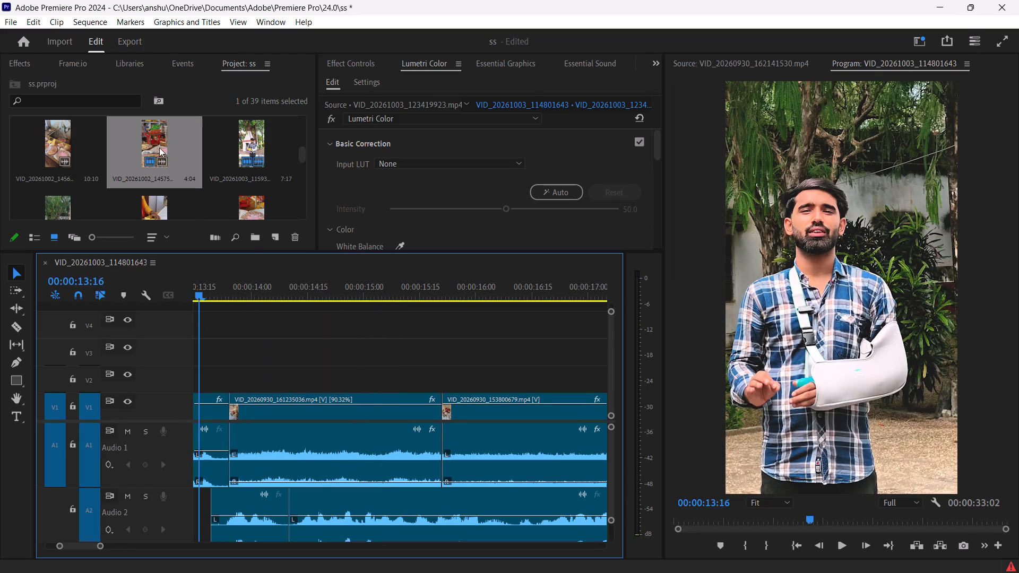
scroll(252, 172, "up", 1)
left_click(746, 64)
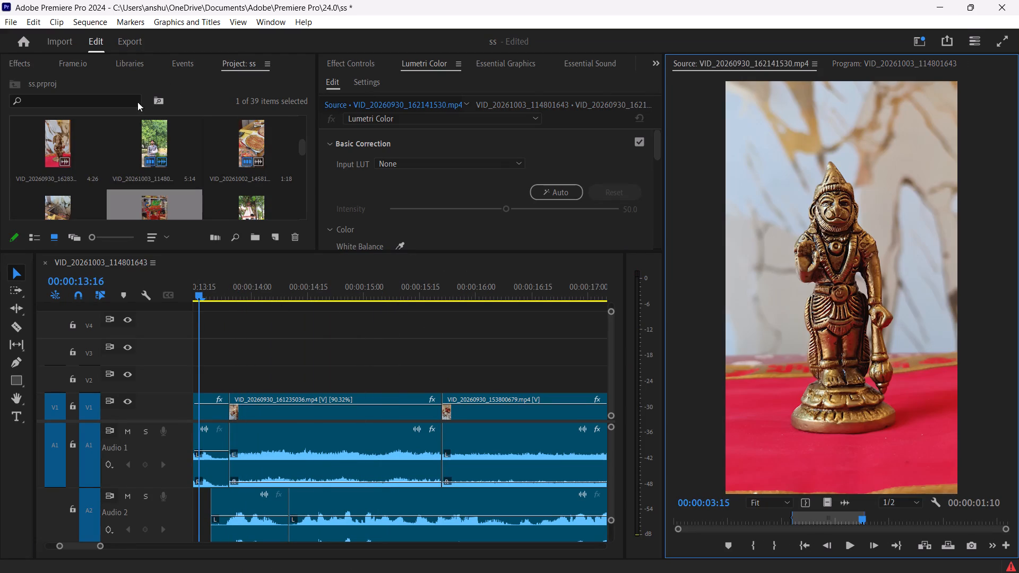
left_click_drag(304, 151, 306, 230)
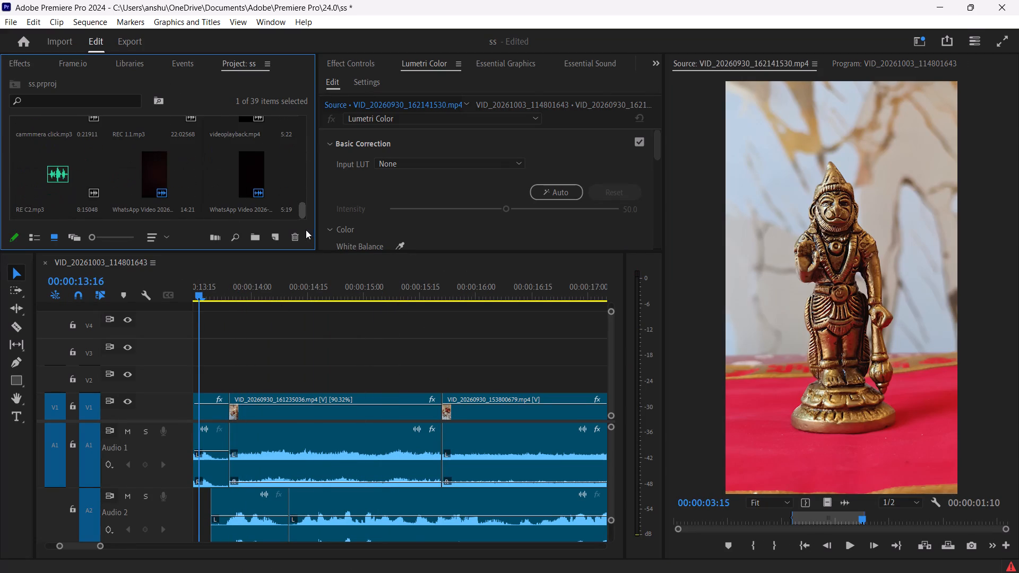
left_click_drag(306, 230, 295, 216)
left_click_drag(245, 122, 304, 144)
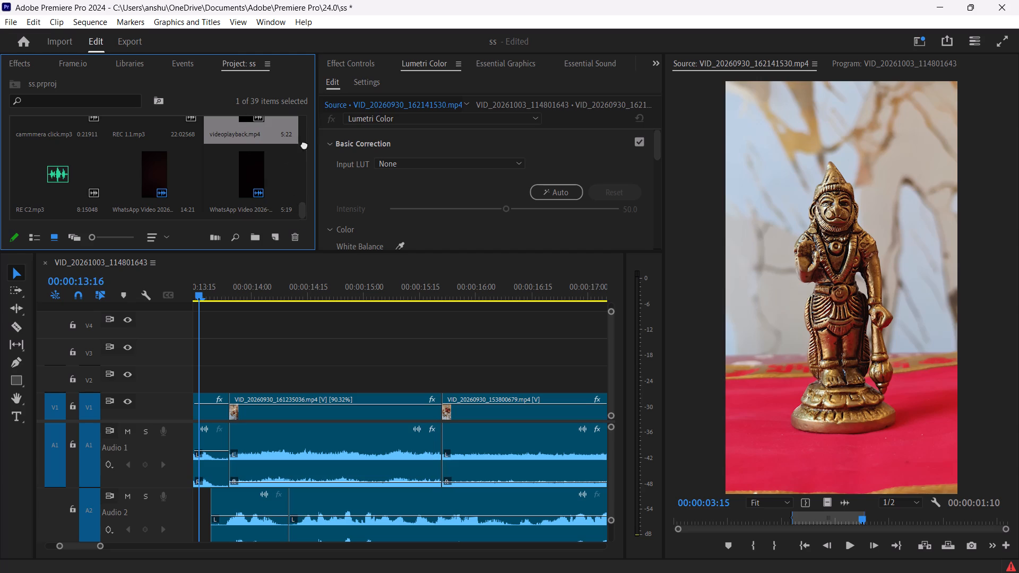
left_click_drag(304, 144, 770, 265)
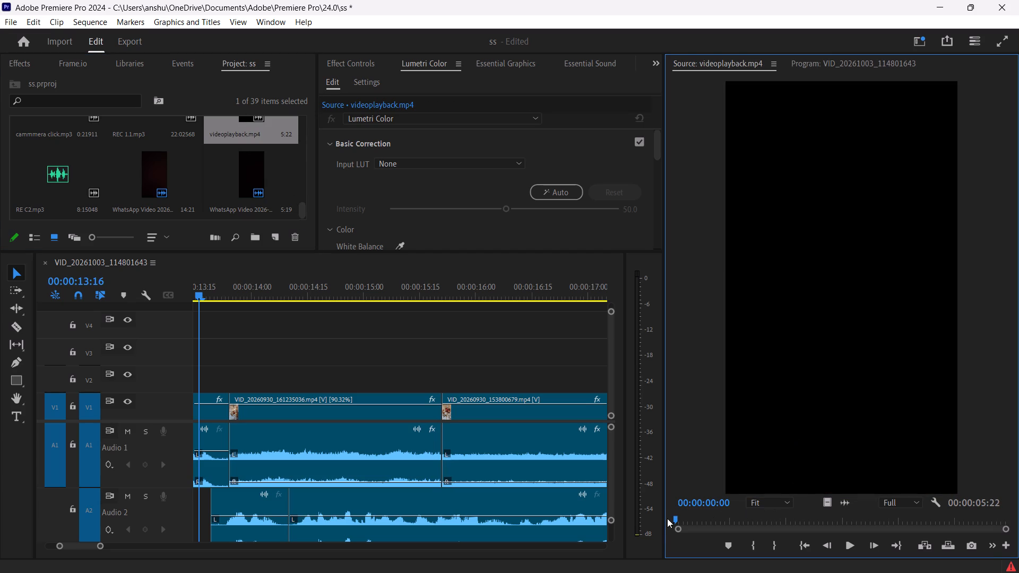
Mark videoplayback.mp4 with an In point at 00:00:02:15 and an Out point at 00:00:03:06.
left_click_drag(674, 519, 775, 525)
left_click_drag(775, 525, 821, 537)
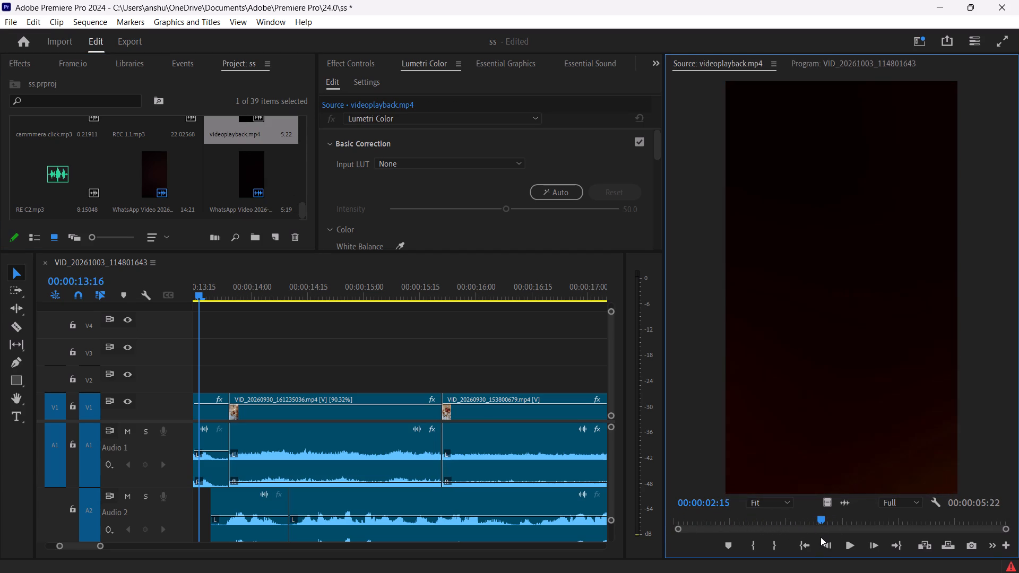
left_click_drag(821, 537, 821, 542)
left_click(752, 543)
left_click_drag(820, 517, 853, 518)
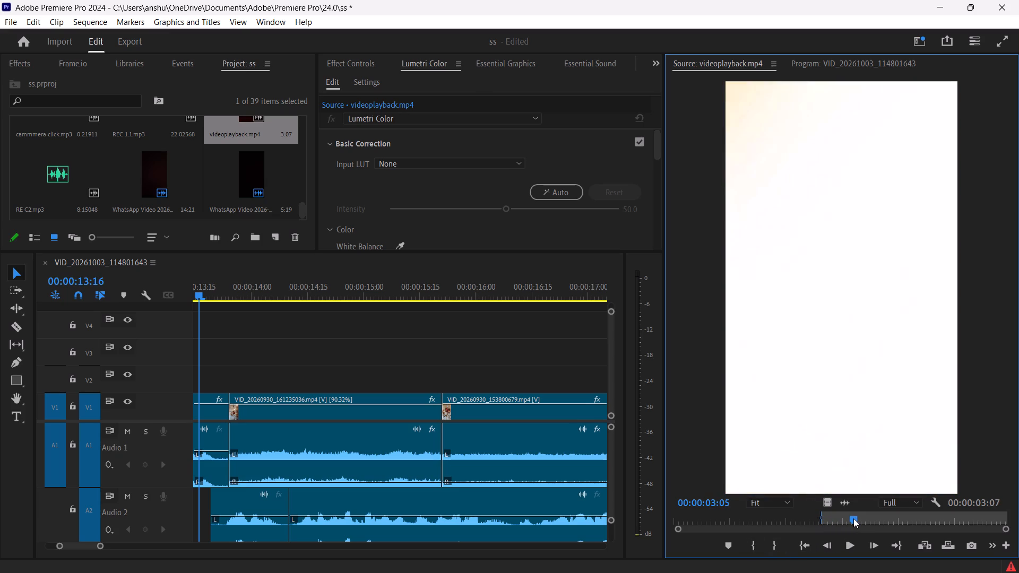
left_click_drag(853, 518, 856, 519)
left_click(778, 545)
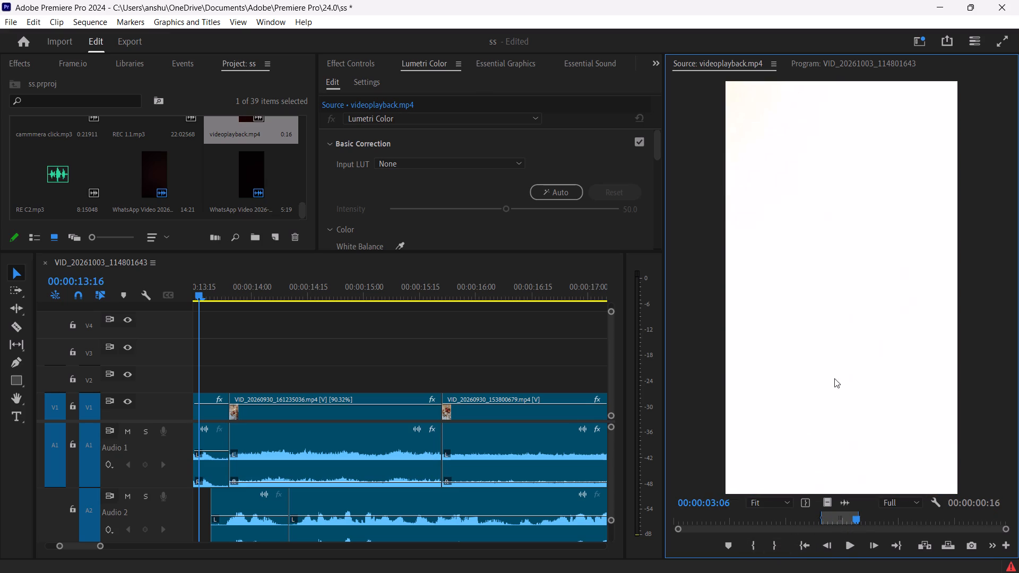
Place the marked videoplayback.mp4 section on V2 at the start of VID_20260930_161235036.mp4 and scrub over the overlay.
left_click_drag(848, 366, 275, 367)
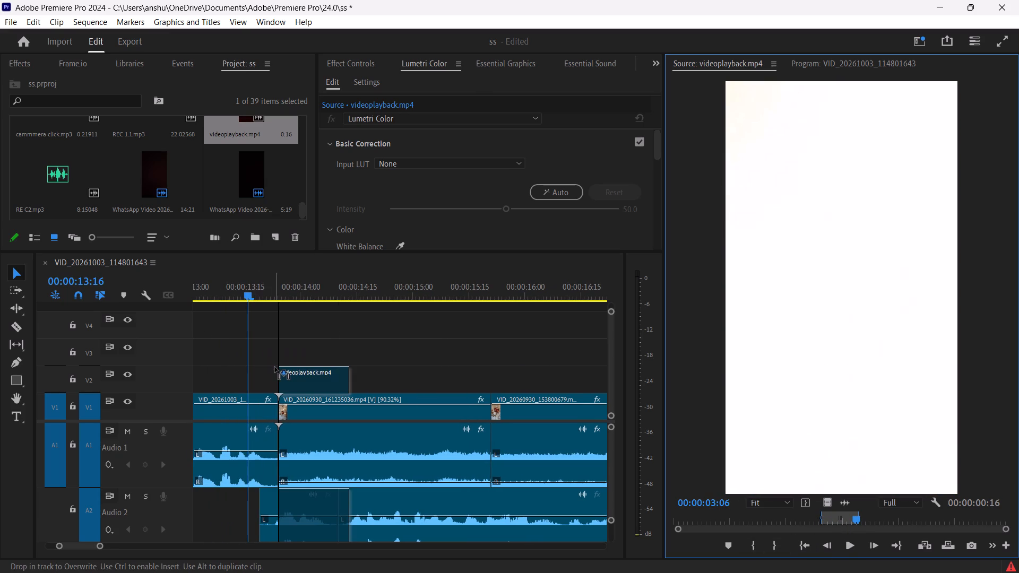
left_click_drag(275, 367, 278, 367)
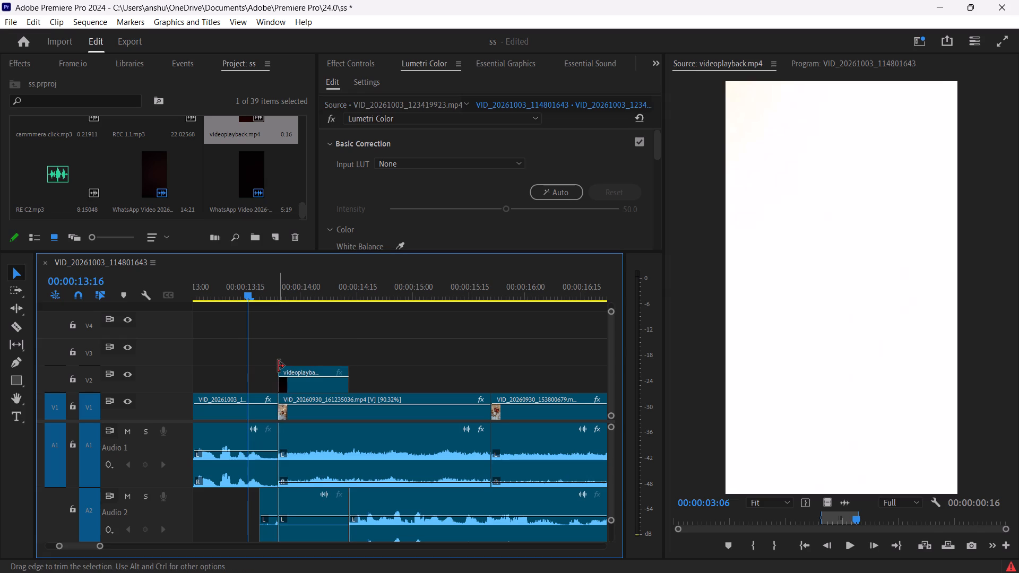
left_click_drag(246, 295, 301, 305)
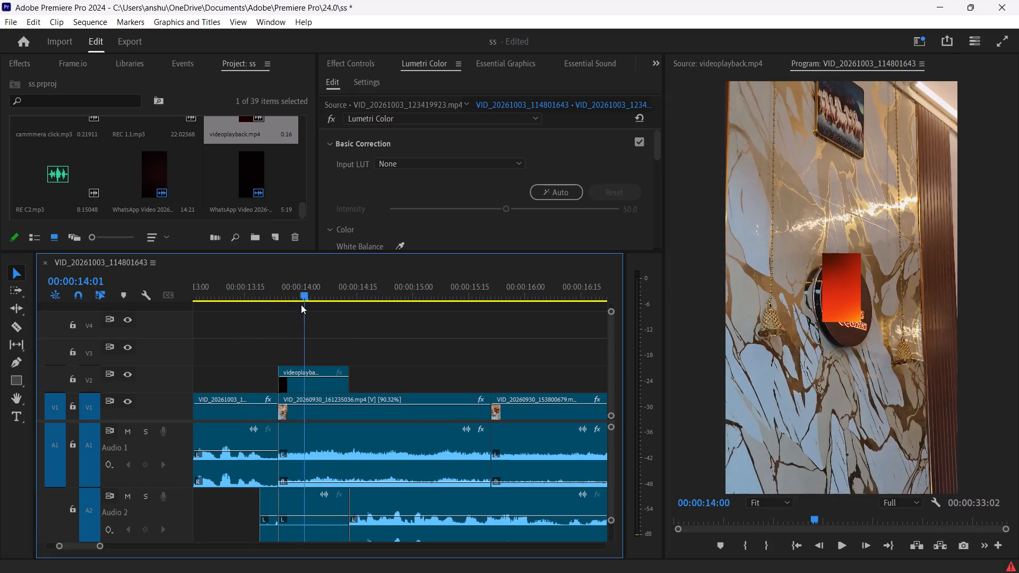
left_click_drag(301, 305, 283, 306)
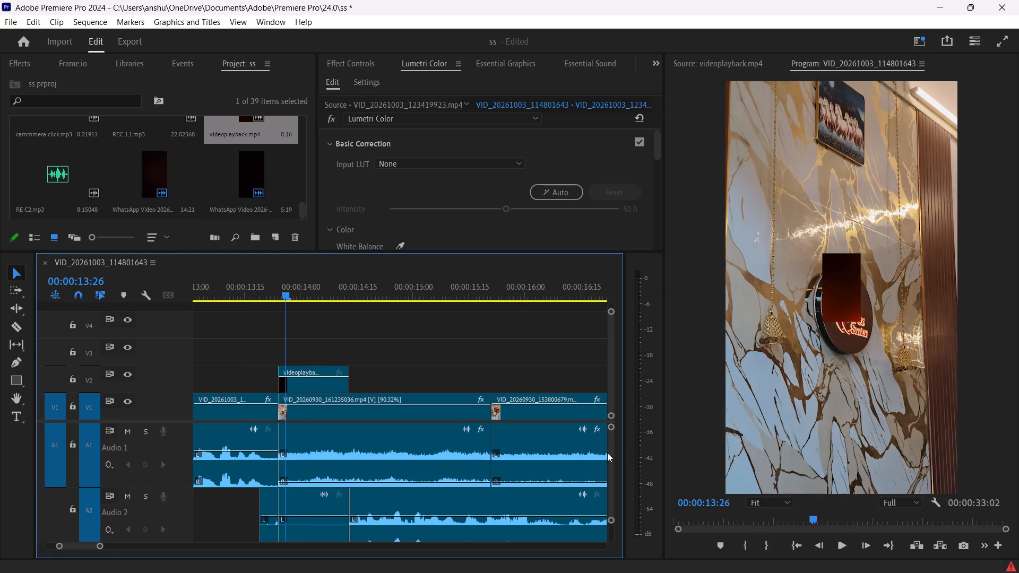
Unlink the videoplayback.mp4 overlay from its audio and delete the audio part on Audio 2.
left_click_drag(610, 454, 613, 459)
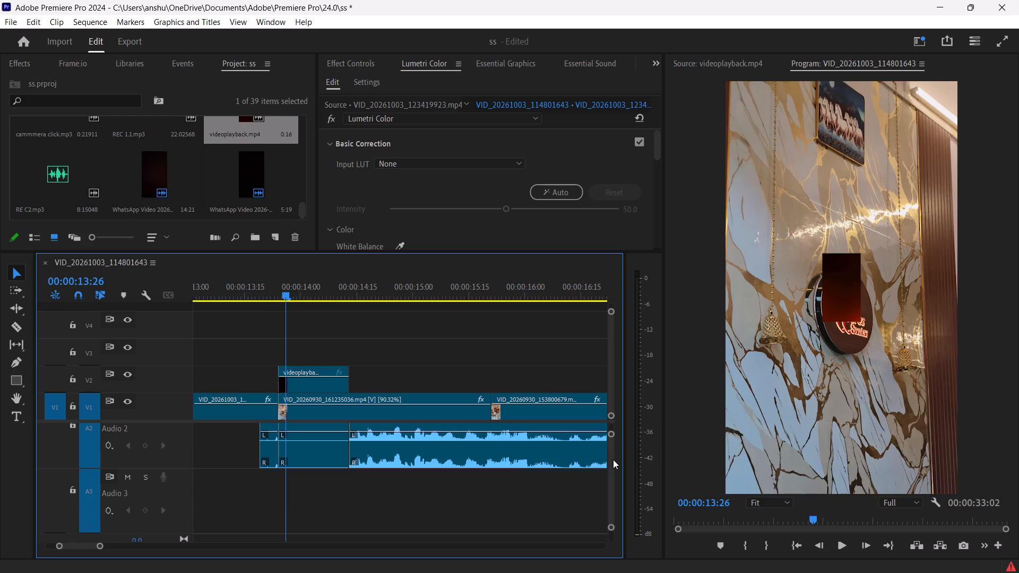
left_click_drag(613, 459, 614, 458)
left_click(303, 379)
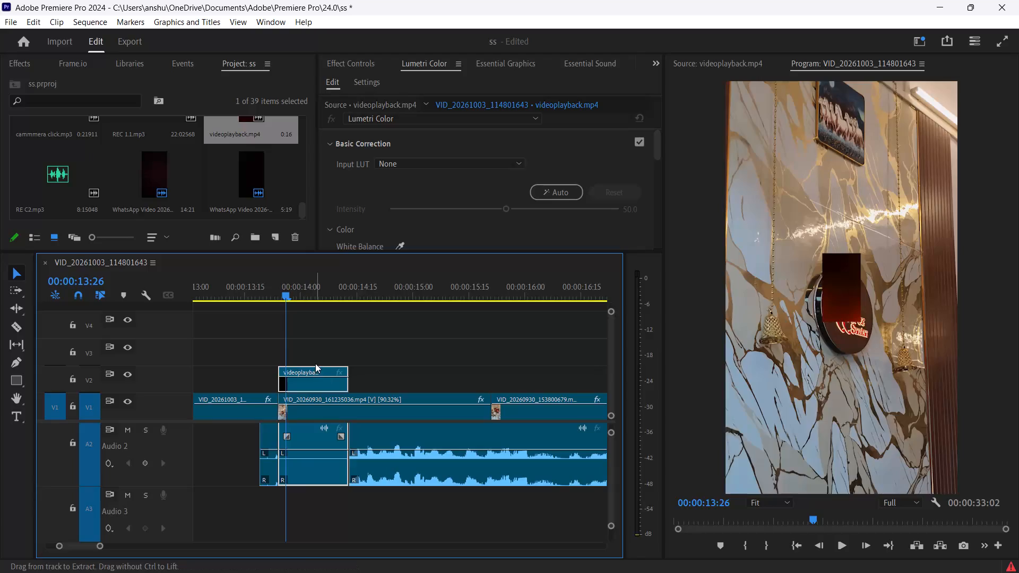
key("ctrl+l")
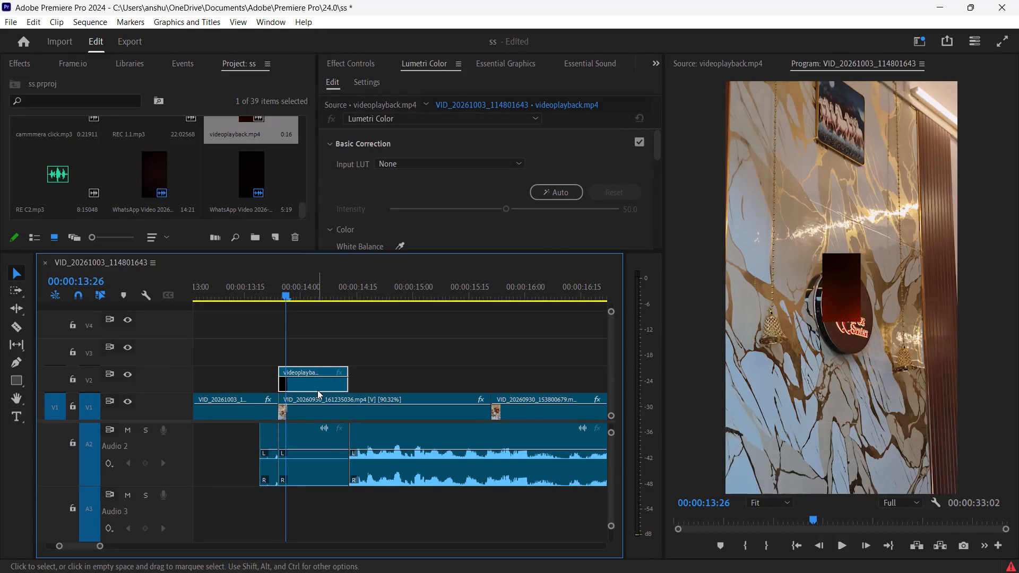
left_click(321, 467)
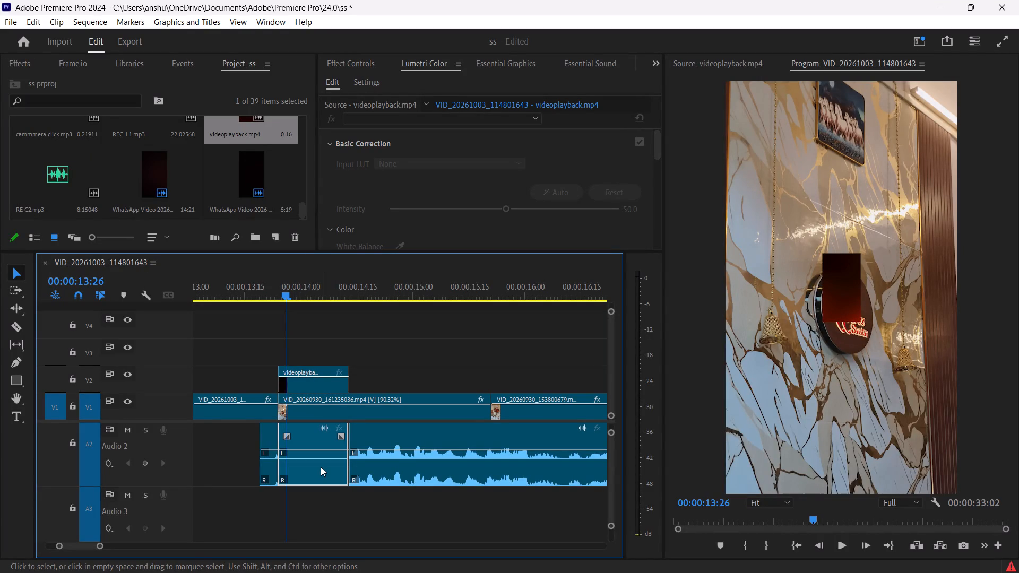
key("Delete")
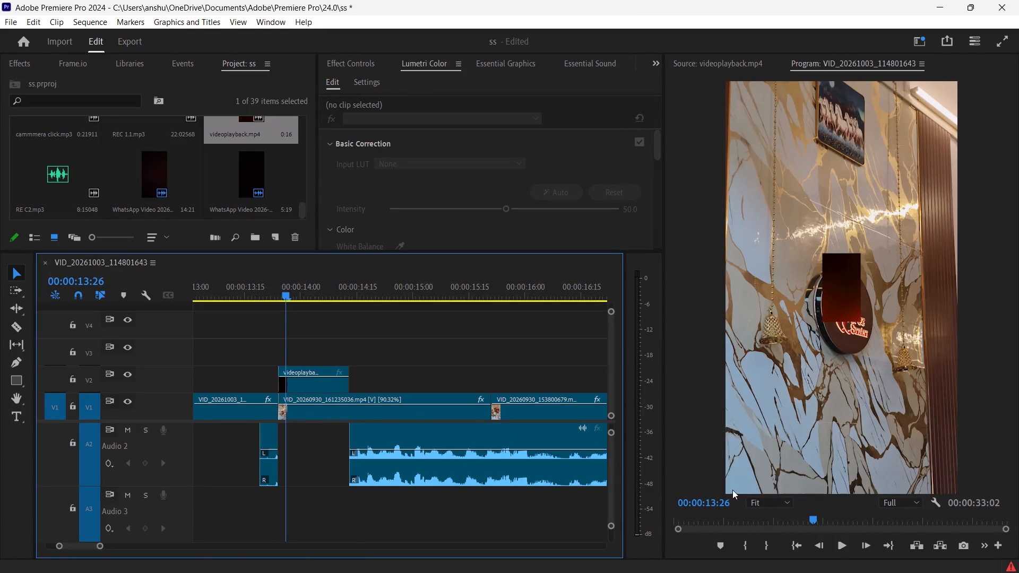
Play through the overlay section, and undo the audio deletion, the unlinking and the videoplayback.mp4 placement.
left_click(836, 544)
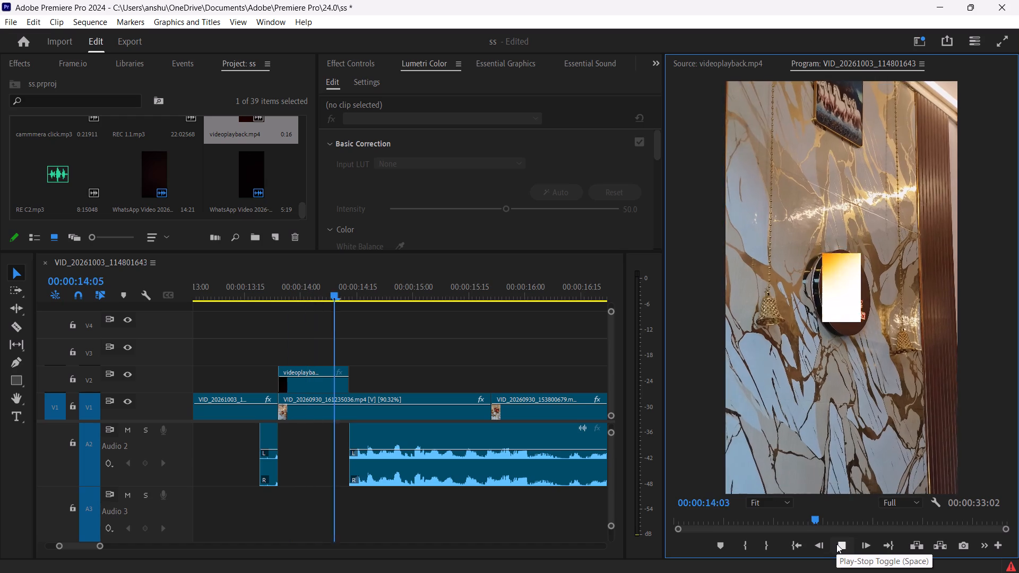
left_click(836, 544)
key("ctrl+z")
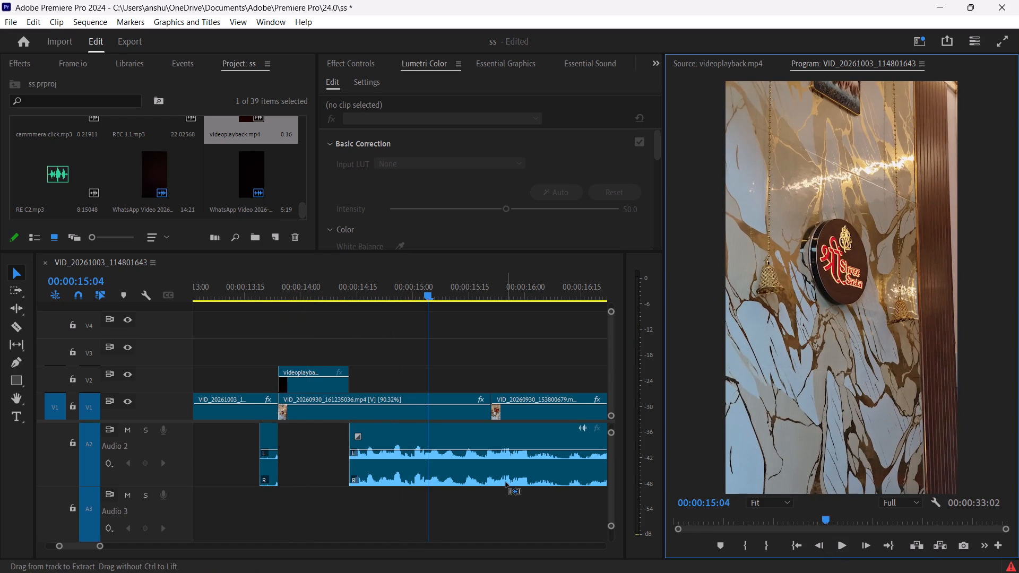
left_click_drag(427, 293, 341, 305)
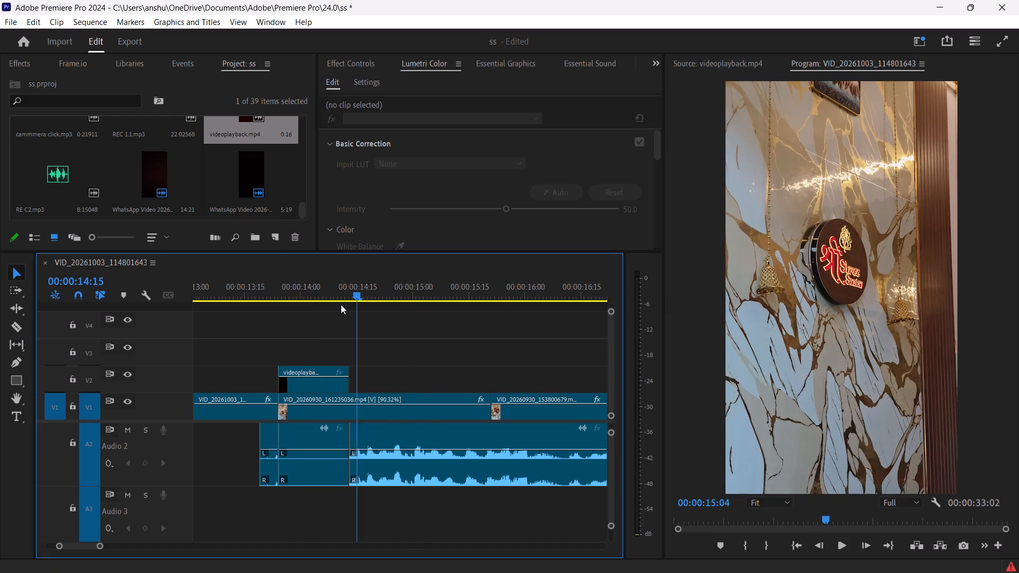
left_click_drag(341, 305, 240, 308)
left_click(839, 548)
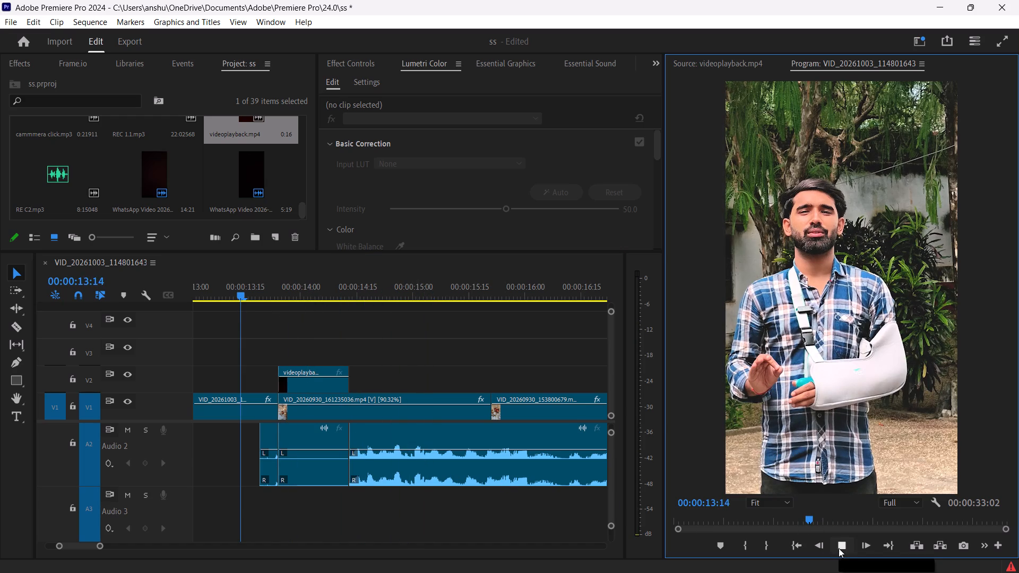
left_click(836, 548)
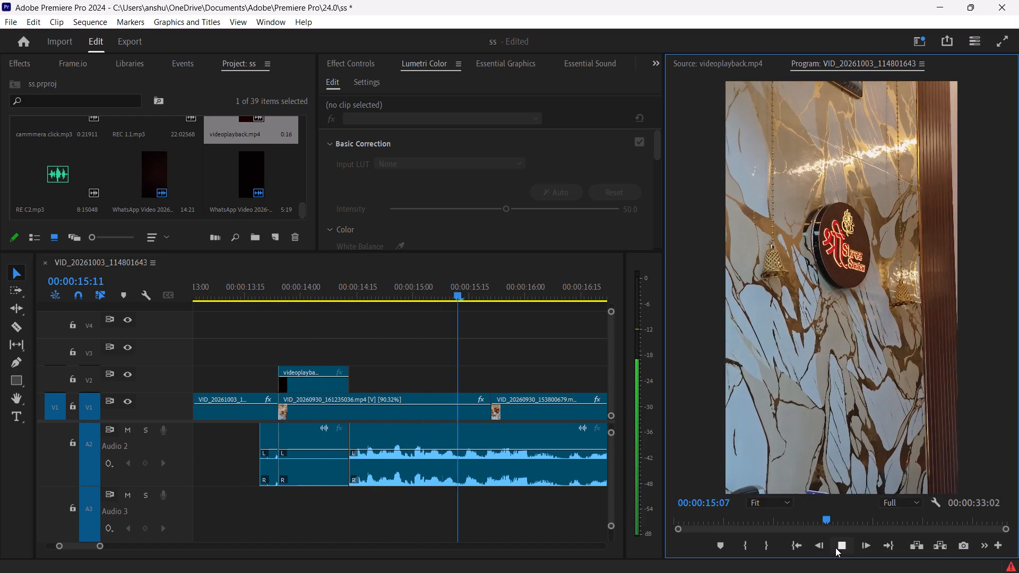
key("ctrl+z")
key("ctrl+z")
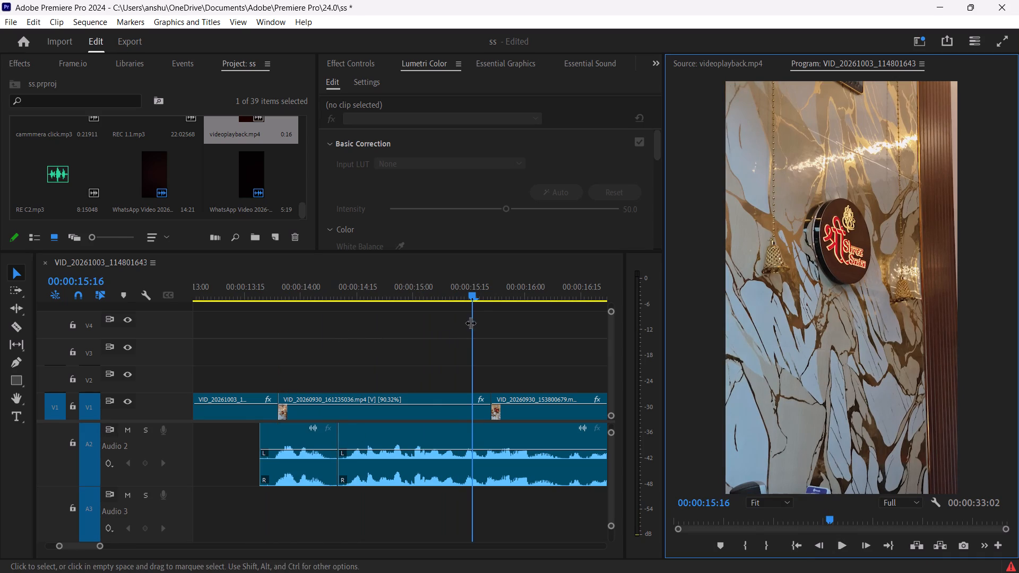
Place the marked videoplayback.mp4 section on V2 at 00:00:33:04, in the empty area just past the sequence's last clip.
left_click_drag(470, 292, 649, 326)
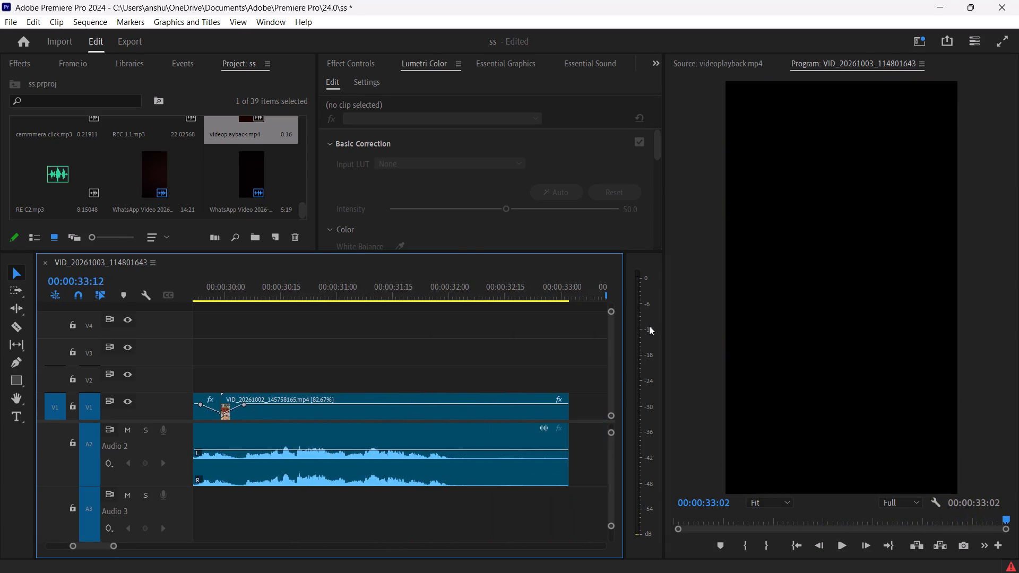
left_click_drag(649, 326, 372, 420)
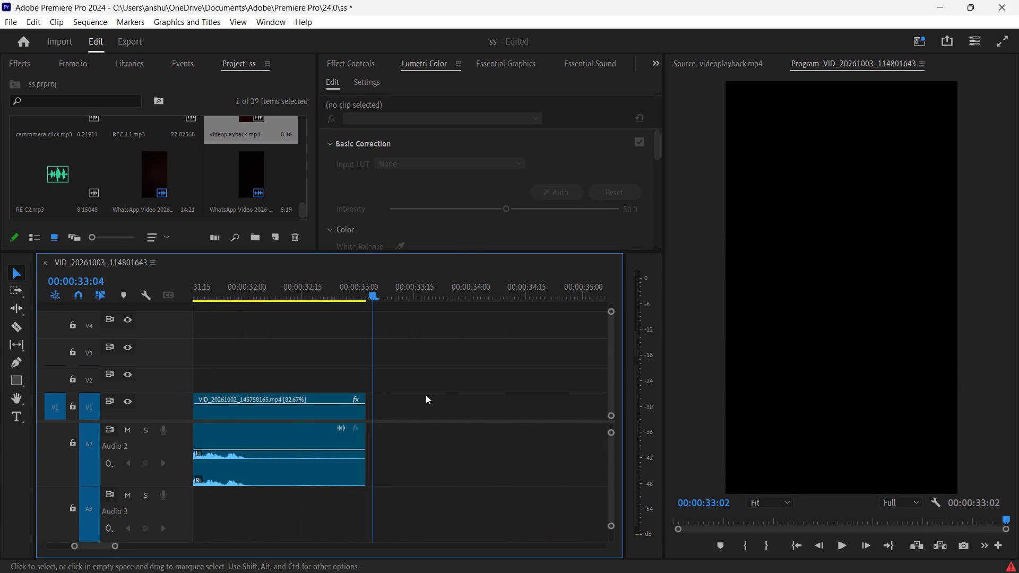
left_click(743, 64)
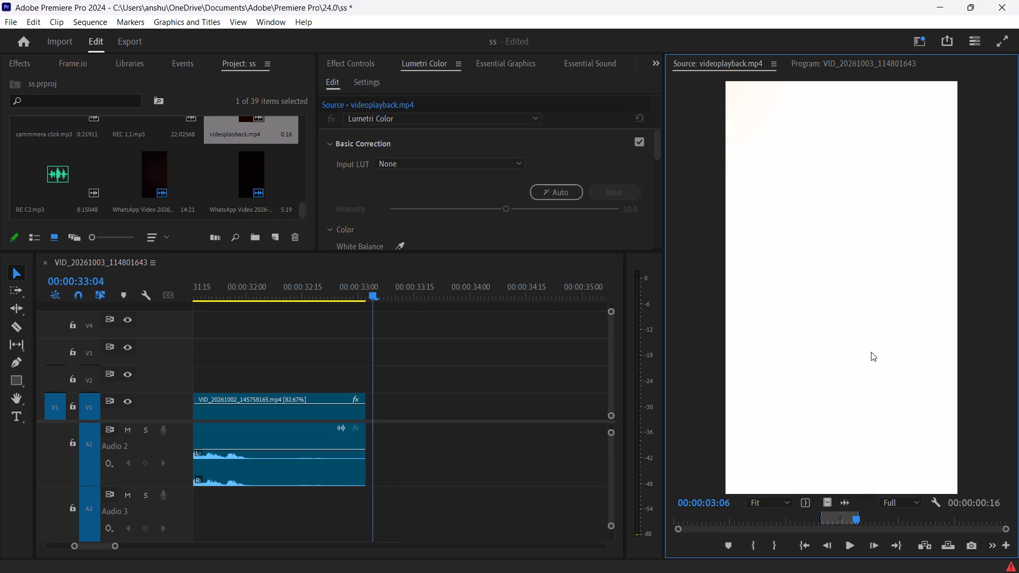
left_click_drag(857, 342, 380, 449)
Unlink the newly placed videoplayback.mp4 clip and delete its audio part from Audio 2.
left_click(404, 381)
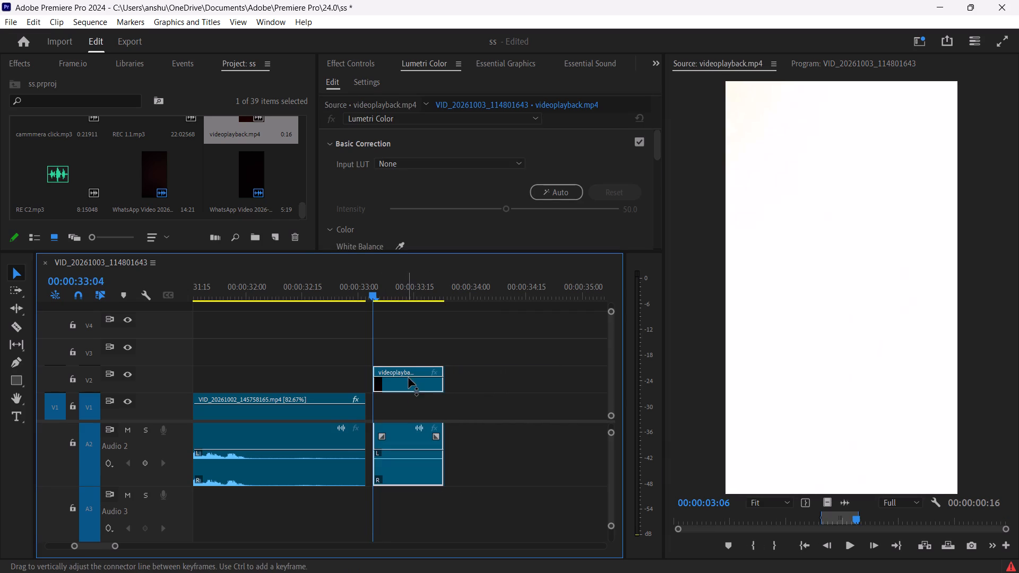
key("ctrl+l")
left_click(406, 435)
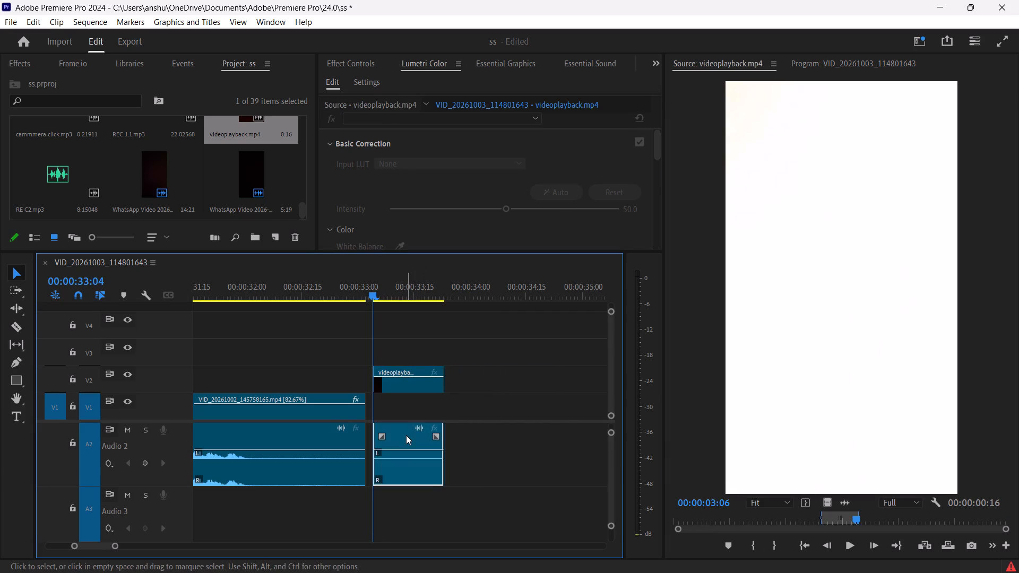
key("Delete")
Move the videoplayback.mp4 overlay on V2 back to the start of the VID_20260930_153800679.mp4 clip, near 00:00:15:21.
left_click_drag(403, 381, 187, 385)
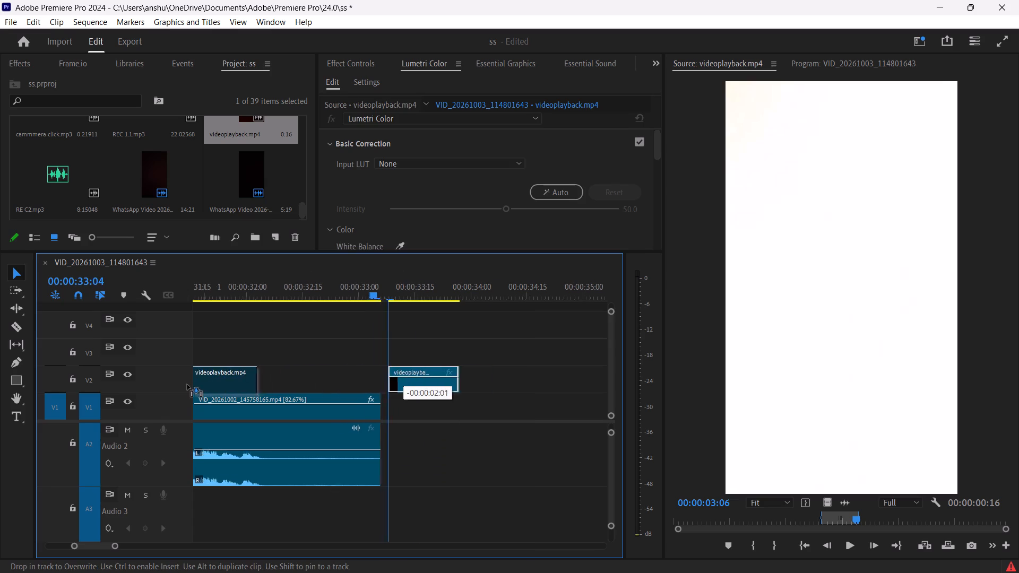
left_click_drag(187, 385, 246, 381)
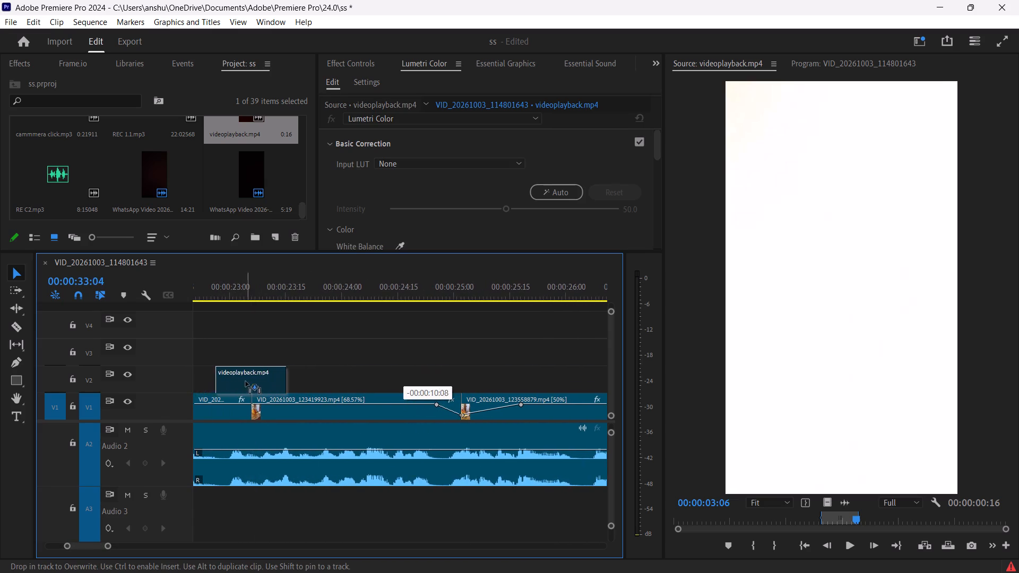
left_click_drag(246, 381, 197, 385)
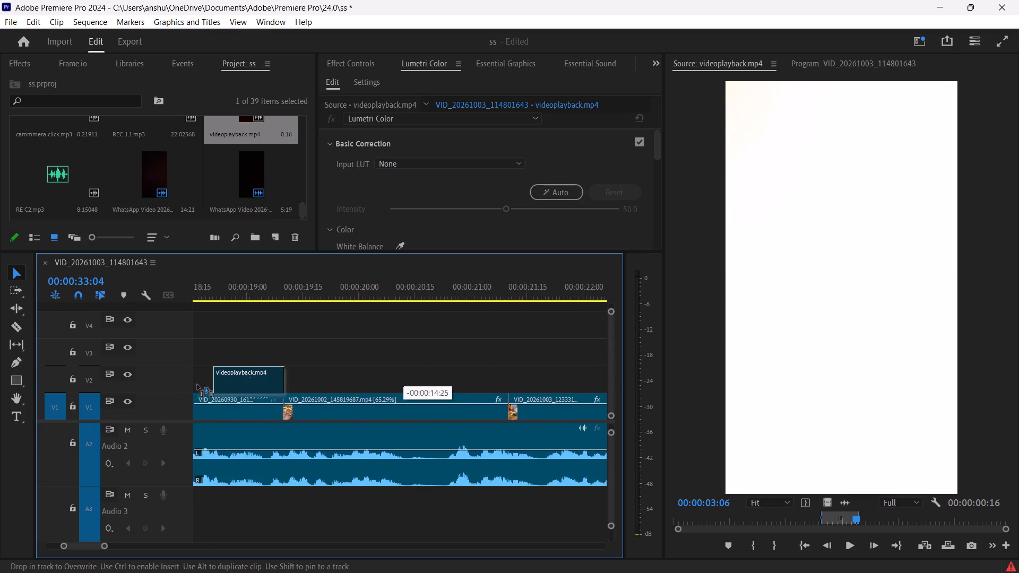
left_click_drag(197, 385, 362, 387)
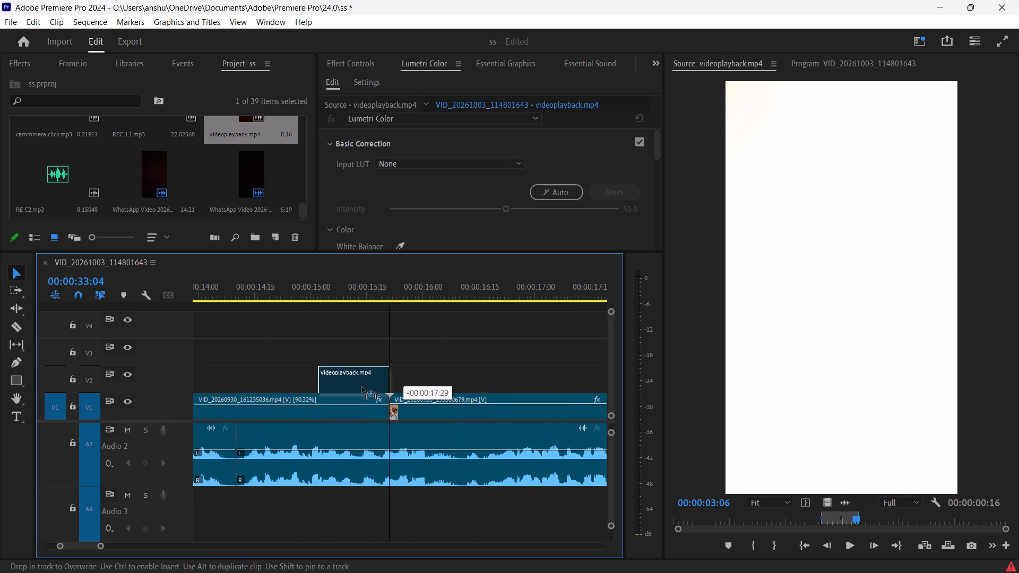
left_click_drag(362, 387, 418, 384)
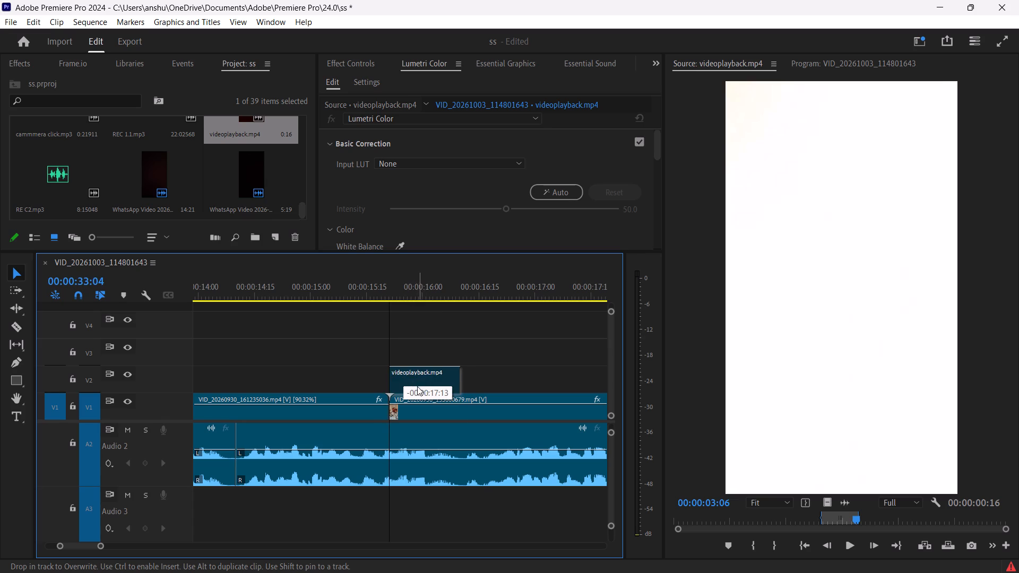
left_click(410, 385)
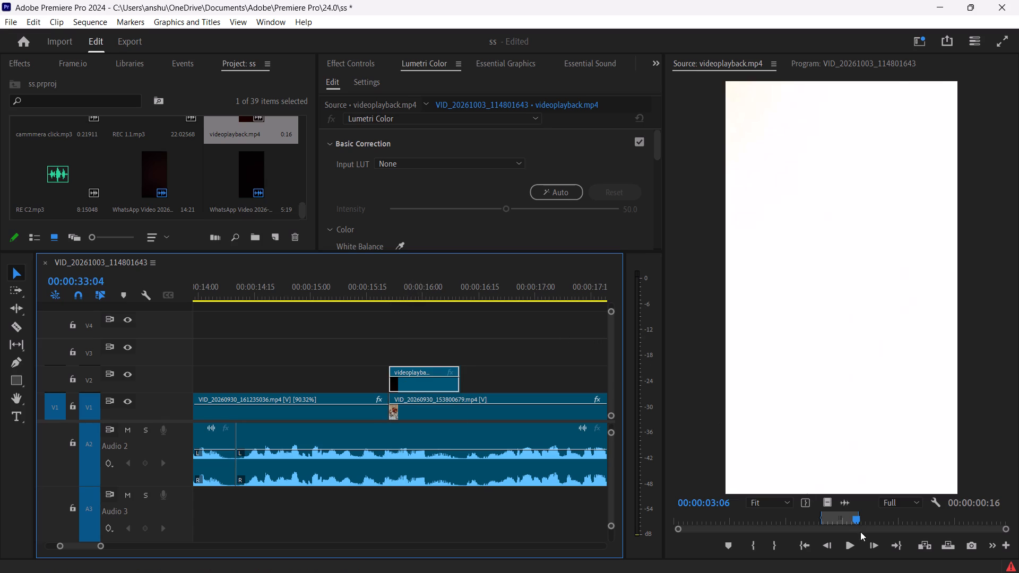
Play the sequence in the Program monitor from about 00:00:13:00 up to the overlay to review the cuts.
left_click(896, 64)
left_click(784, 525)
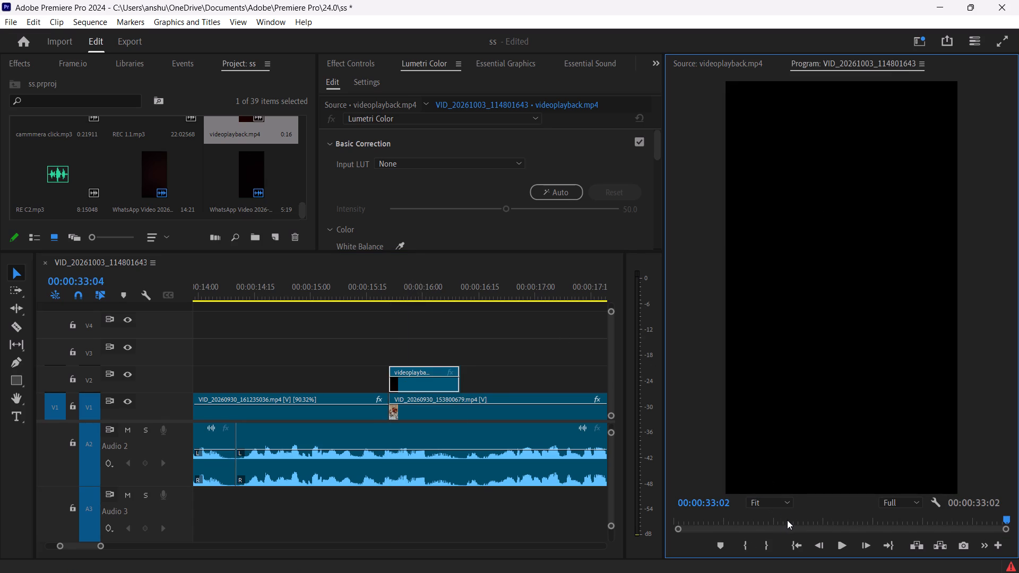
left_click(787, 520)
left_click_drag(789, 520, 821, 521)
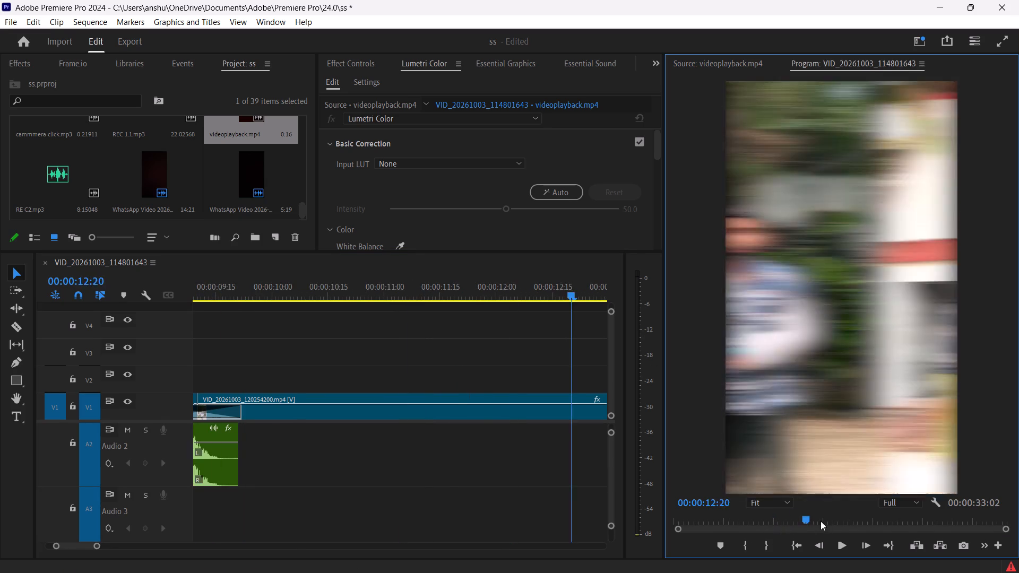
left_click_drag(821, 521, 808, 526)
left_click(847, 544)
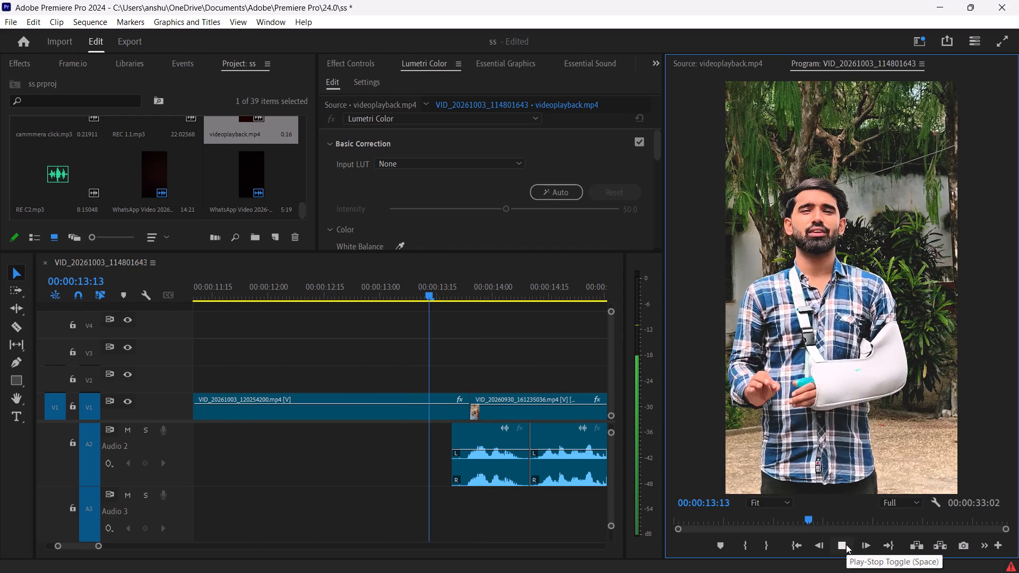
left_click(846, 544)
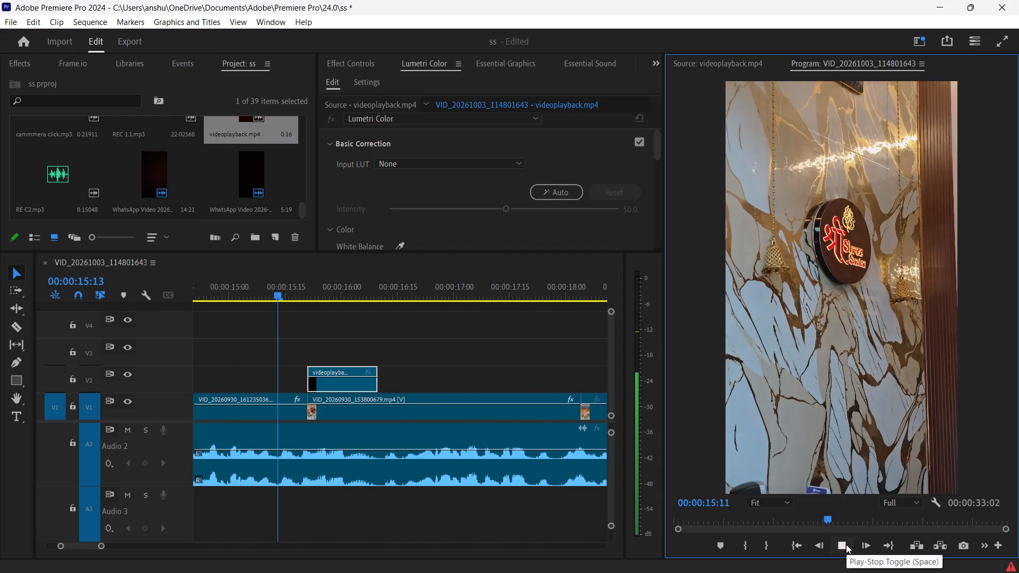
Move the videoplayback.mp4 overlay on V2 to start at 00:00:13:19, spanning the cut into VID_20260930_161235036.mp4.
left_click_drag(350, 379, 331, 383)
left_click(351, 383)
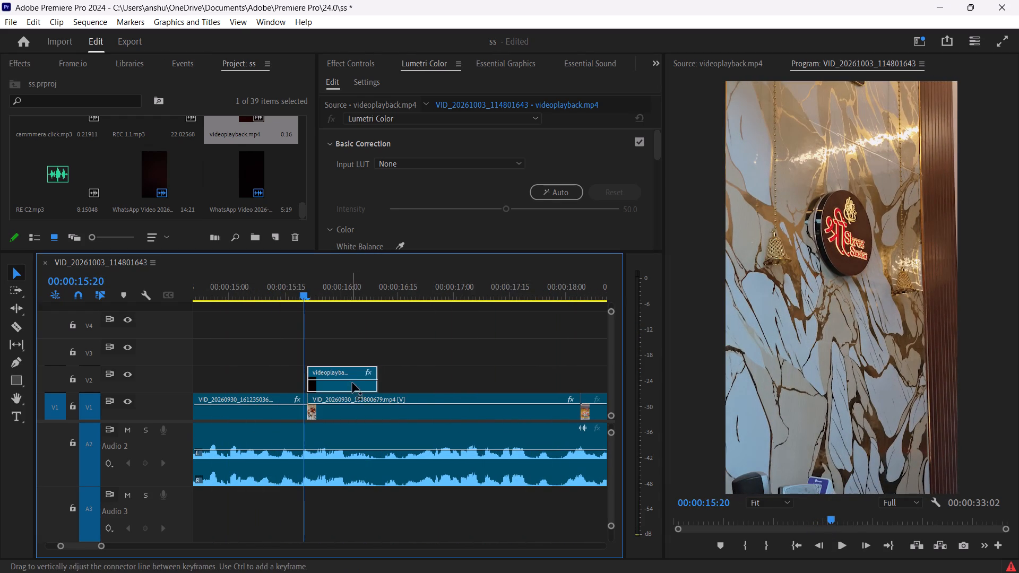
left_click(357, 383)
left_click_drag(359, 385, 274, 388)
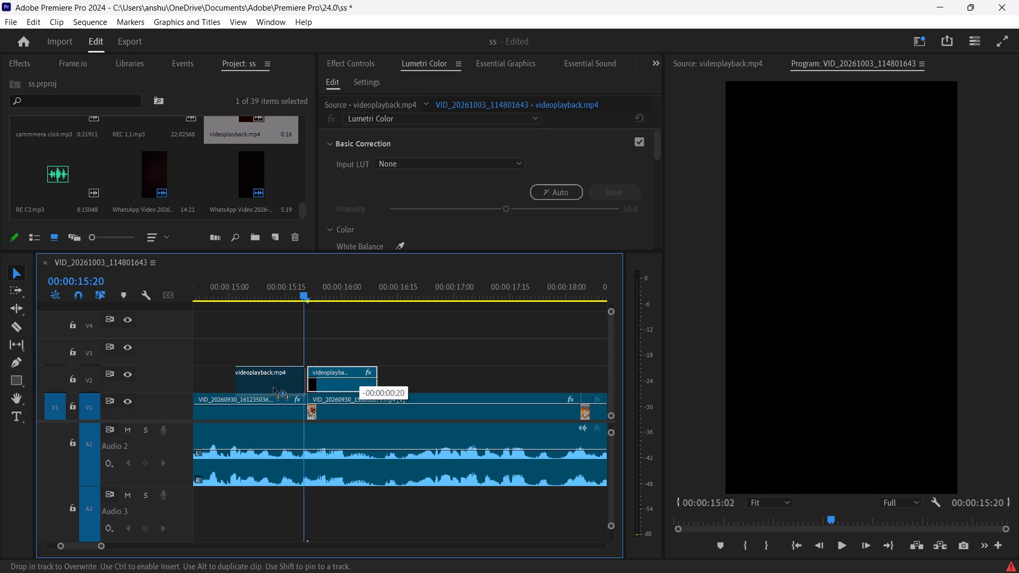
left_click_drag(274, 388, 405, 384)
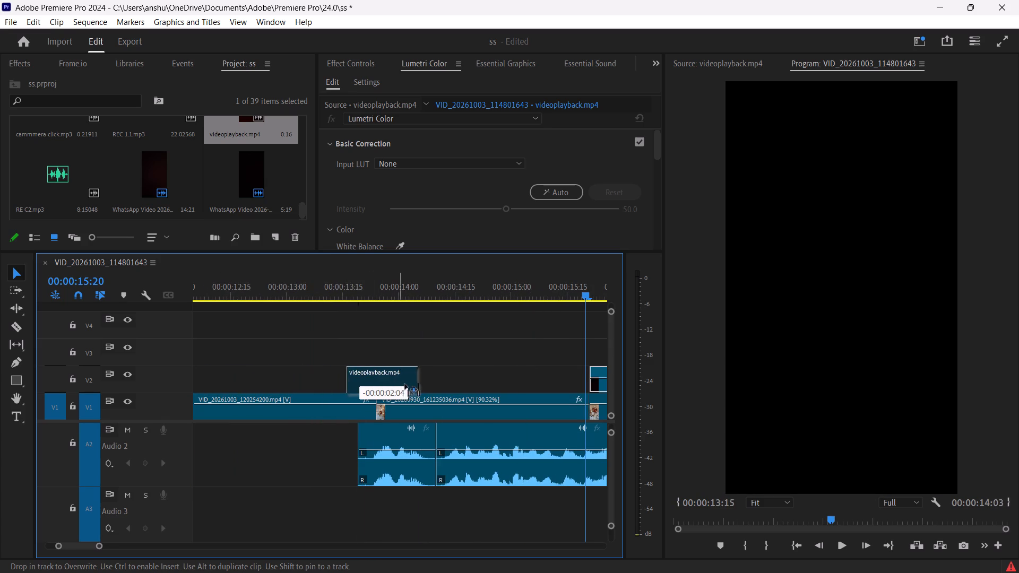
left_click_drag(405, 384, 408, 389)
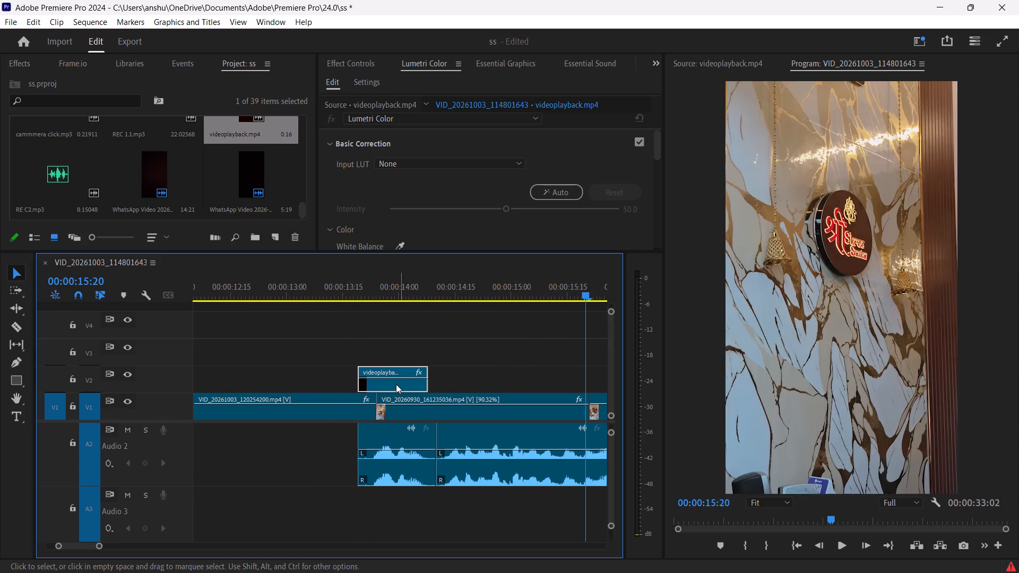
left_click(395, 384)
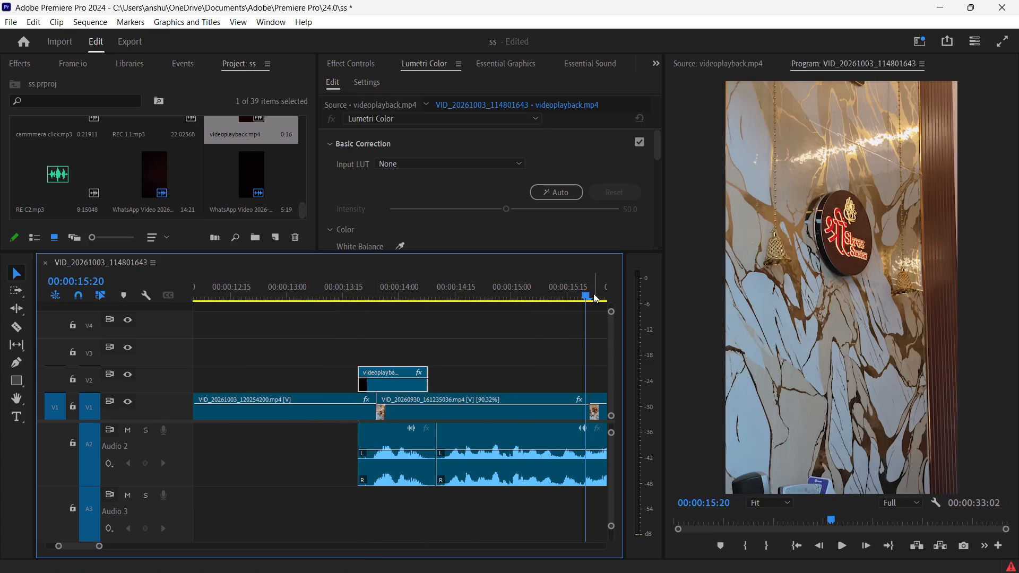
At 00:00:13:25, move the overlay image to the frame's upper-left corner, position 271.5, 419.8, and enlarge its scale to 277.
left_click_drag(586, 294, 383, 307)
left_click(835, 282)
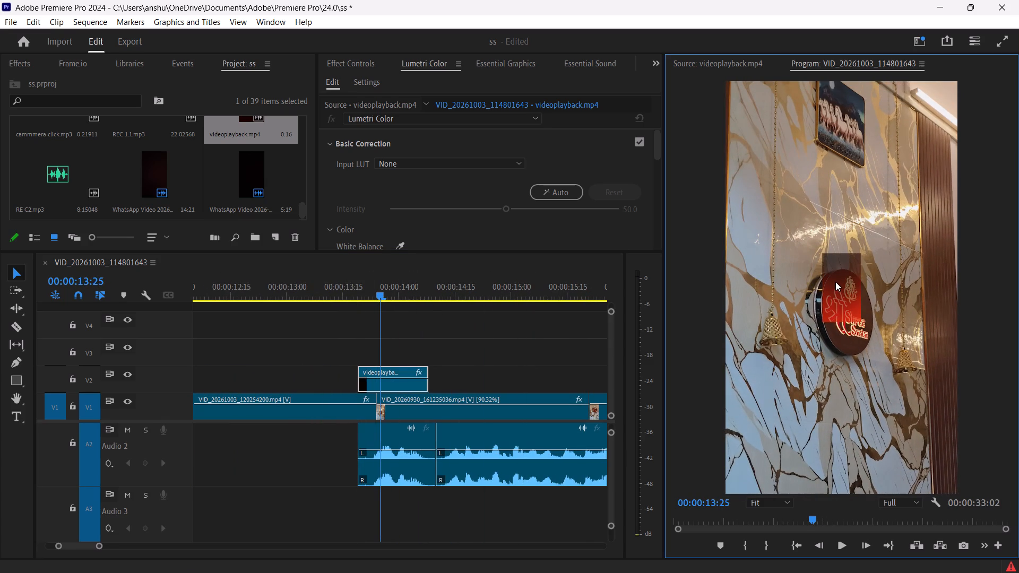
double_click(837, 285)
left_click_drag(837, 285, 772, 195)
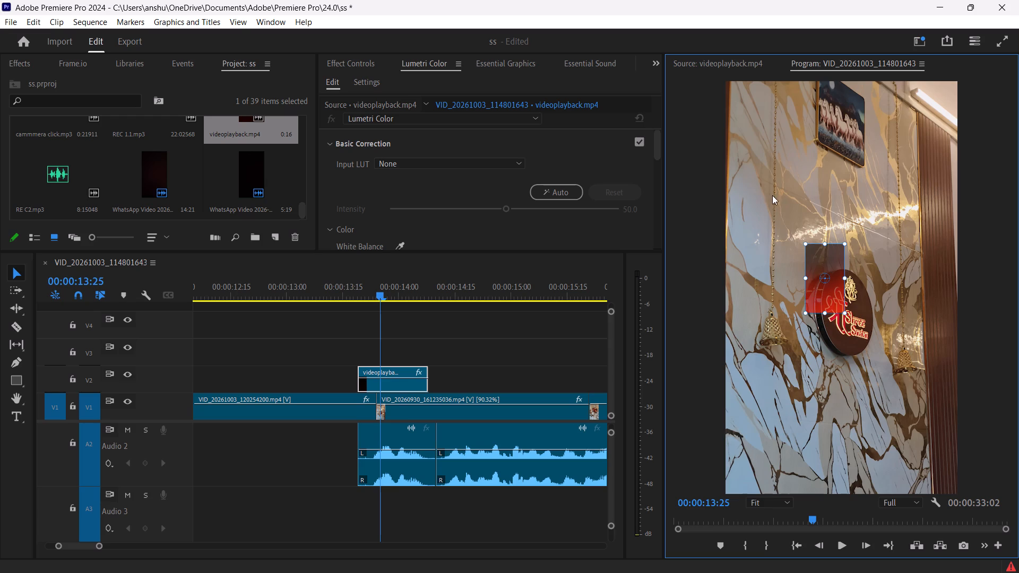
left_click_drag(772, 195, 755, 126)
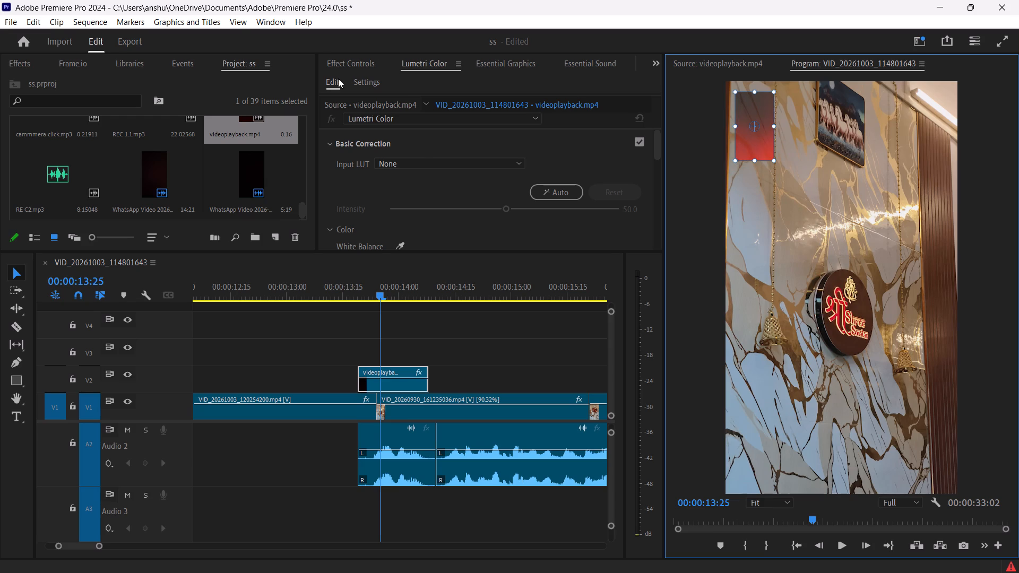
left_click(336, 63)
left_click_drag(417, 146, 446, 152)
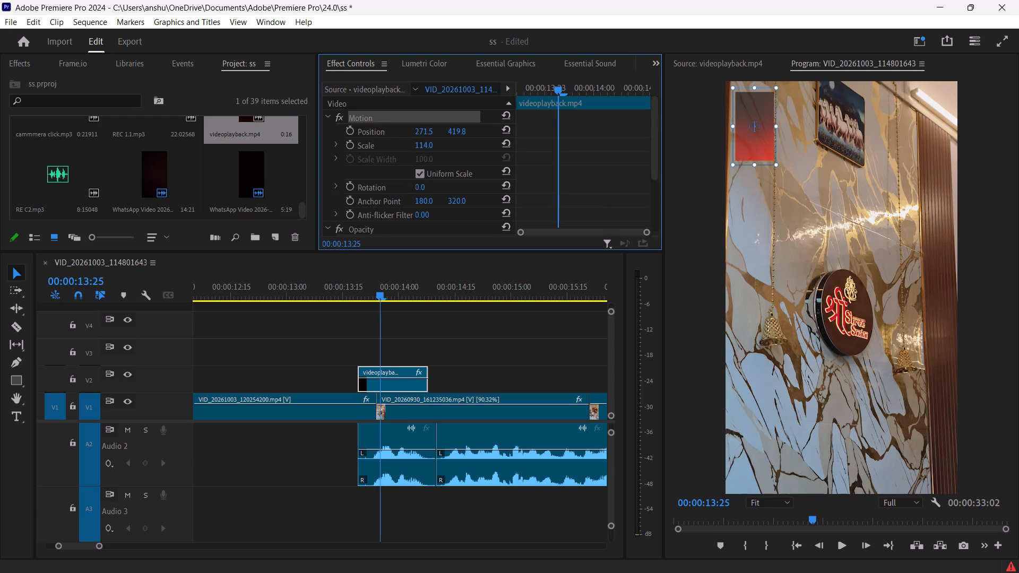
left_click_drag(446, 152, 553, 183)
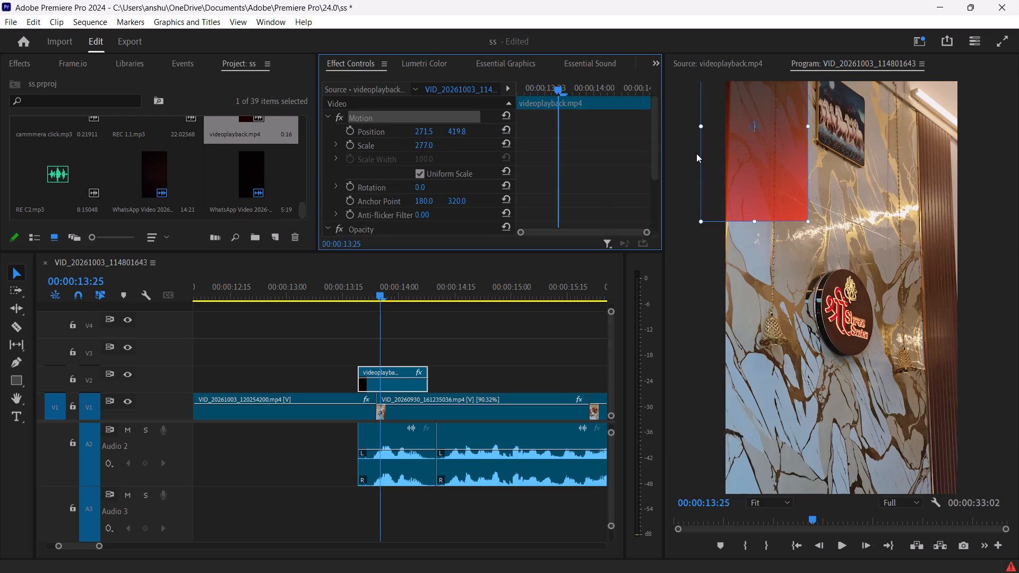
Center the overlay image at position 1117.0, 1932.3 and enlarge its scale to 631 so it covers the frame.
left_click_drag(760, 140, 828, 279)
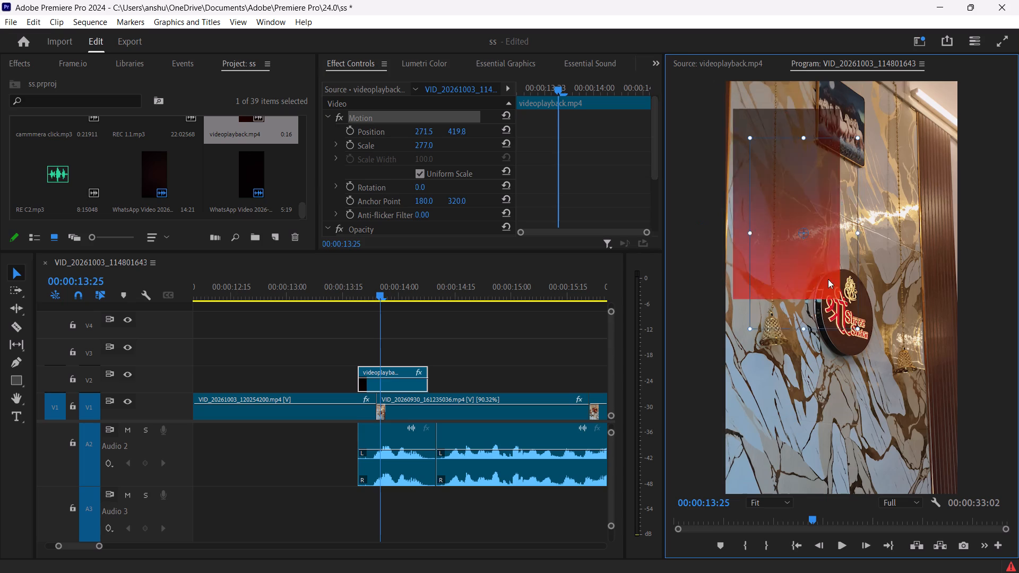
left_click_drag(828, 279, 852, 315)
left_click_drag(422, 144, 448, 148)
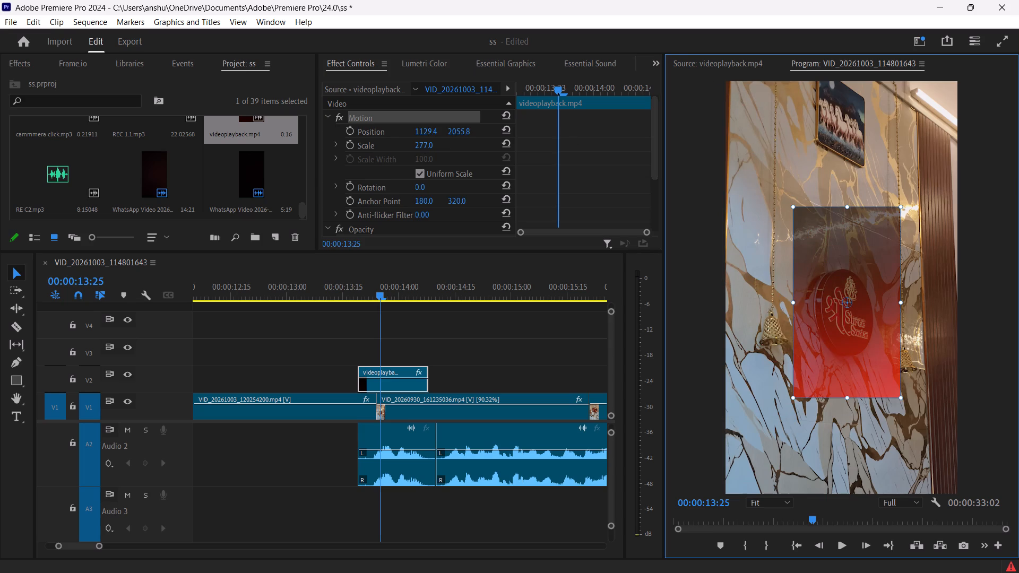
left_click_drag(448, 148, 602, 179)
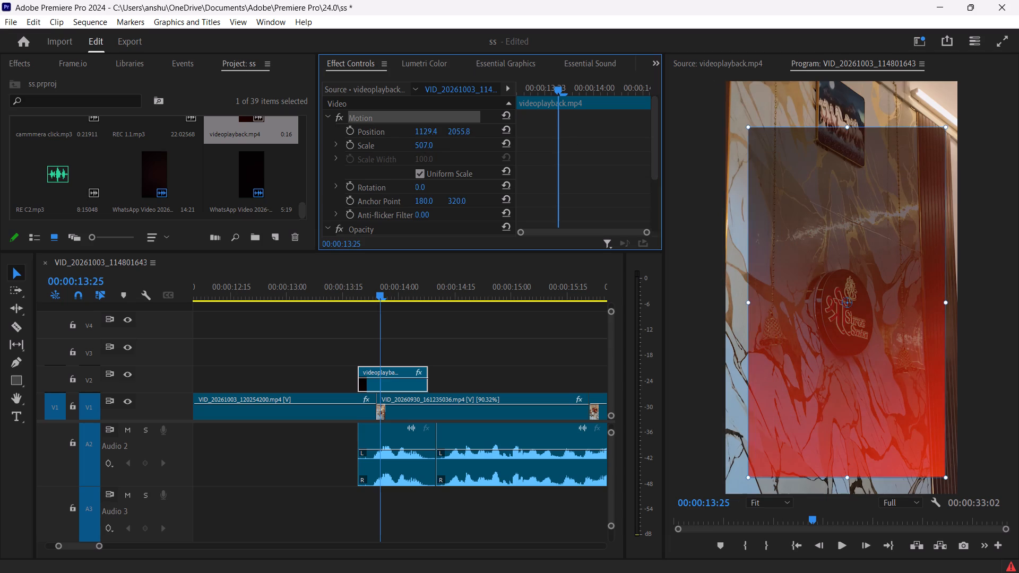
left_click_drag(602, 179, 604, 180)
left_click_drag(837, 333, 828, 320)
left_click_drag(416, 144, 428, 144)
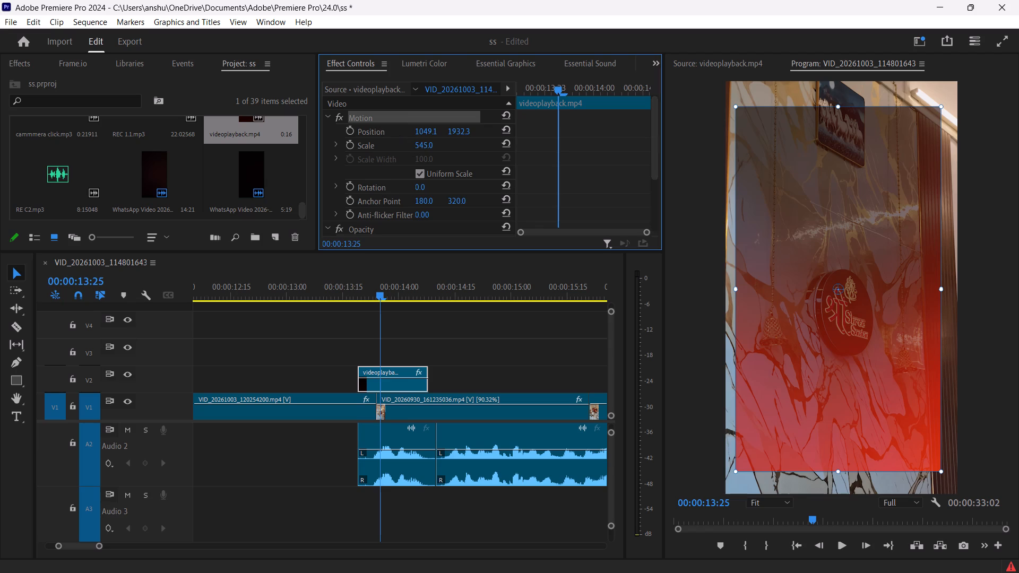
left_click_drag(428, 144, 488, 149)
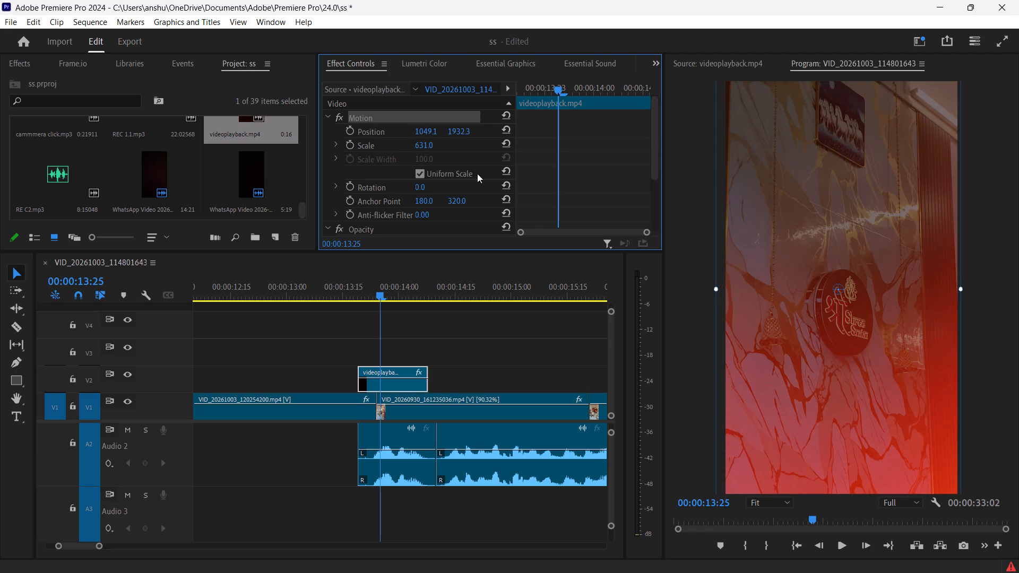
left_click_drag(811, 343, 818, 343)
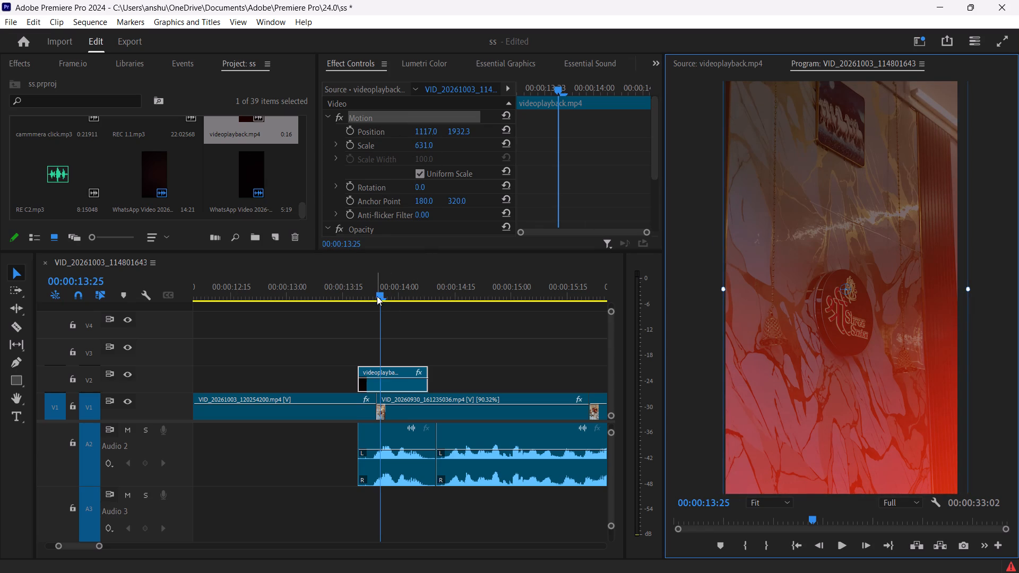
Play the sequence from 00:00:13:14 through the overlay to check the light transition.
left_click_drag(377, 295, 336, 303)
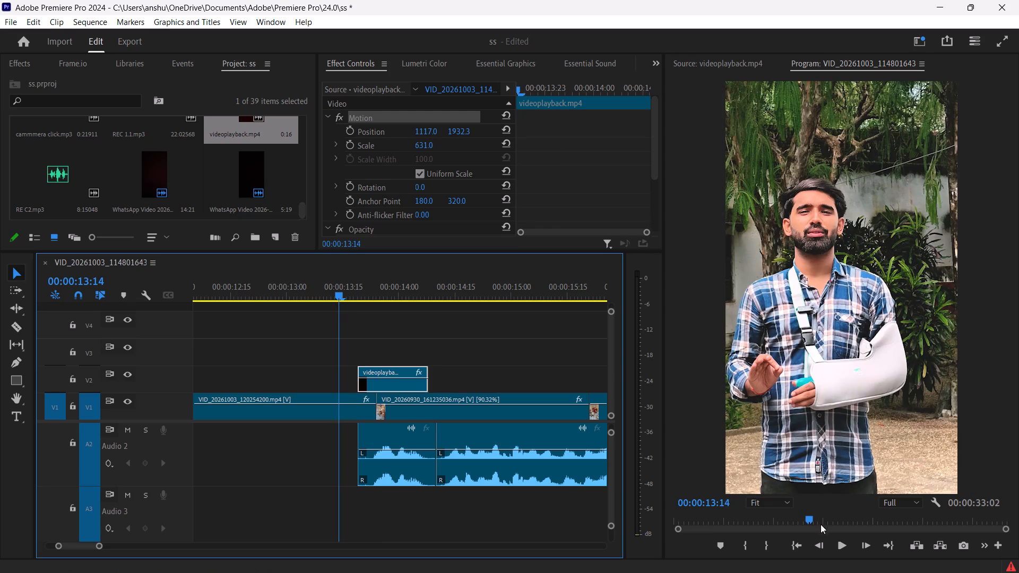
left_click(841, 543)
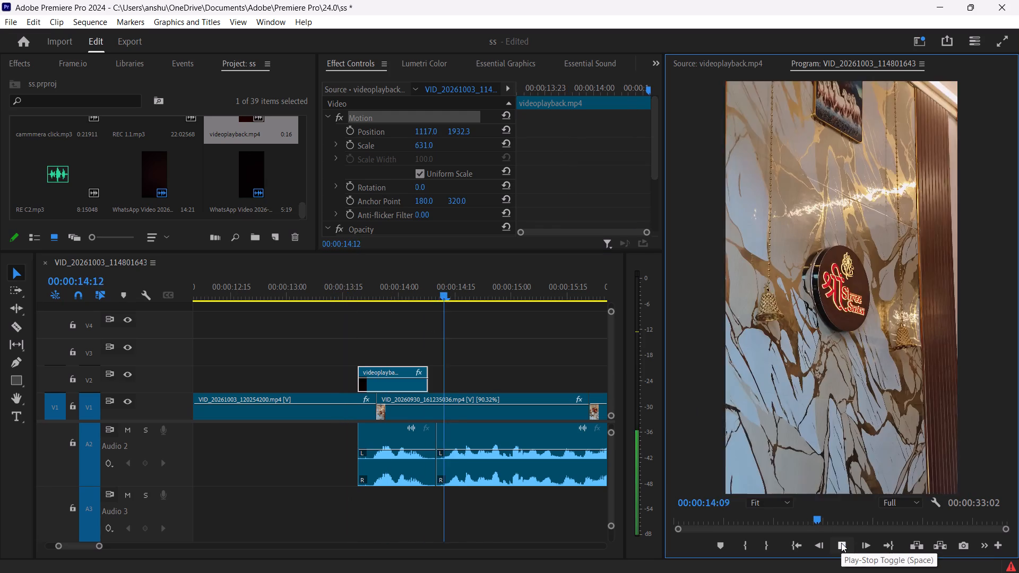
left_click(841, 543)
Place the cammmera click.mp3 sound on Audio 3 at 00:00:13:19, aligned with the start of the overlay.
left_click_drag(522, 293, 511, 295)
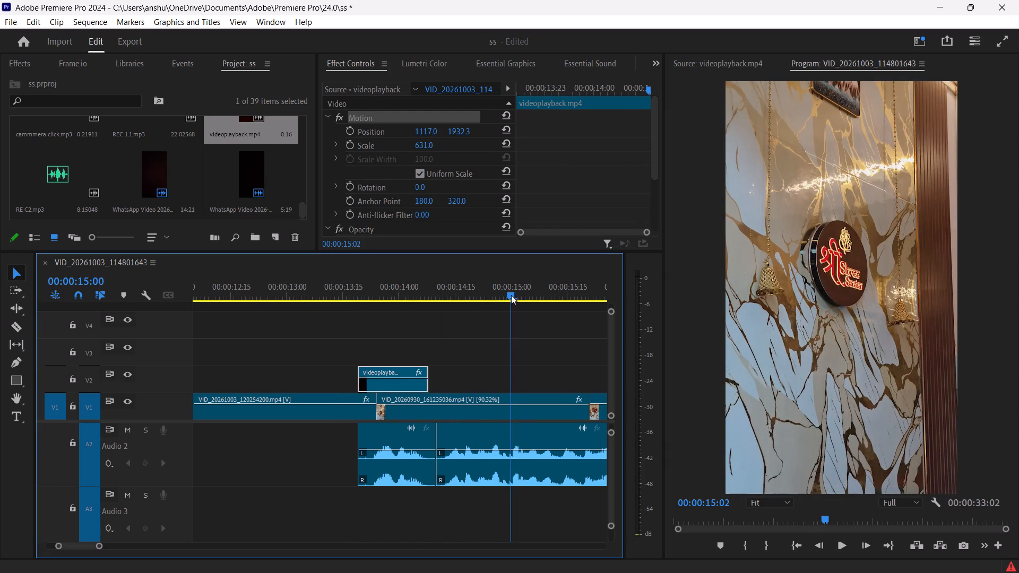
left_click_drag(511, 295, 360, 306)
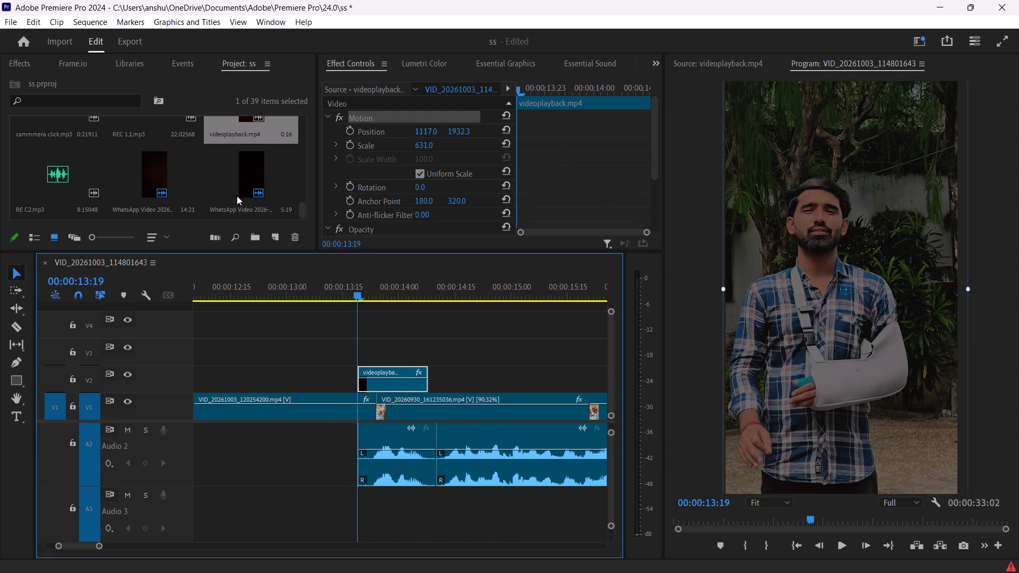
left_click_drag(301, 206, 303, 206)
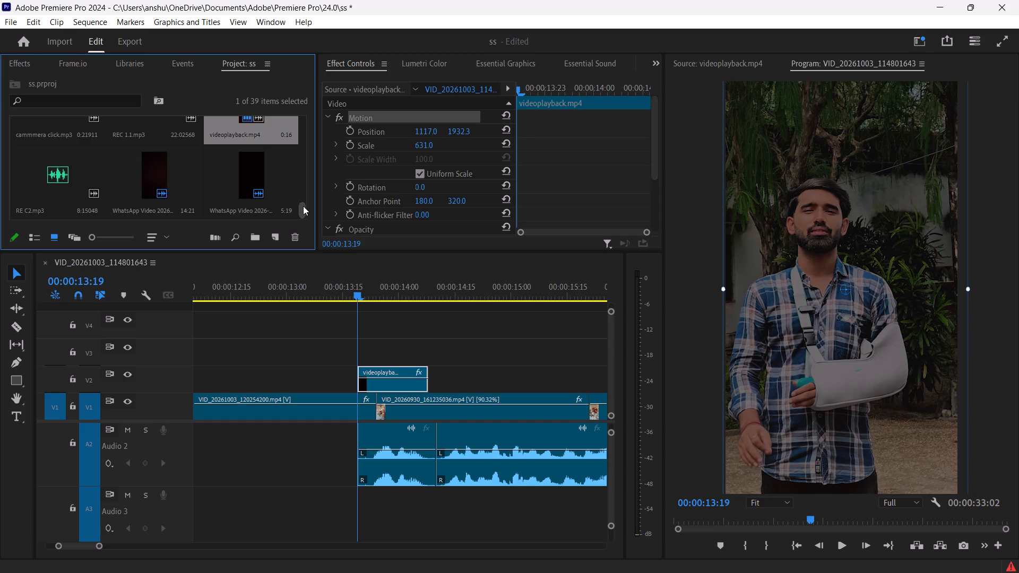
left_click_drag(303, 206, 298, 198)
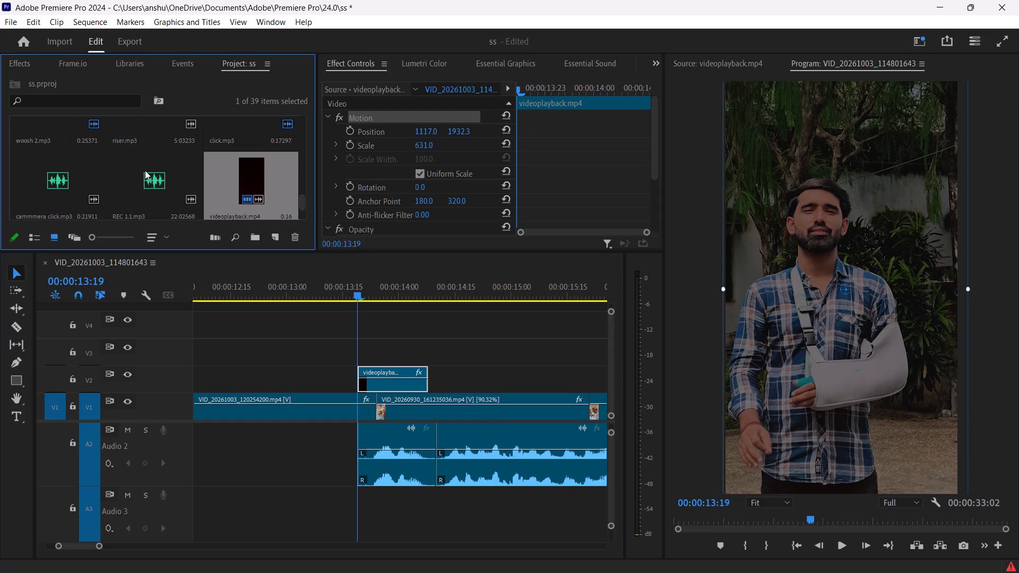
left_click_drag(62, 176, 358, 501)
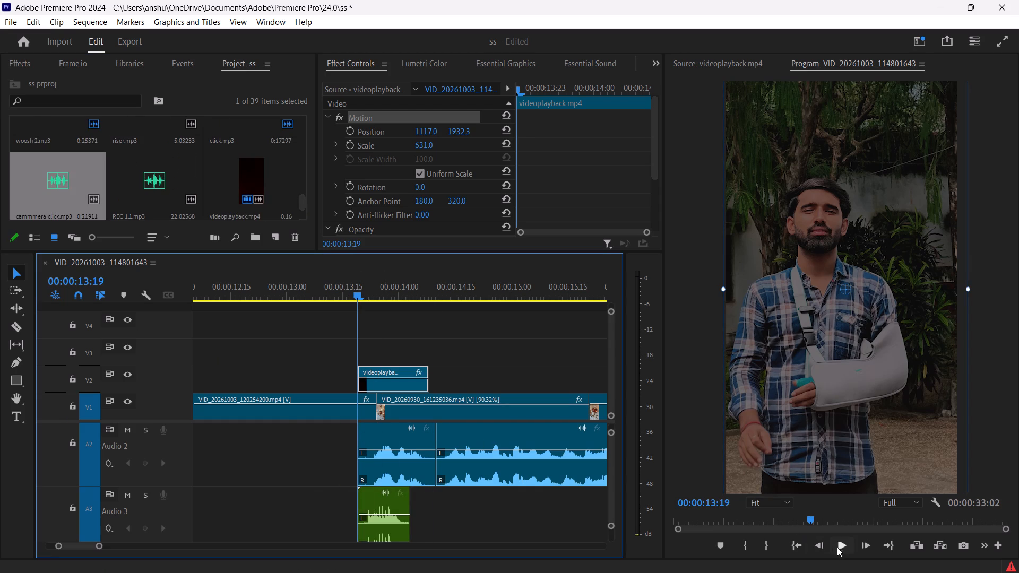
Play the sequence from 00:00:13:19 to review the light transition together with the camera click sound.
left_click(839, 547)
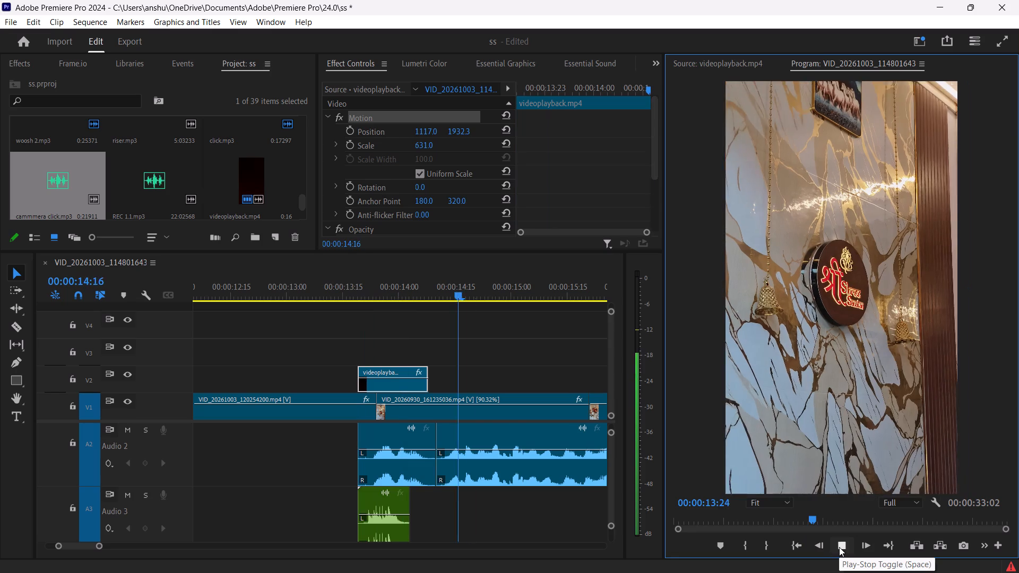
left_click(839, 547)
left_click(839, 547)
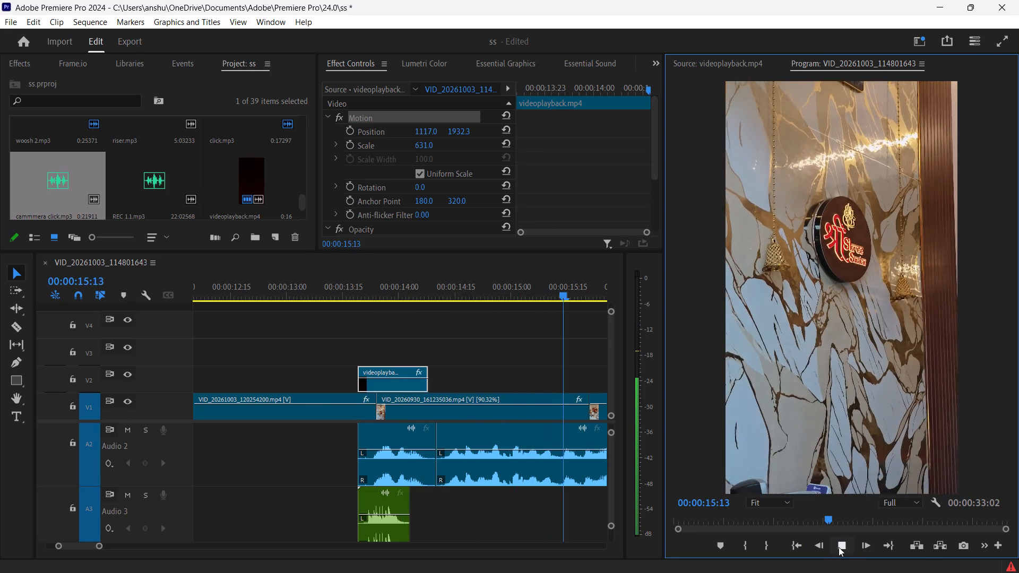
Play the sequence onward from 00:00:15:13 to review the remaining B-roll clips through to about 00:00:32:08.
left_click(835, 546)
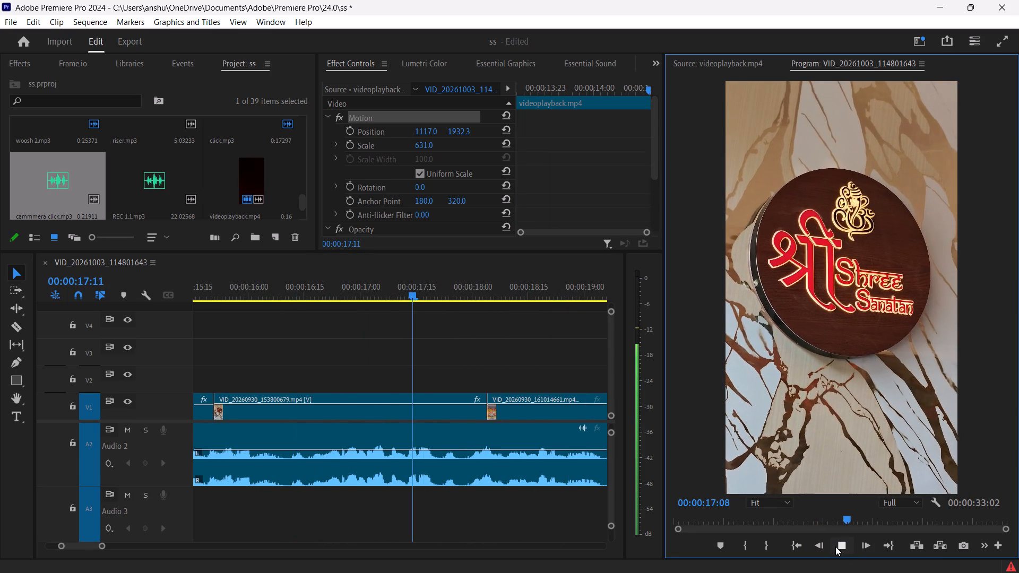
left_click(835, 546)
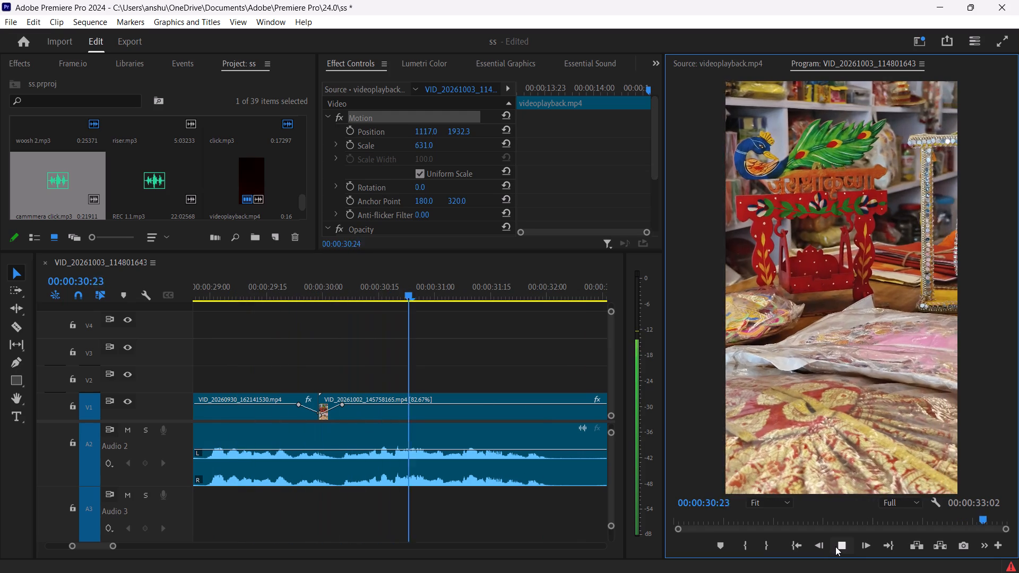
left_click(835, 546)
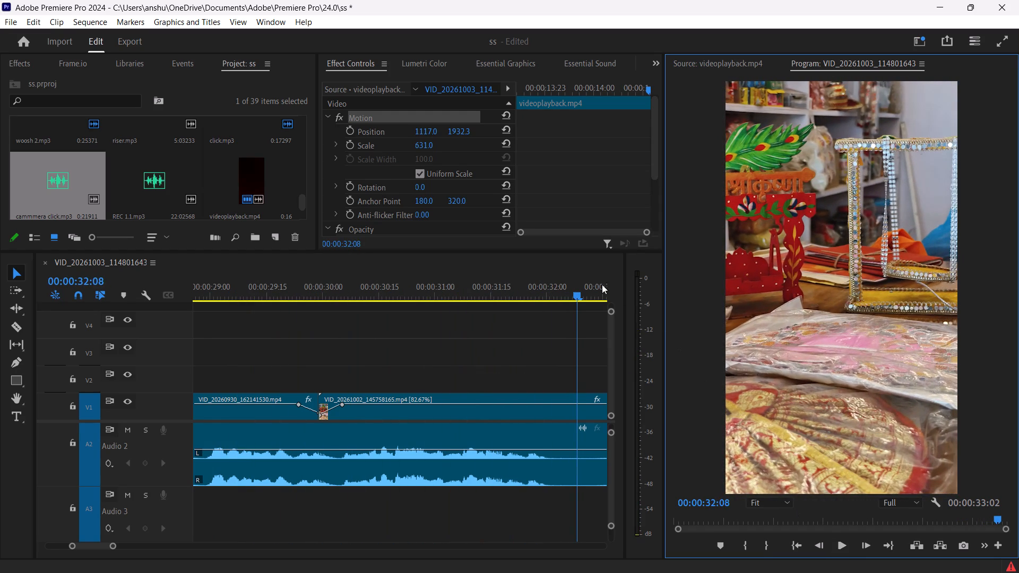
Go back through the B-roll and replay it from about 00:00:21:24 to 00:00:23:19.
left_click_drag(577, 298, 142, 298)
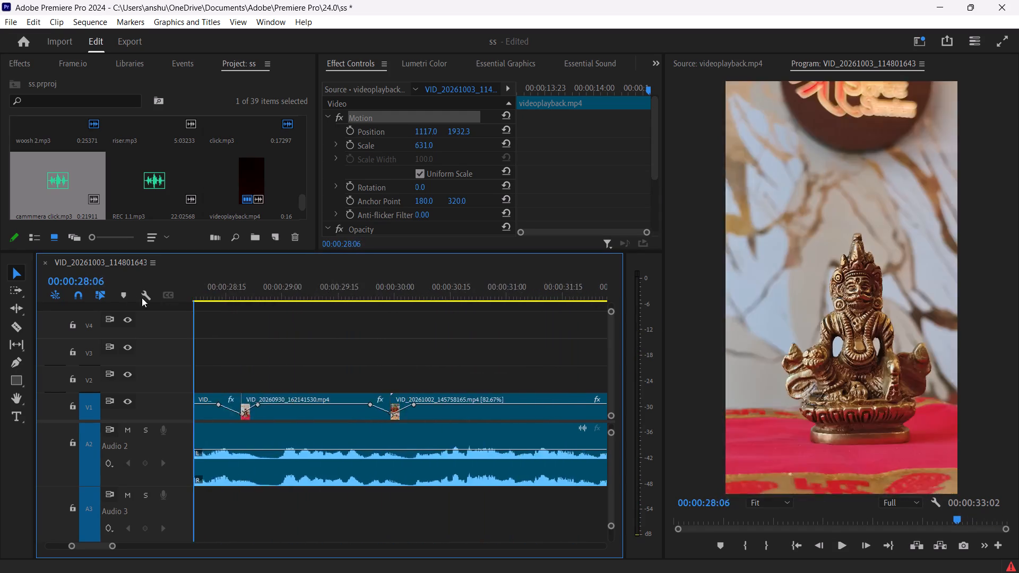
left_click_drag(142, 298, 107, 297)
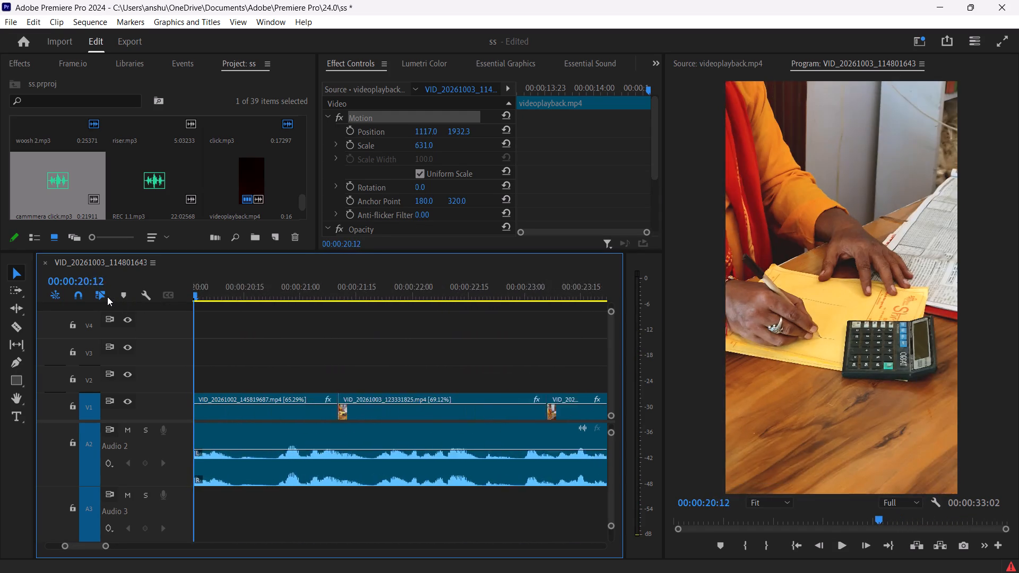
left_click_drag(107, 297, 593, 380)
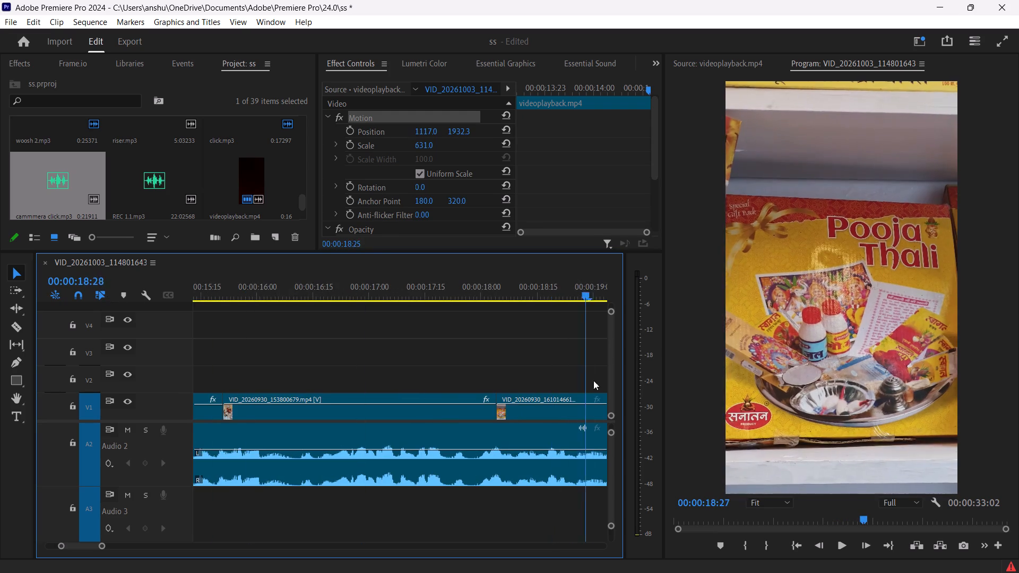
left_click_drag(593, 380, 556, 385)
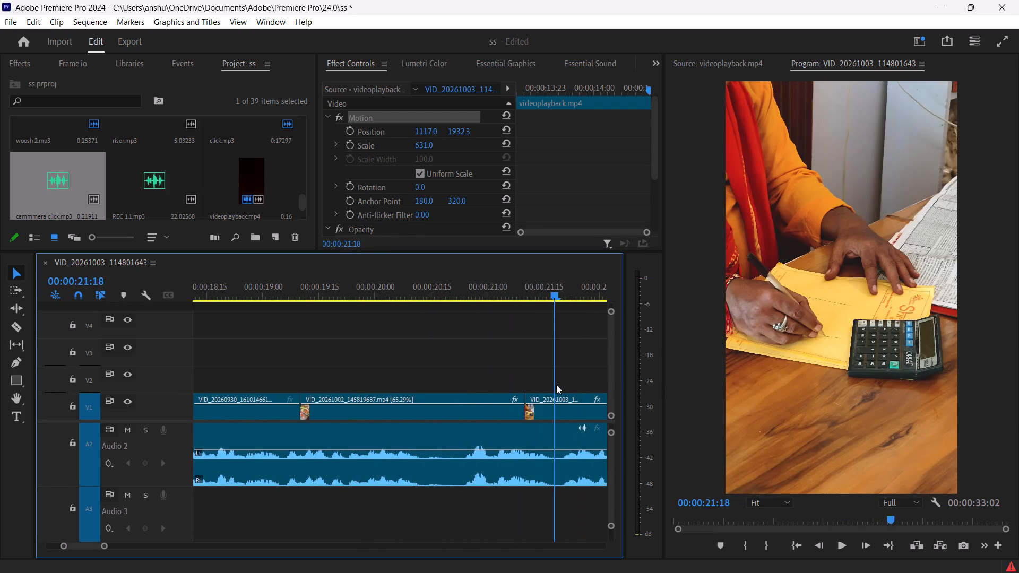
left_click_drag(556, 385, 567, 384)
left_click(835, 545)
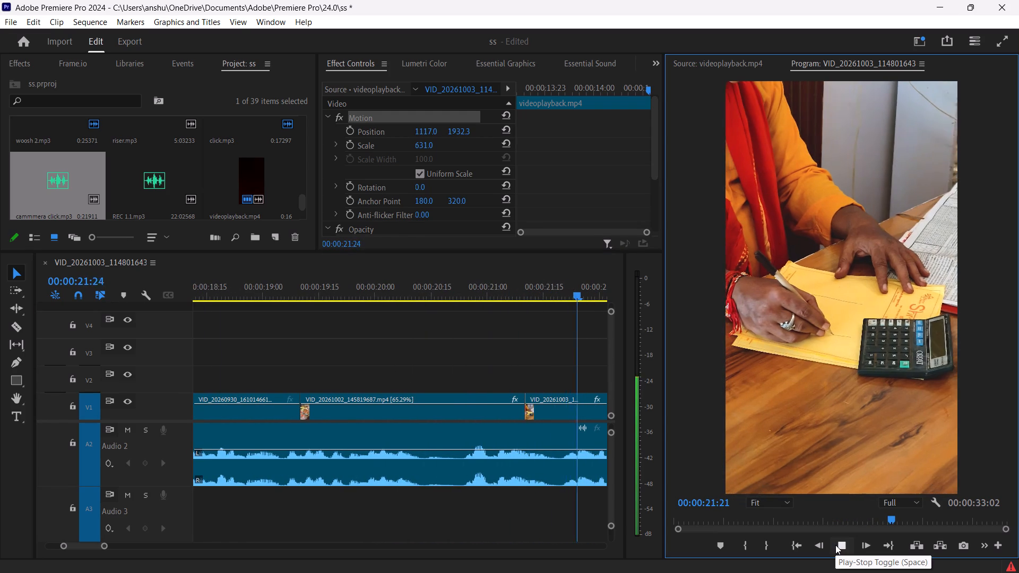
left_click(837, 544)
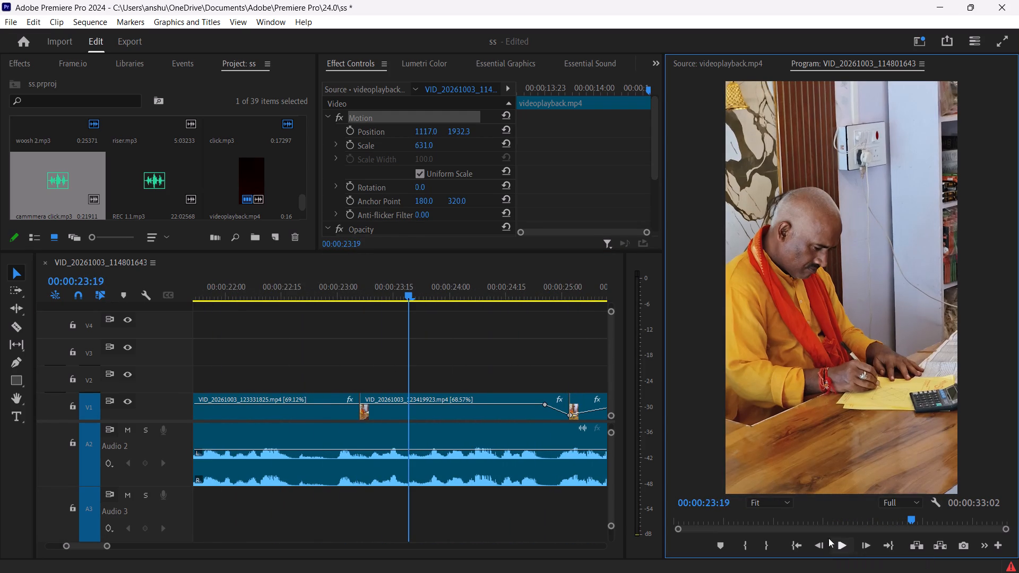
Return to the earlier talking clips and play through the Whip transition up to 00:00:13:03.
left_click_drag(410, 293, 39, 302)
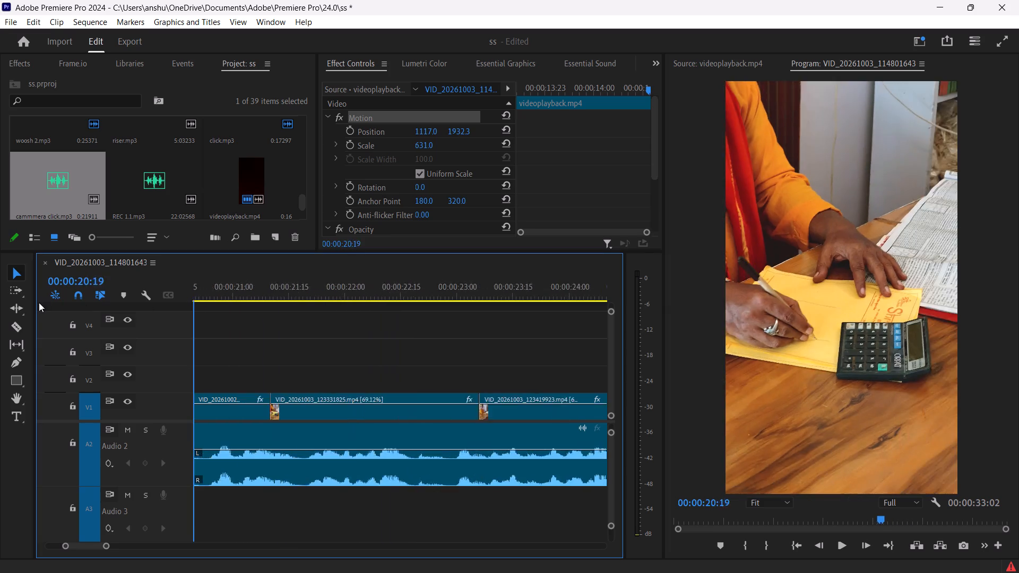
left_click_drag(39, 302, 33, 302)
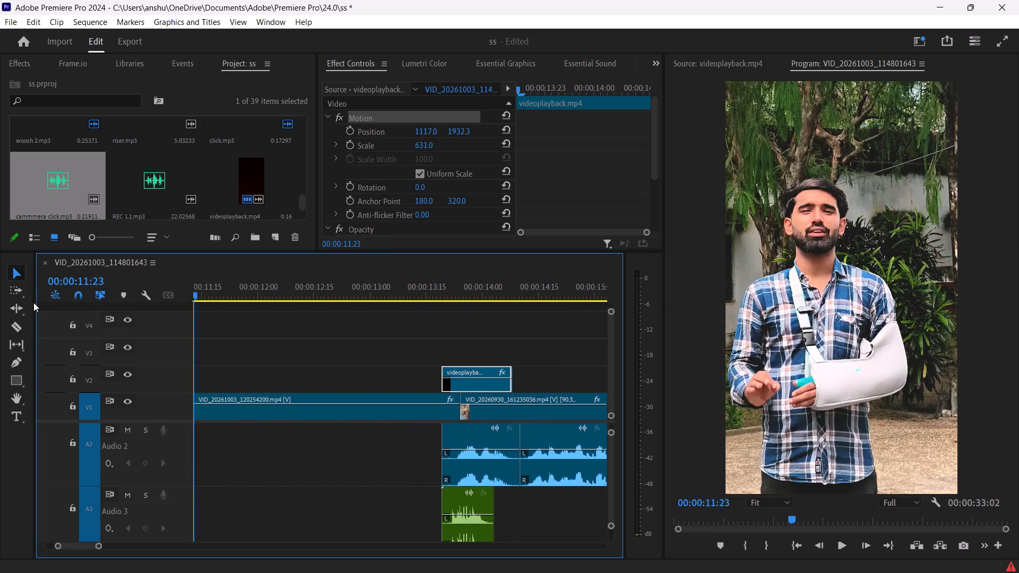
left_click_drag(33, 302, 332, 380)
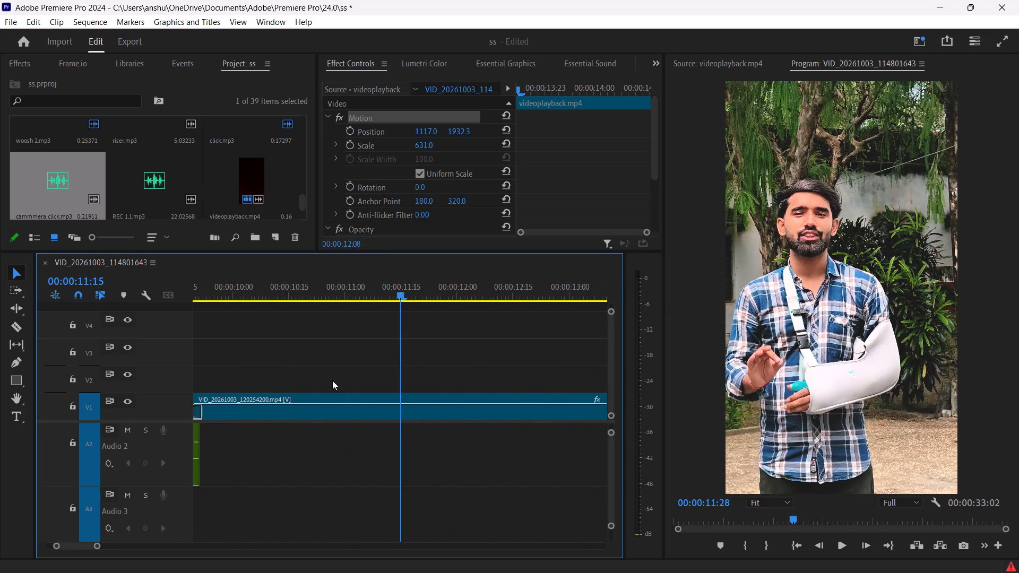
left_click_drag(332, 380, 168, 371)
left_click(836, 546)
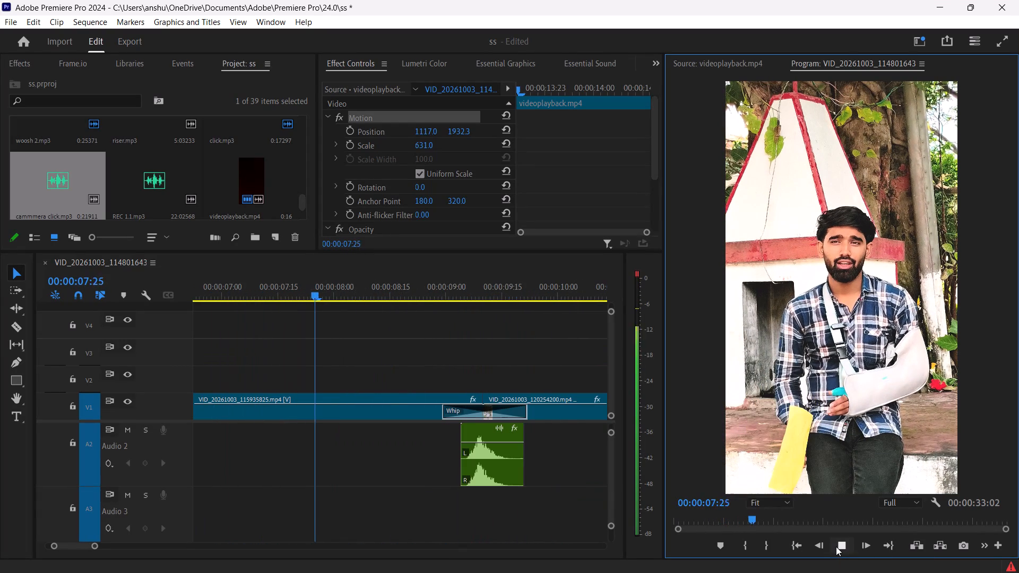
left_click(836, 546)
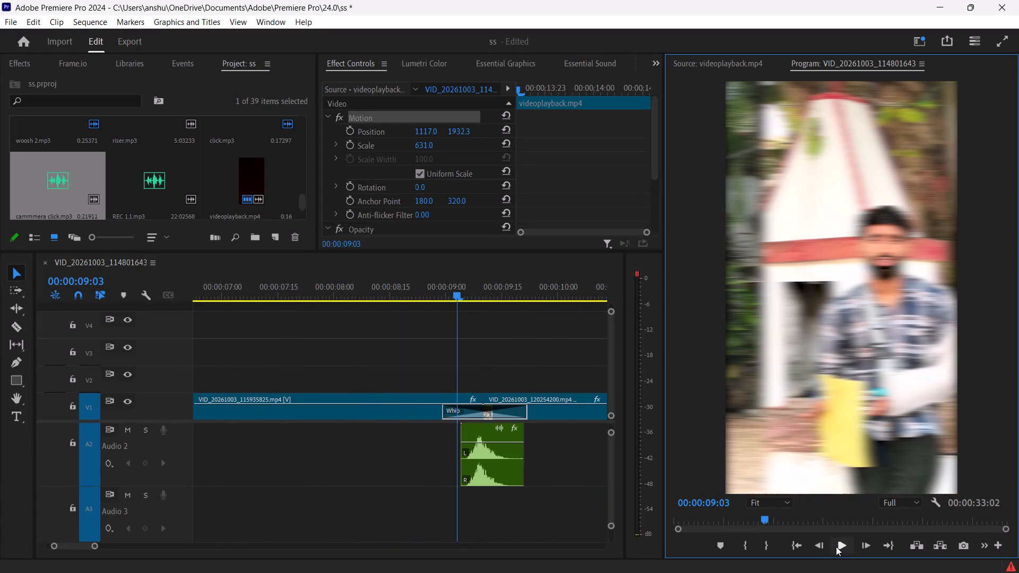
left_click(836, 546)
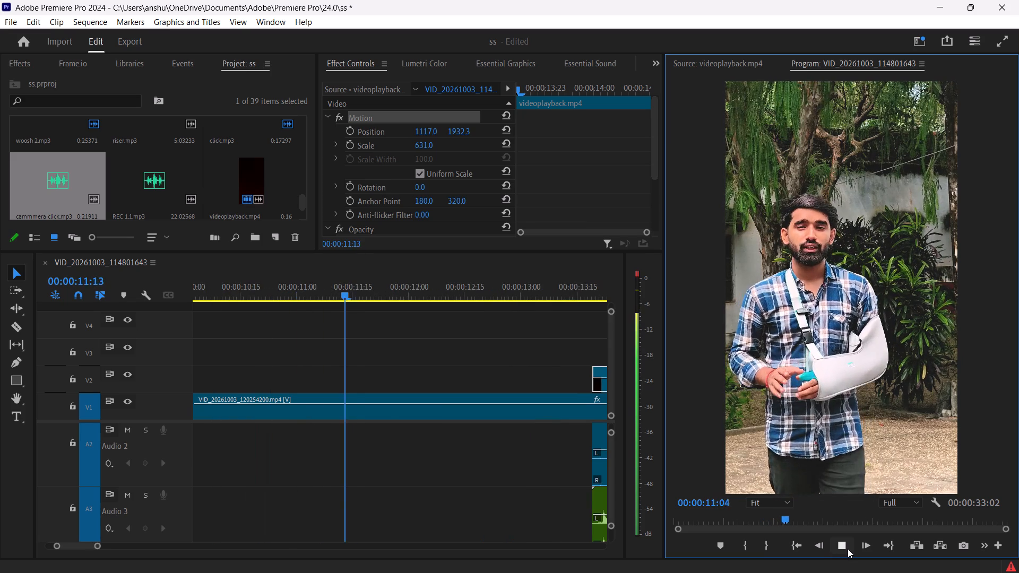
left_click(845, 546)
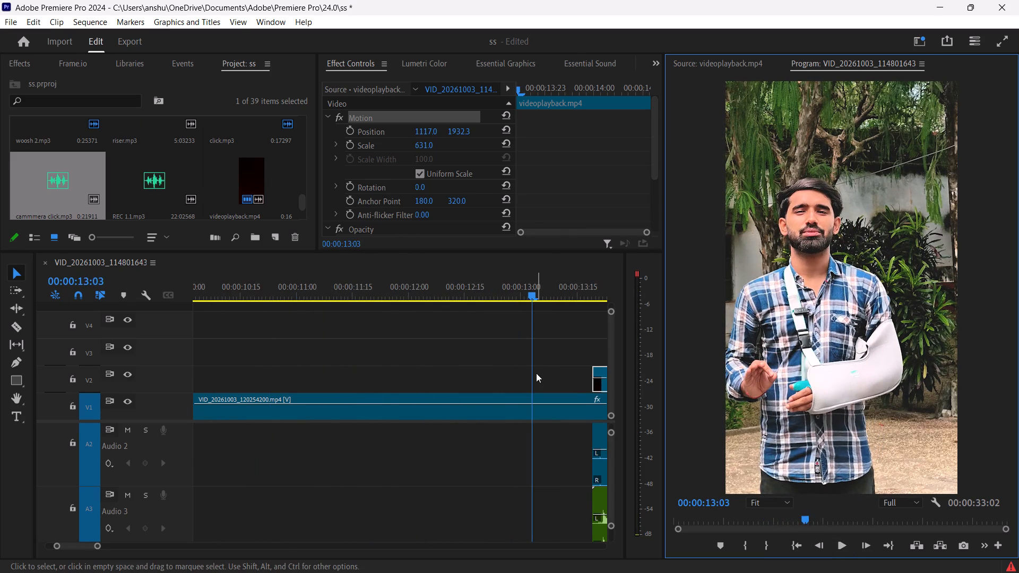
Copy the red त्योहार title from V2 at about 00:00:02:08.
left_click_drag(529, 291, 31, 291)
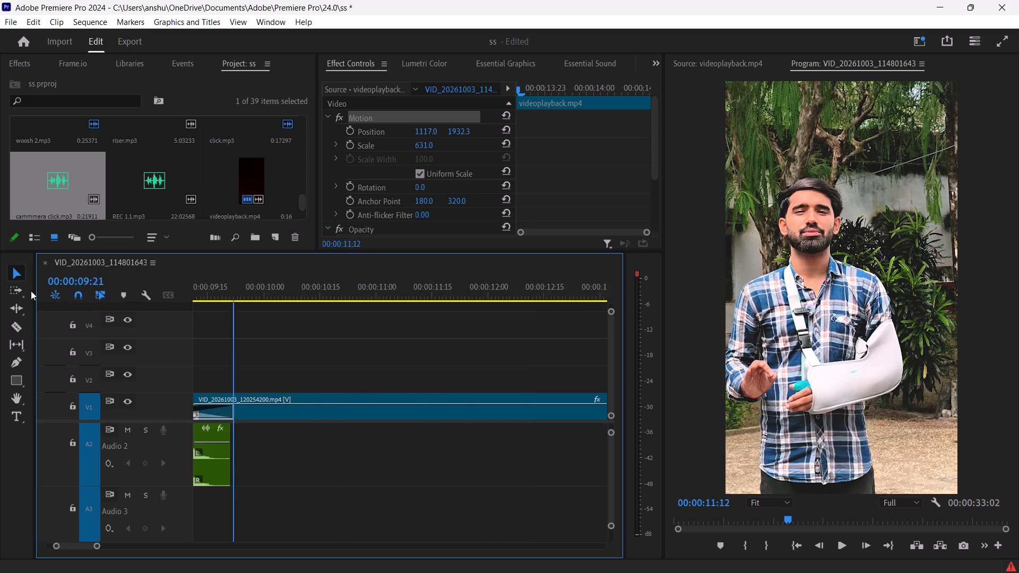
left_click_drag(31, 291, 43, 291)
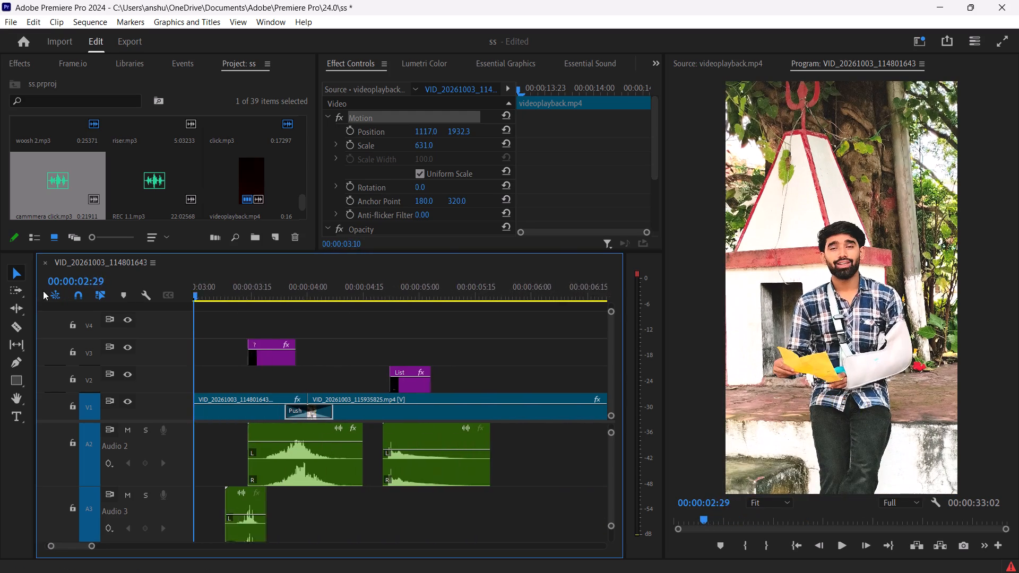
left_click_drag(43, 291, 537, 369)
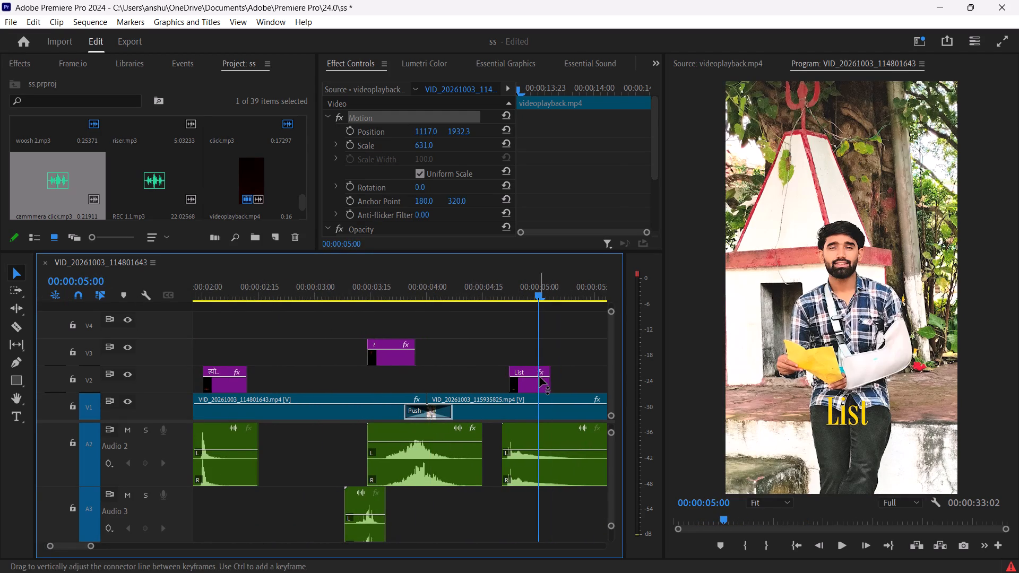
left_click(540, 377)
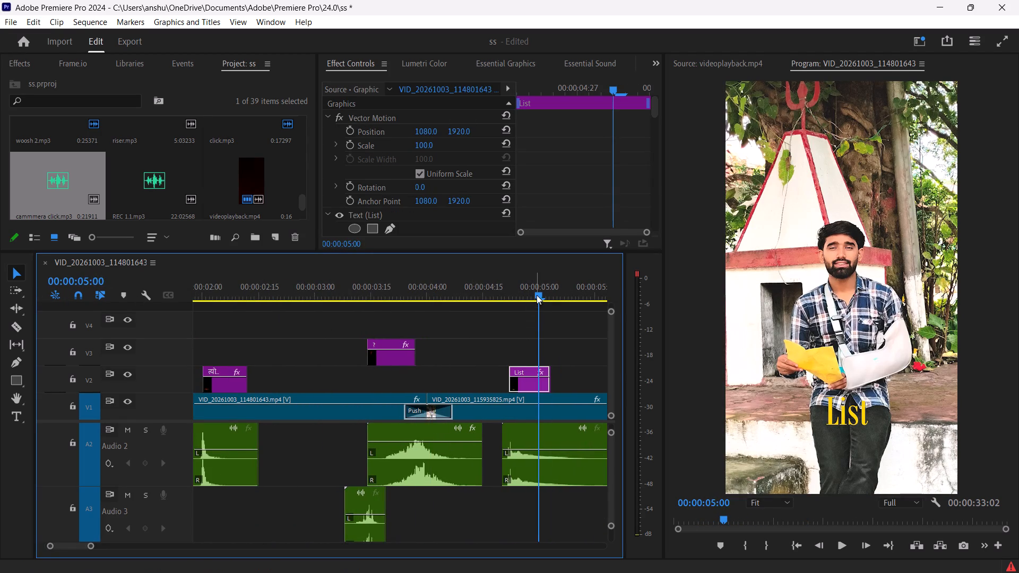
left_click_drag(538, 293, 242, 295)
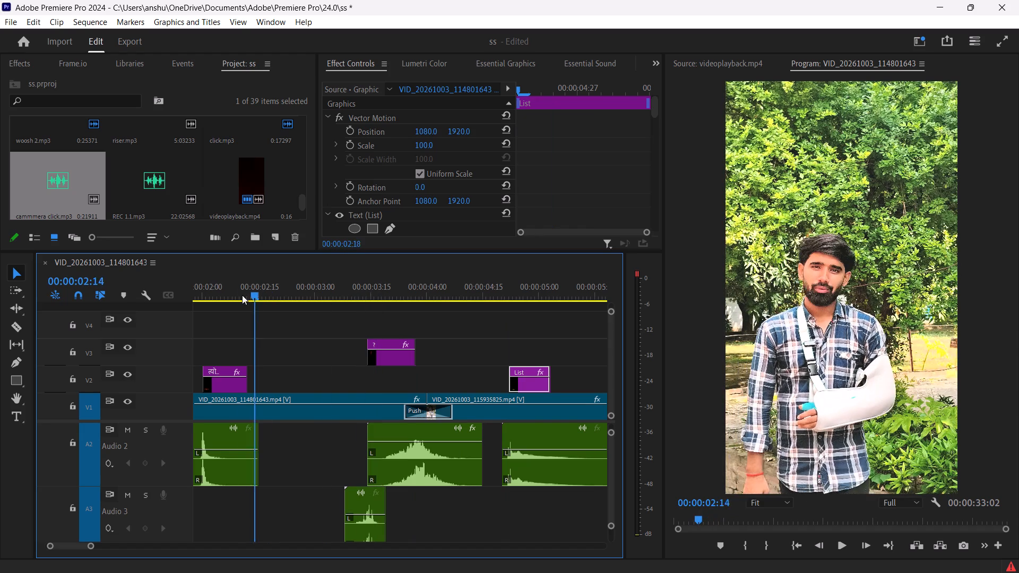
left_click_drag(242, 295, 230, 295)
left_click(231, 386)
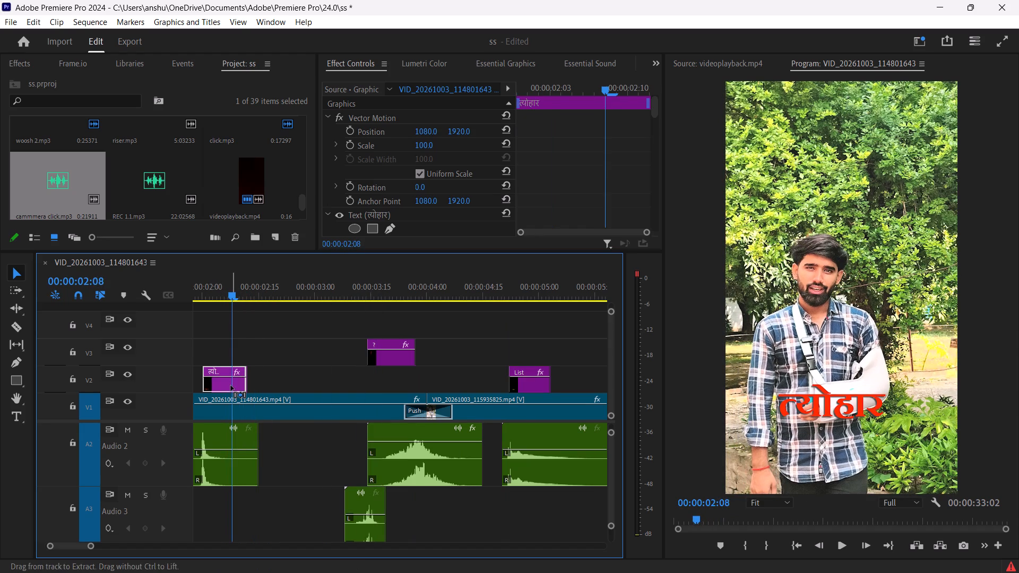
key("ctrl+c")
Paste the copied title onto V2 at 00:00:13:04, ahead of the videoplayback.mp4 light overlay.
left_click_drag(232, 294, 637, 351)
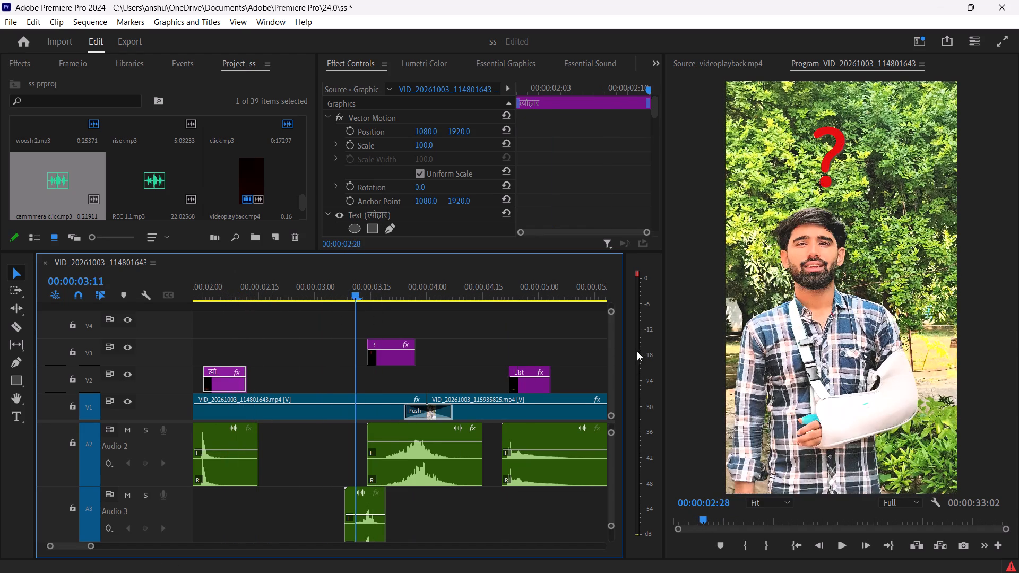
left_click_drag(637, 351, 676, 357)
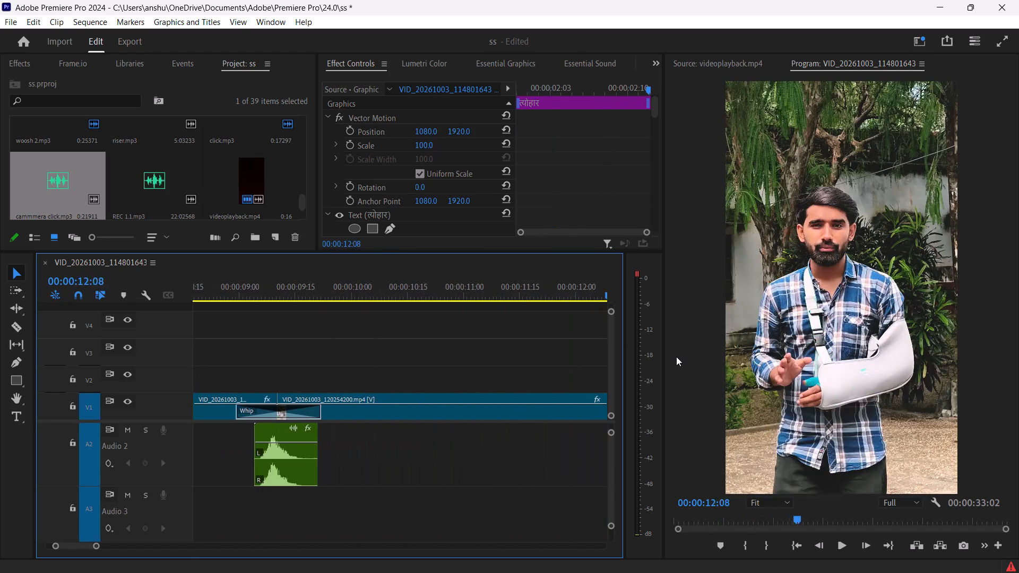
left_click_drag(676, 357, 536, 356)
left_click(841, 548)
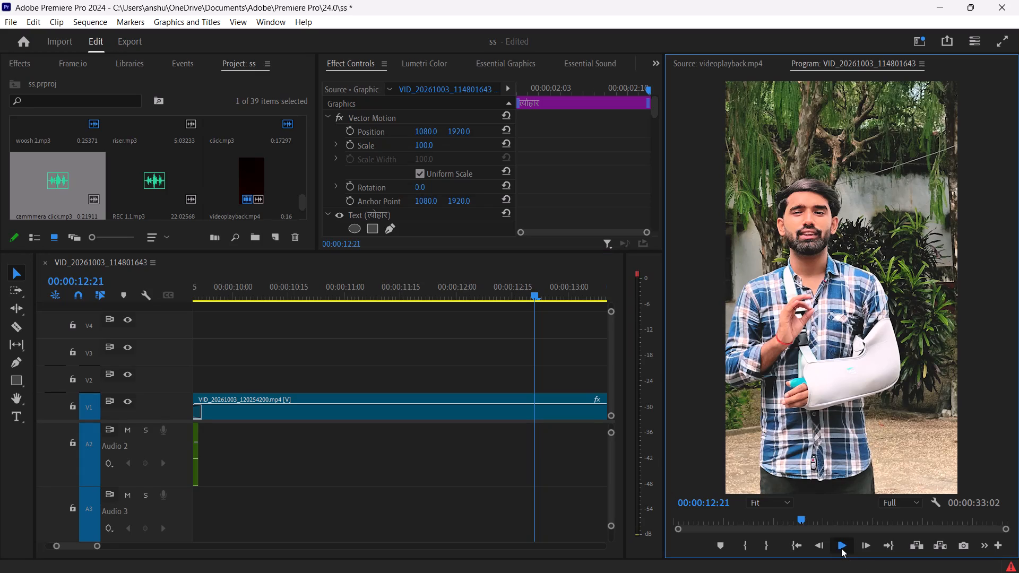
left_click(837, 544)
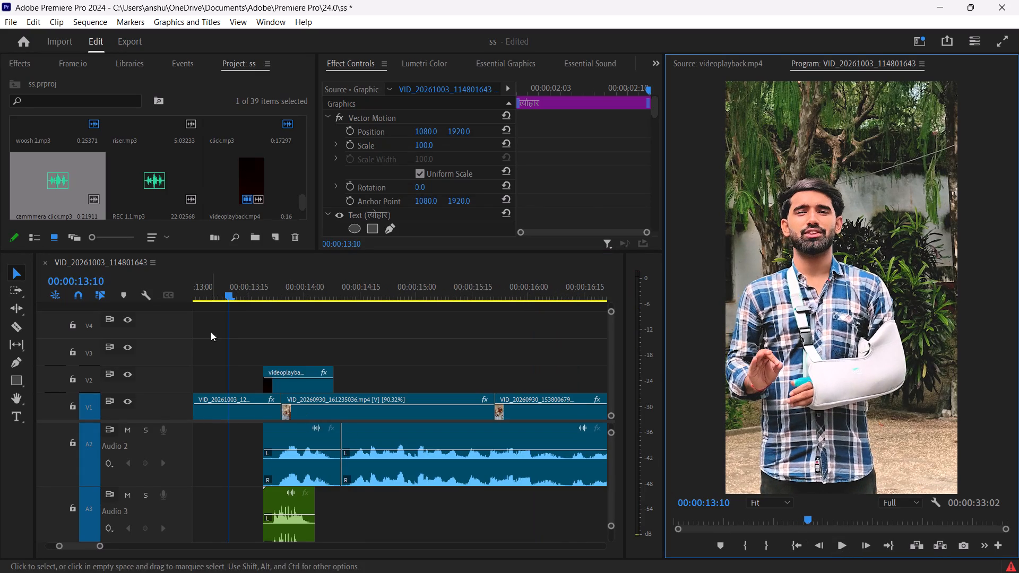
left_click_drag(228, 289, 208, 293)
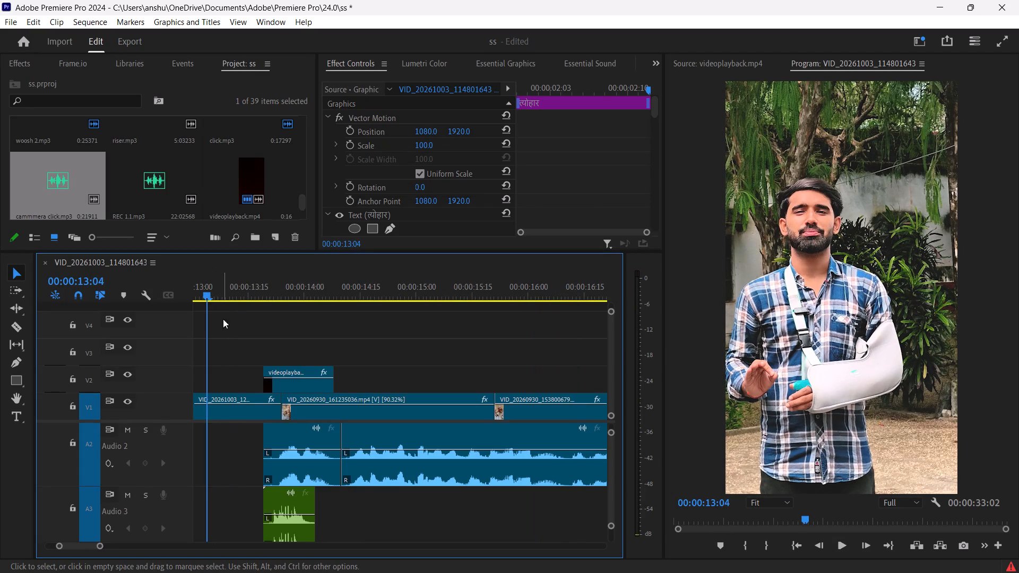
left_click(222, 375)
key("ctrl+v")
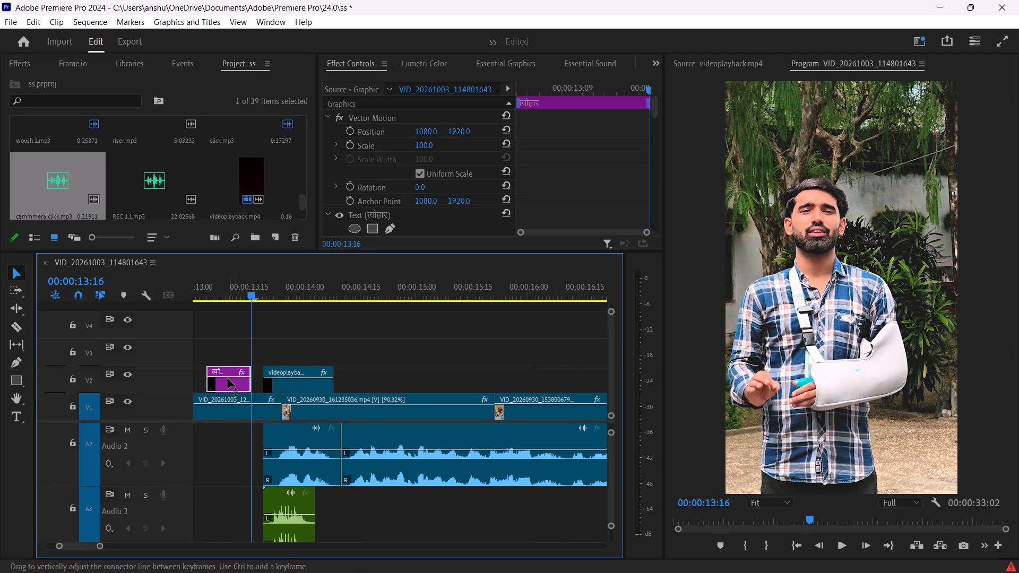
Replace the text of the pasted title at 00:00:13:08 with Impossible.
left_click(228, 378)
left_click_drag(249, 294, 226, 295)
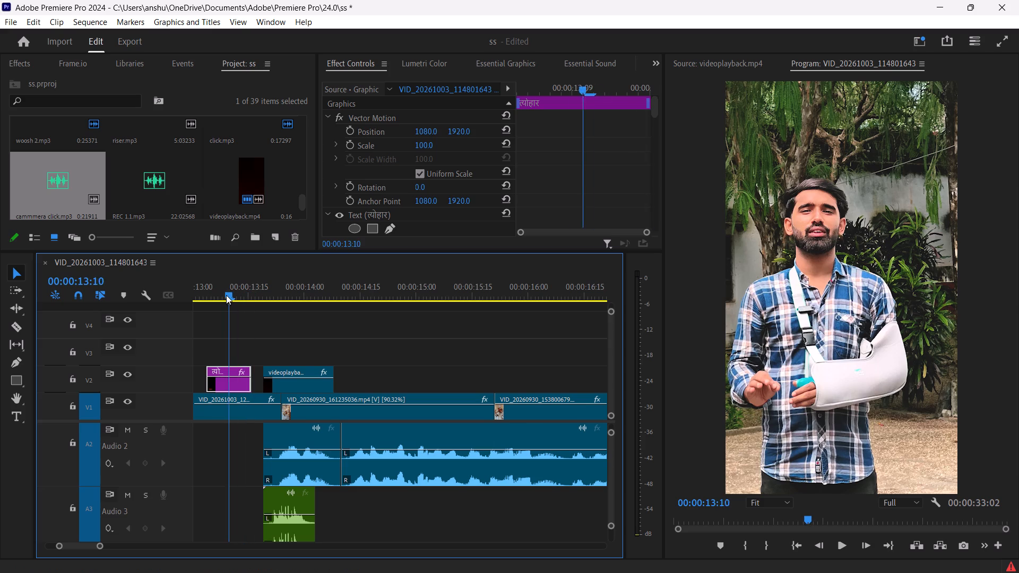
left_click_drag(226, 295, 218, 296)
left_click(237, 376)
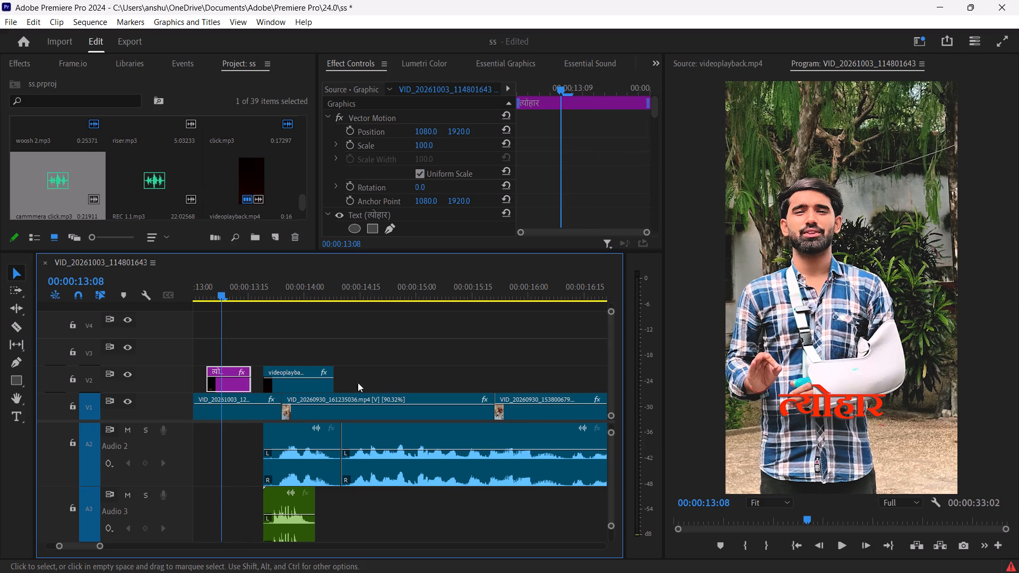
double_click(240, 382)
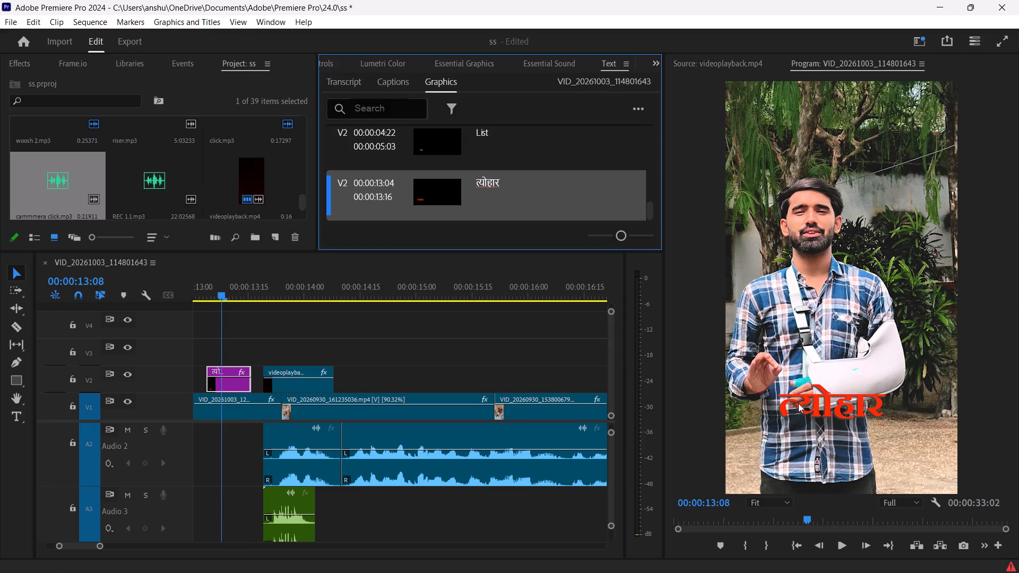
left_click(781, 389)
double_click(814, 402)
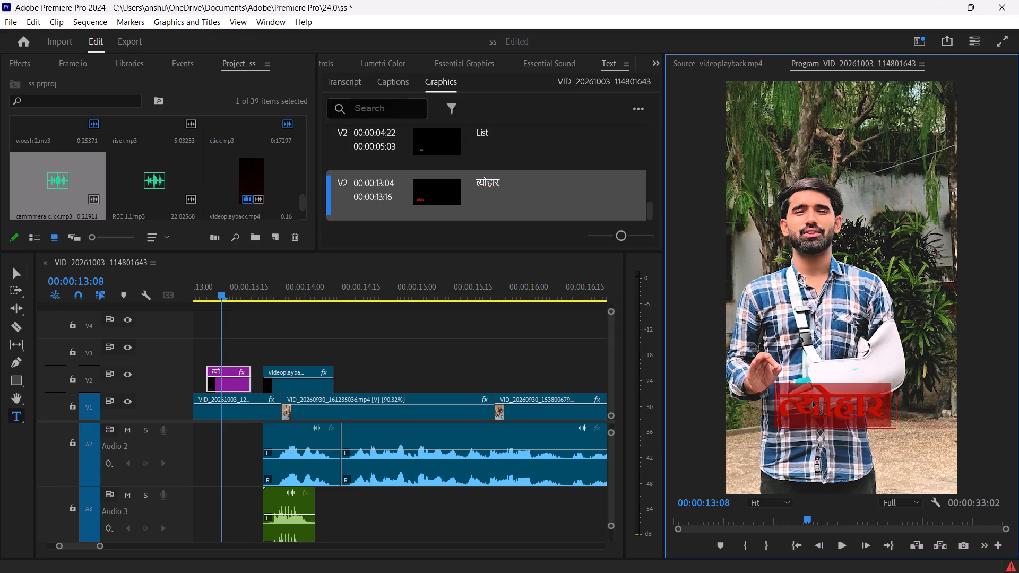
key("BackSpace")
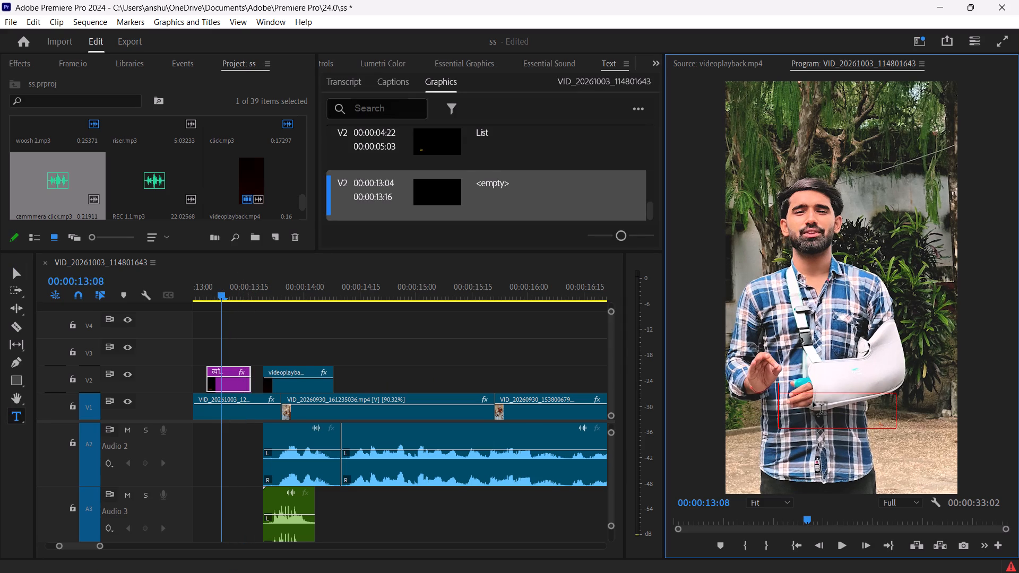
key("shift+i")
type("mpossible")
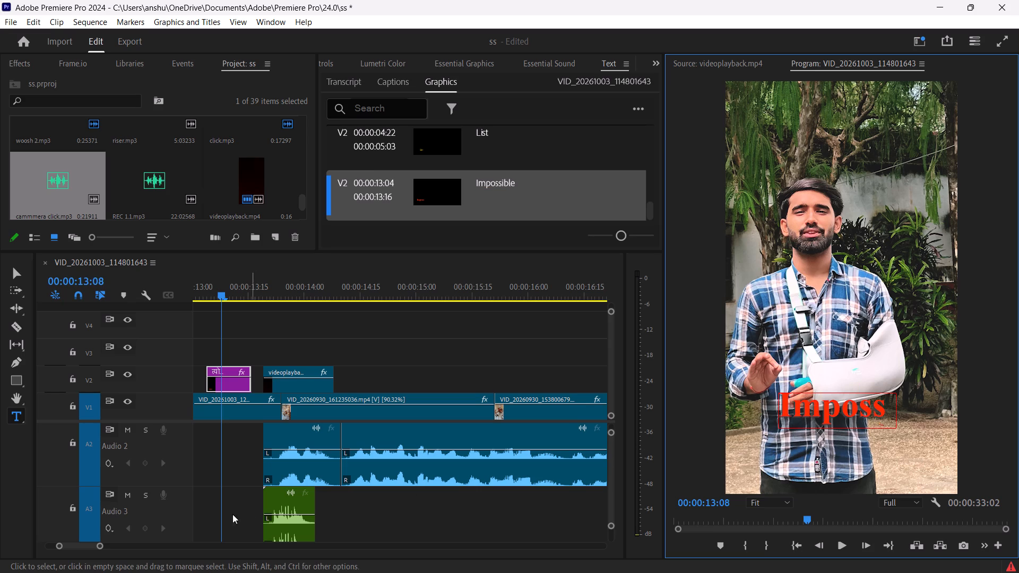
left_click(235, 377)
key("v")
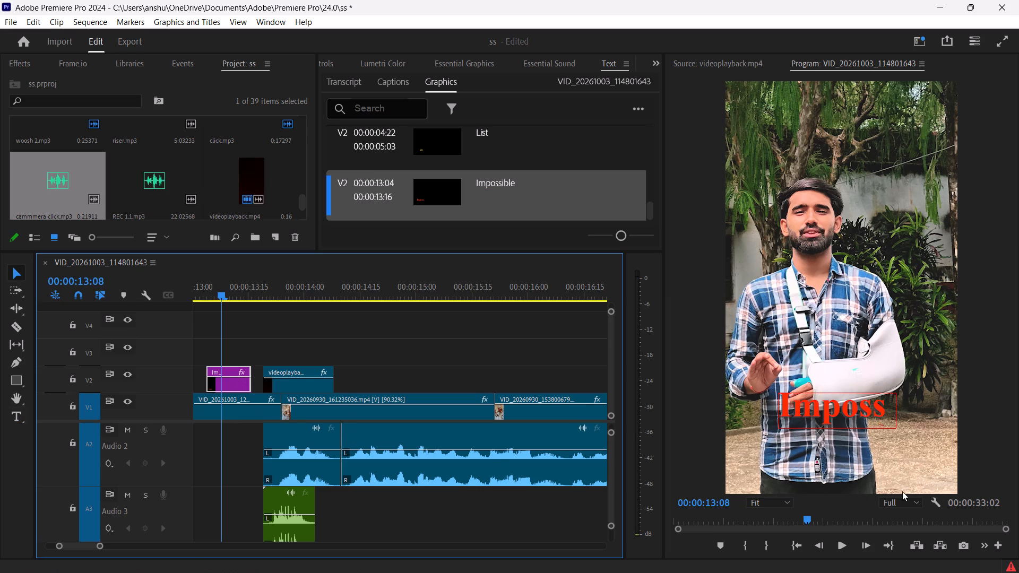
Widen the Impossible title's text box to fit the whole word and move it slightly lower, centred across the shirt.
left_click_drag(896, 410, 925, 409)
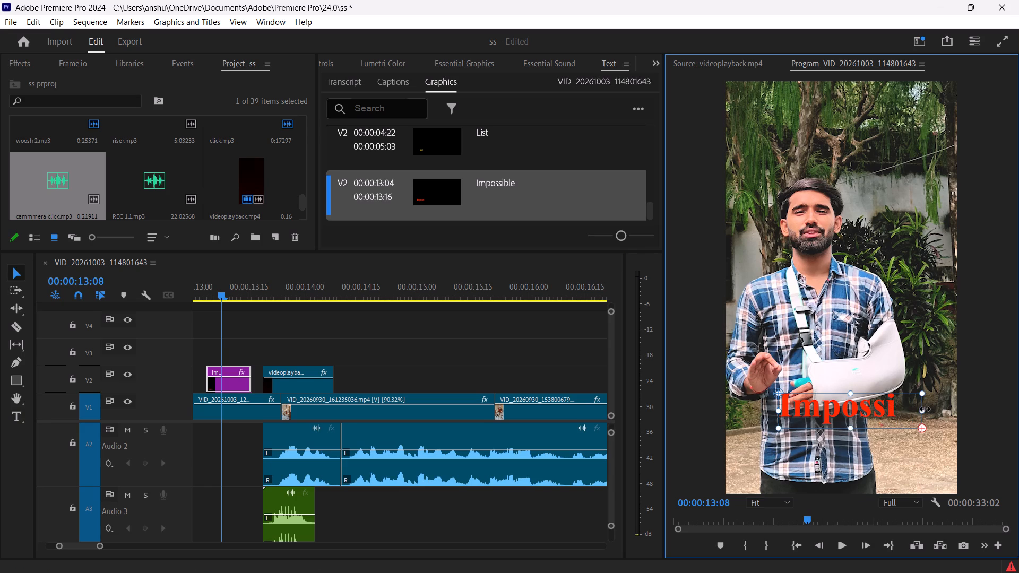
left_click_drag(925, 409, 944, 409)
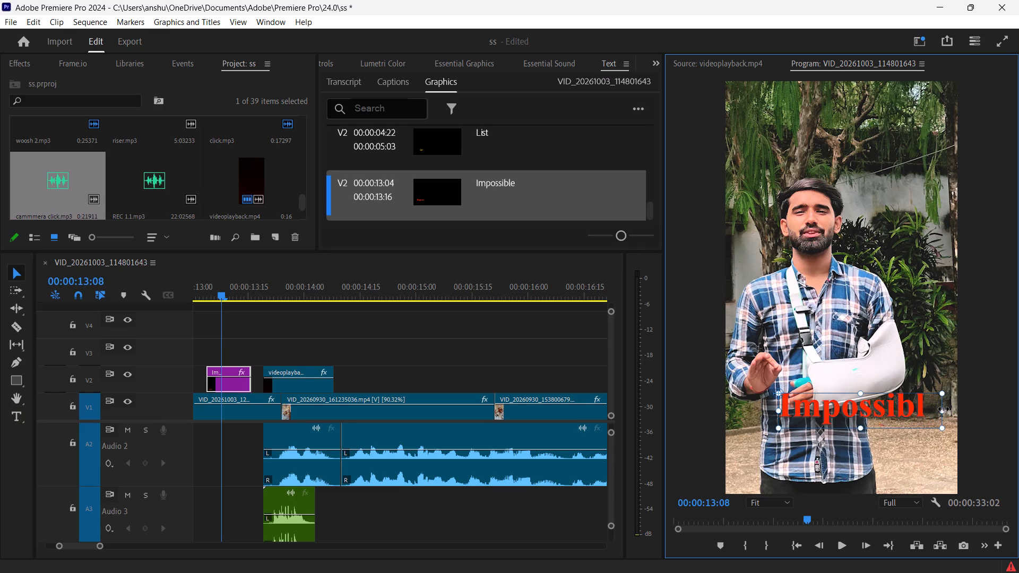
left_click_drag(944, 409, 944, 409)
left_click(944, 432)
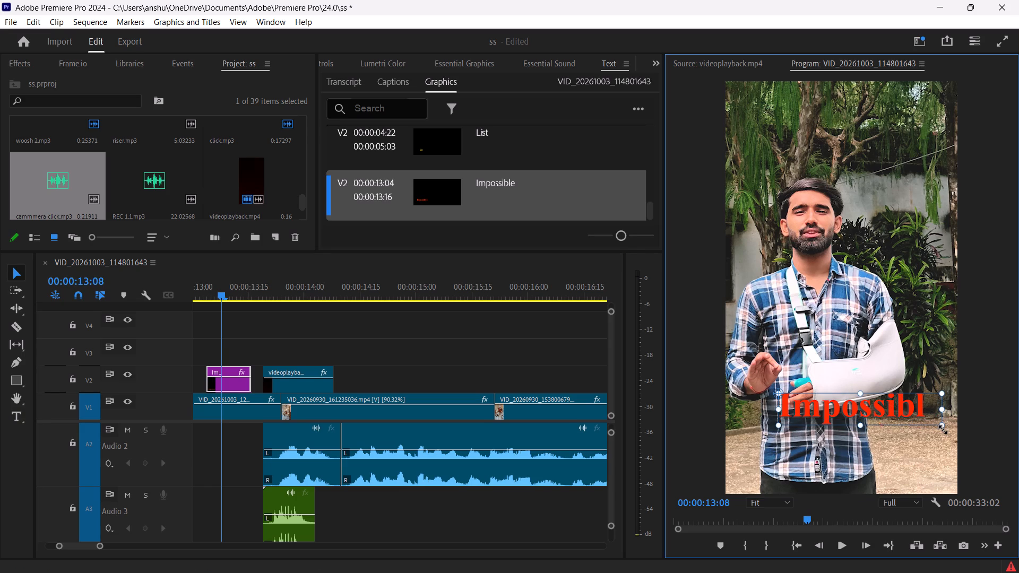
left_click_drag(897, 413, 881, 434)
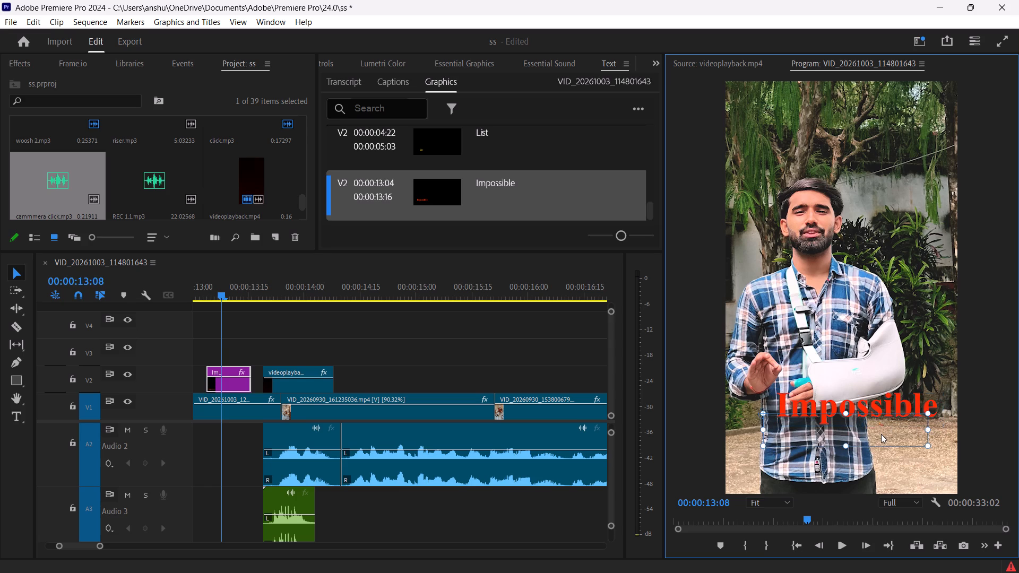
left_click_drag(881, 434, 875, 434)
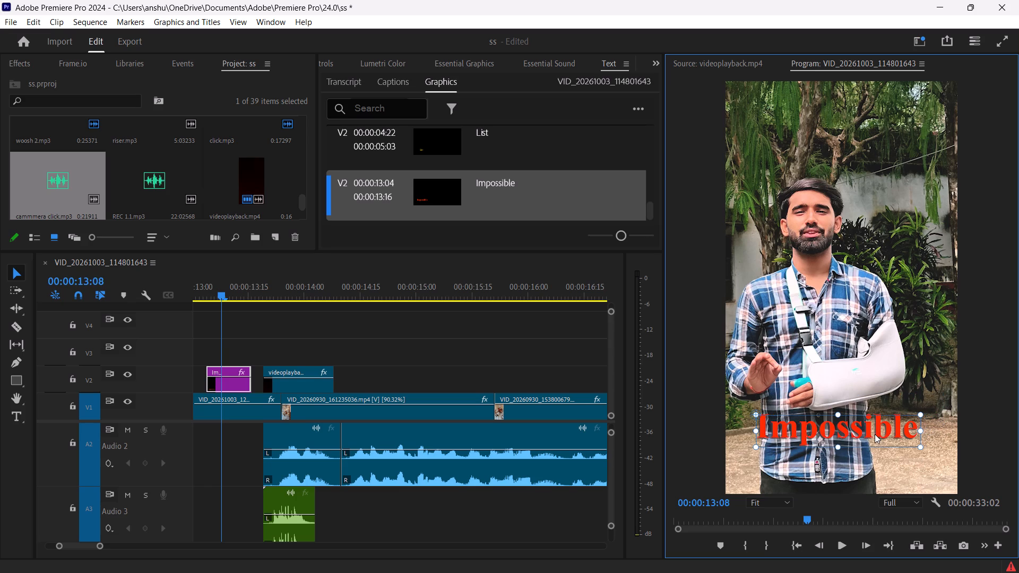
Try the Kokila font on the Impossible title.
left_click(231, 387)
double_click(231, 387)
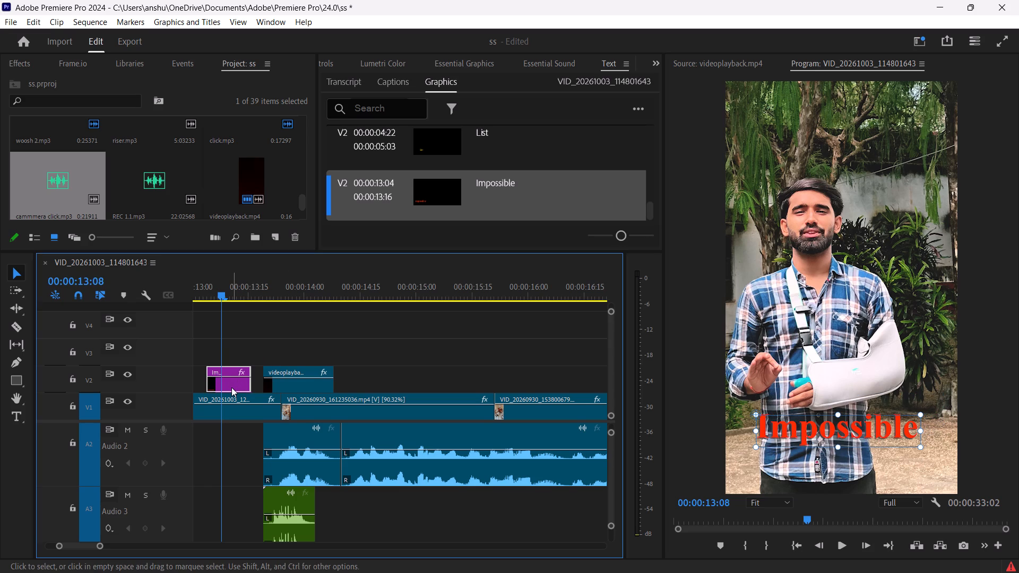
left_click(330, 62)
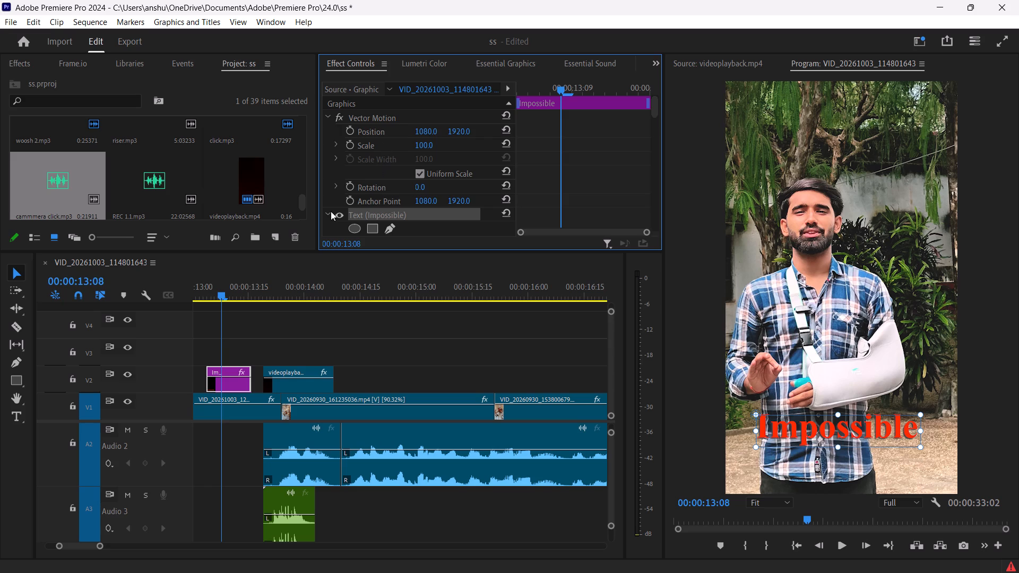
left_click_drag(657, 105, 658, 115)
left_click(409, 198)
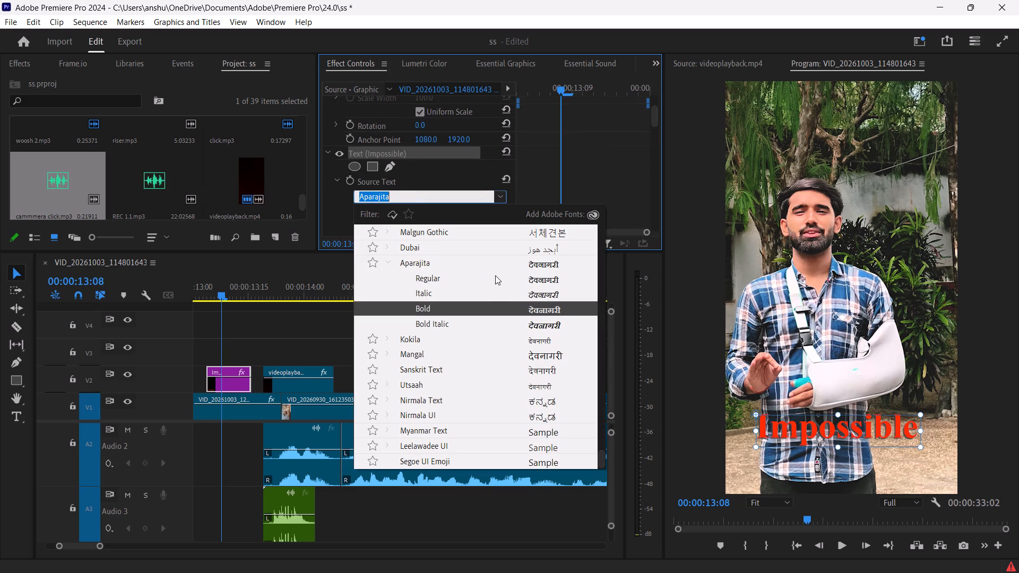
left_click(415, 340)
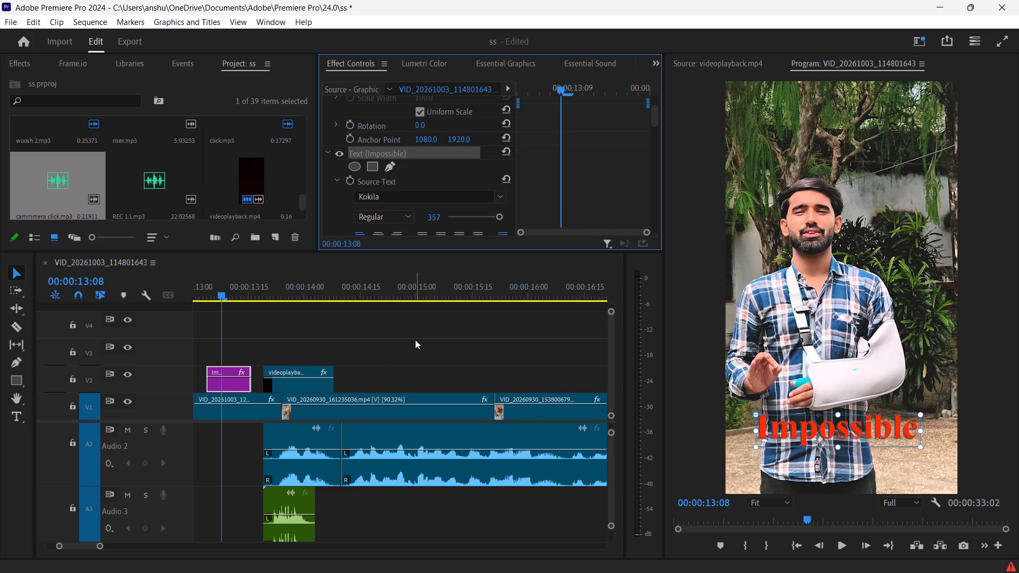
Set the Impossible title's font to Copperplate Gothic Bold.
left_click(500, 201)
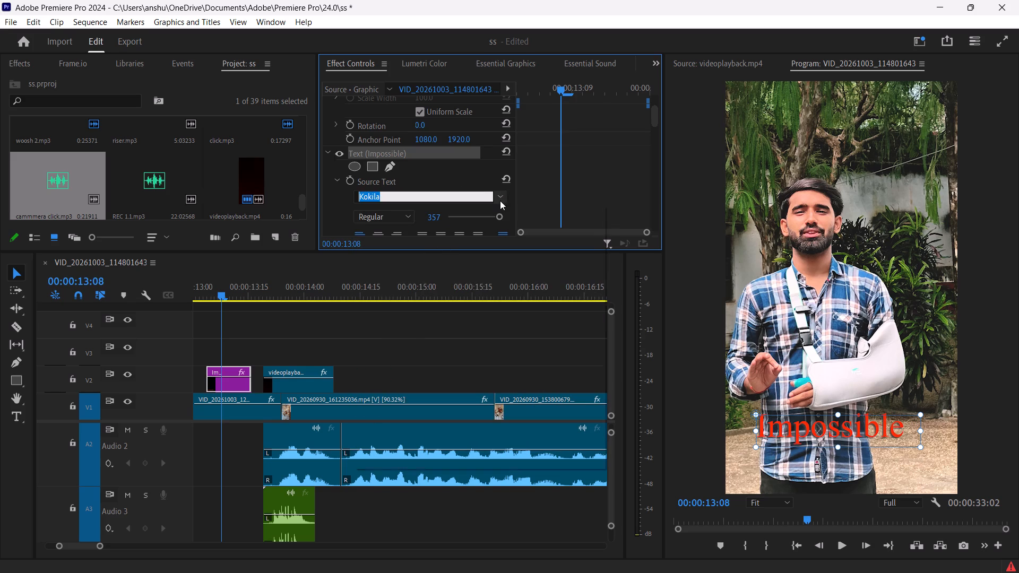
scroll(446, 323, "down", 1)
scroll(446, 323, "up", 1)
scroll(446, 323, "down", 2)
scroll(447, 325, "up", 5)
scroll(447, 325, "down", 1)
scroll(447, 325, "up", 2)
scroll(447, 325, "down", 7)
scroll(447, 325, "up", 1)
scroll(447, 325, "down", 2)
scroll(447, 325, "up", 3)
scroll(447, 325, "down", 2)
scroll(447, 325, "up", 1)
scroll(447, 325, "down", 1)
scroll(447, 325, "up", 1)
scroll(447, 325, "down", 1)
scroll(447, 325, "up", 9)
scroll(447, 325, "down", 1)
left_click_drag(602, 451, 599, 433)
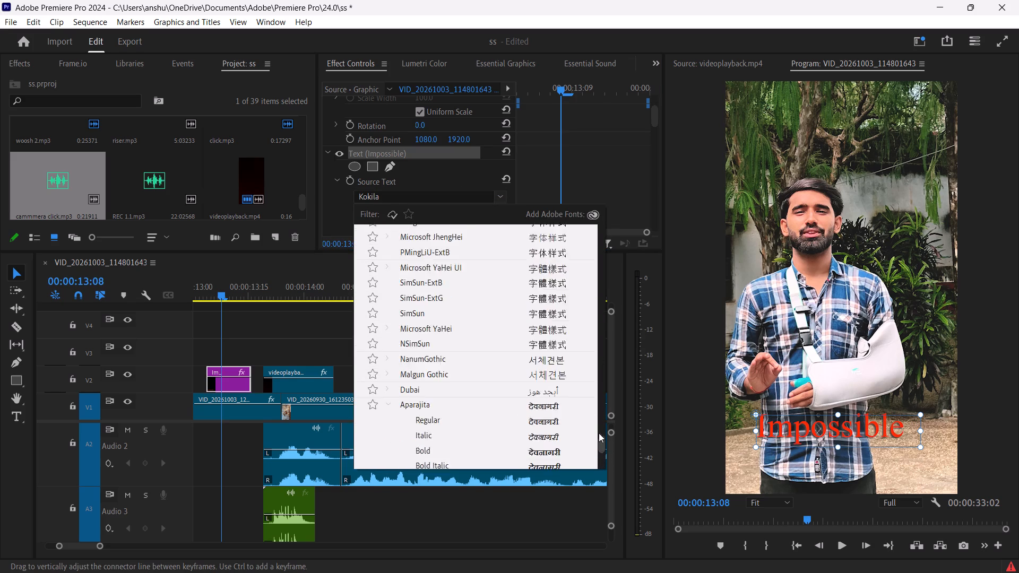
left_click_drag(599, 433, 583, 360)
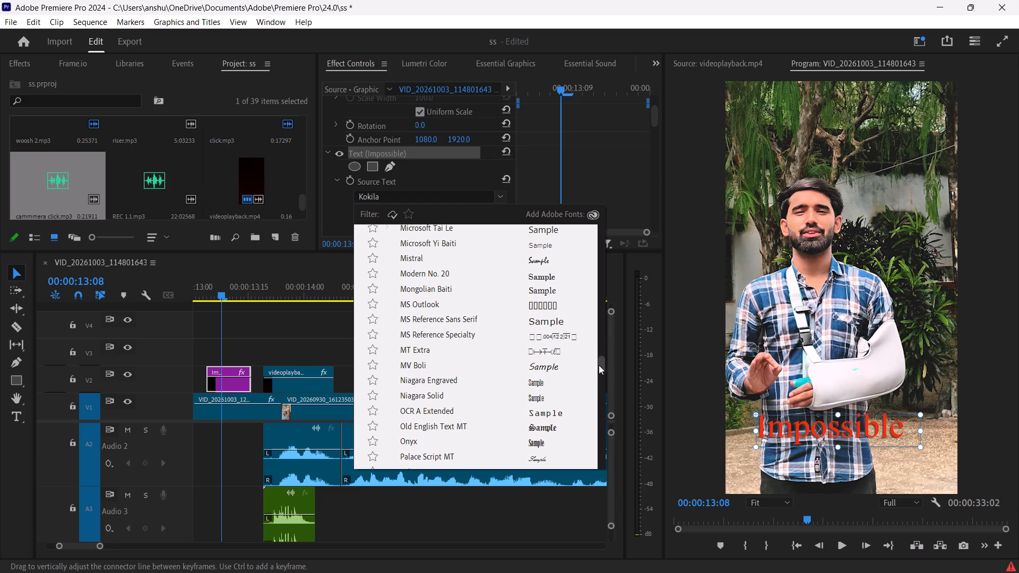
left_click_drag(600, 364, 582, 283)
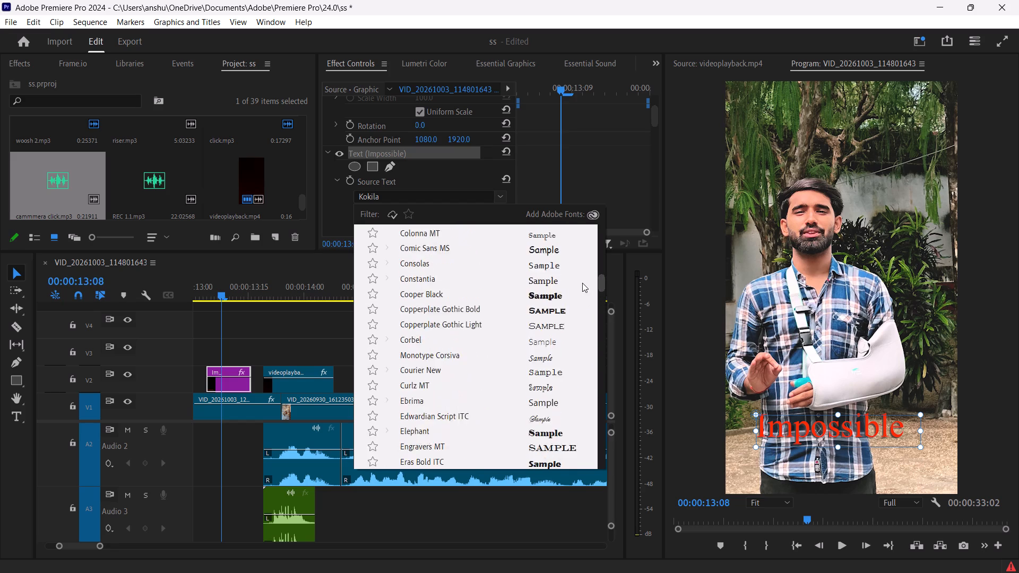
left_click_drag(582, 283, 578, 252)
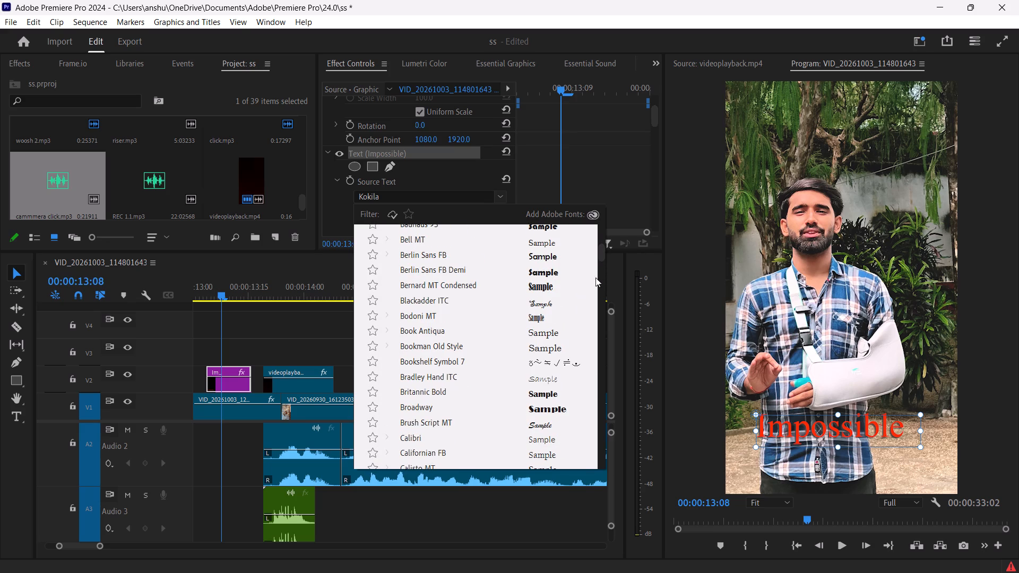
left_click_drag(599, 246, 603, 234)
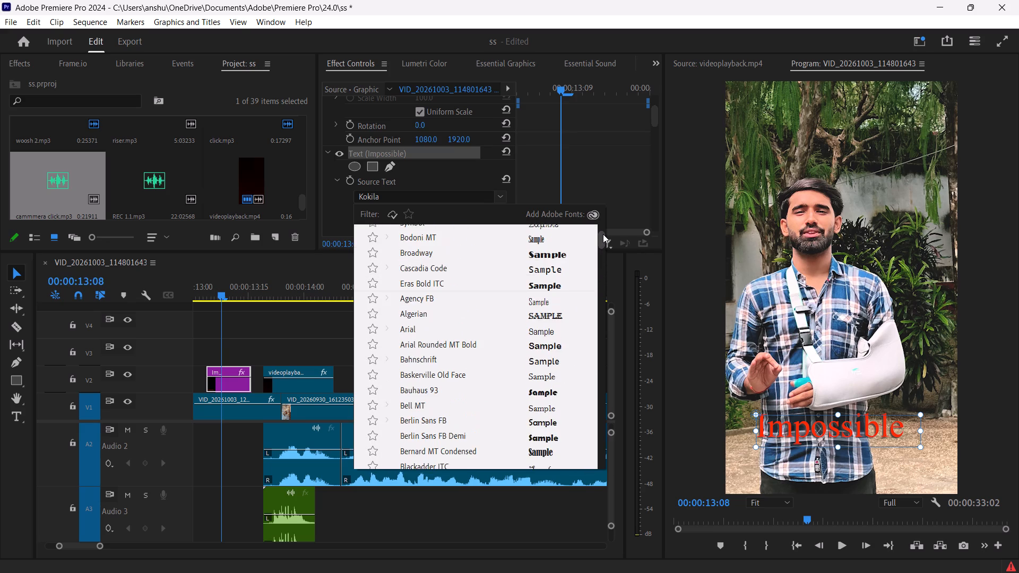
left_click_drag(603, 234, 602, 221)
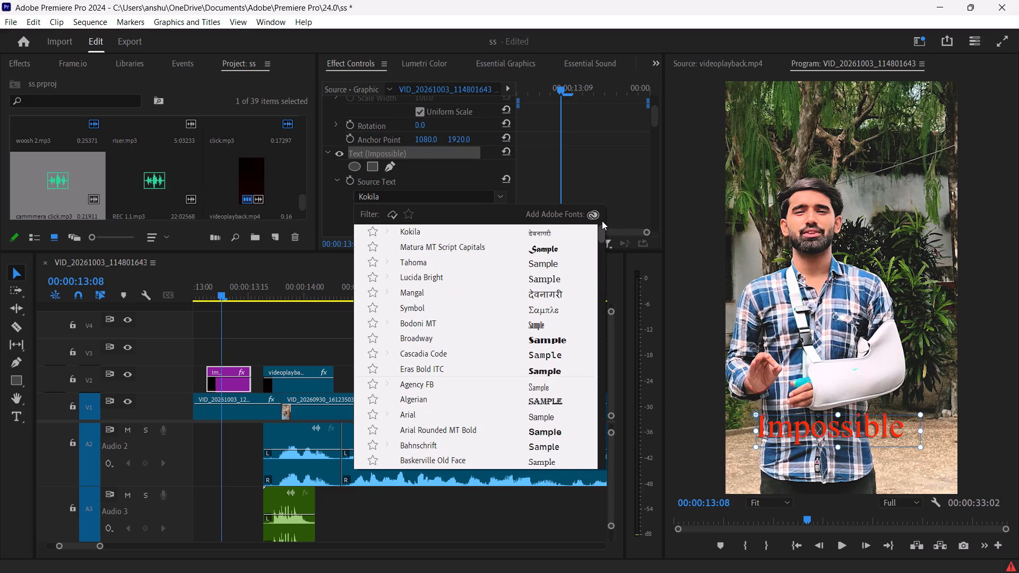
left_click_drag(602, 221, 605, 254)
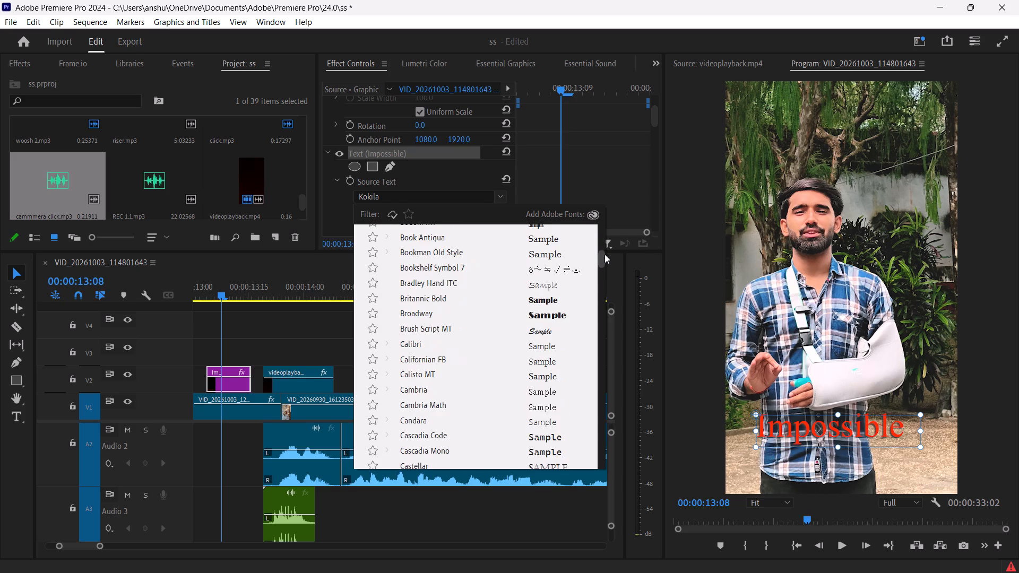
left_click_drag(605, 254, 605, 272)
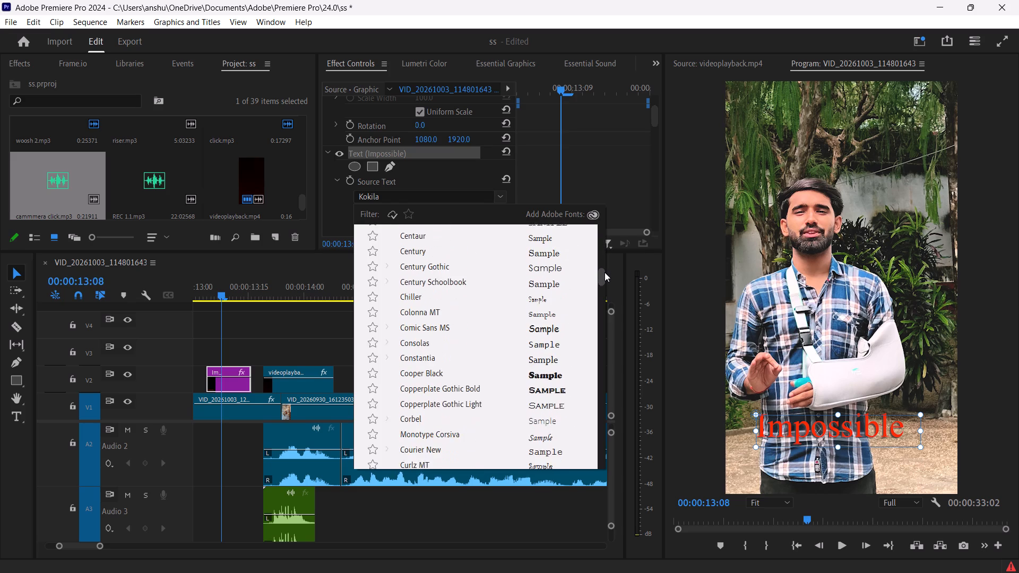
left_click_drag(605, 272, 605, 274)
left_click(559, 344)
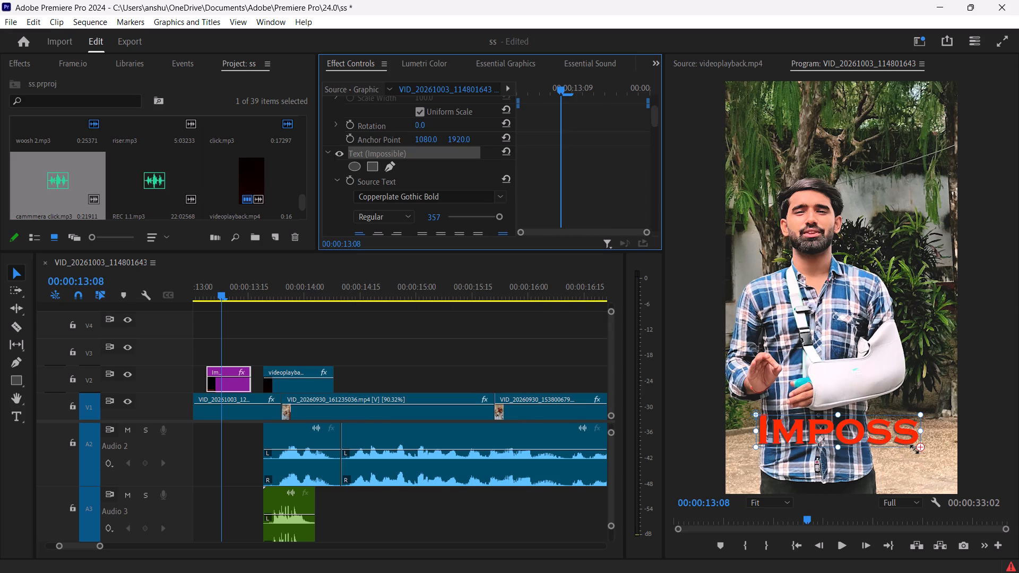
Widen the Impossible title's text box past the side edge of the video frame.
left_click_drag(920, 433, 957, 430)
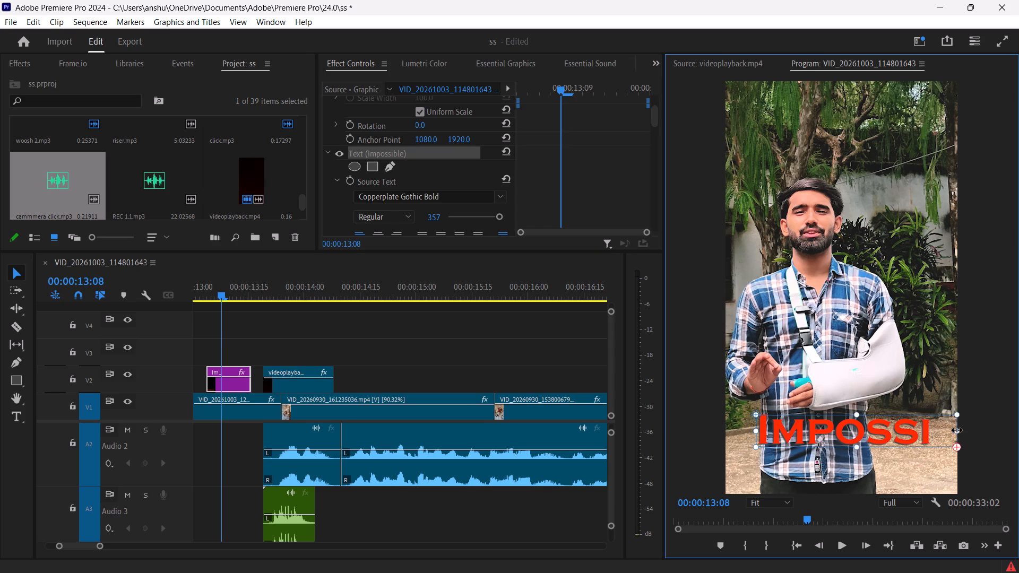
left_click_drag(957, 430, 978, 429)
Set the Scale of the Impossible text layer to 79 in its Transform properties.
scroll(443, 171, "down", 1)
scroll(443, 171, "up", 6)
scroll(443, 171, "down", 3)
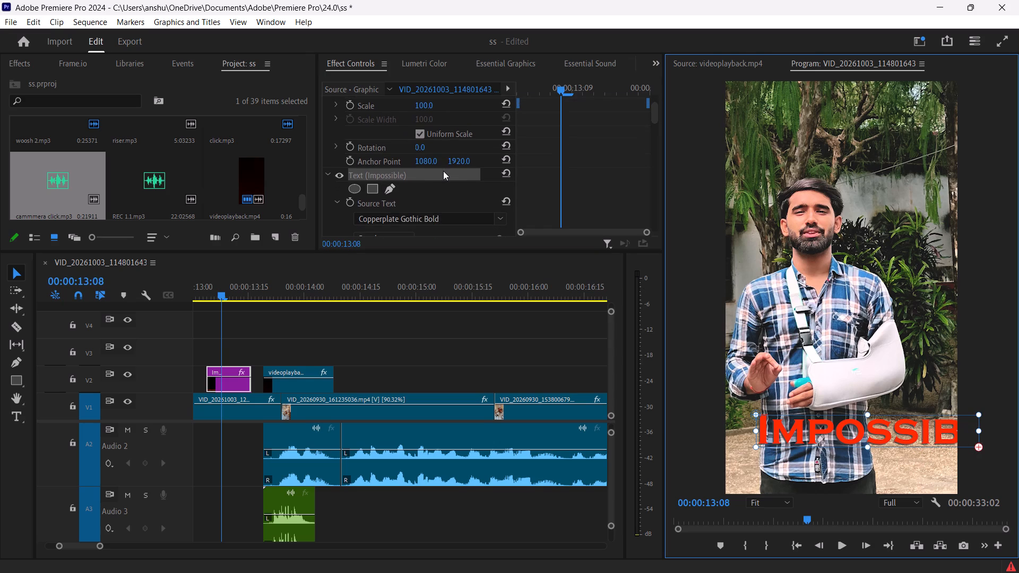
scroll(443, 171, "down", 2)
scroll(443, 171, "up", 2)
scroll(443, 171, "down", 5)
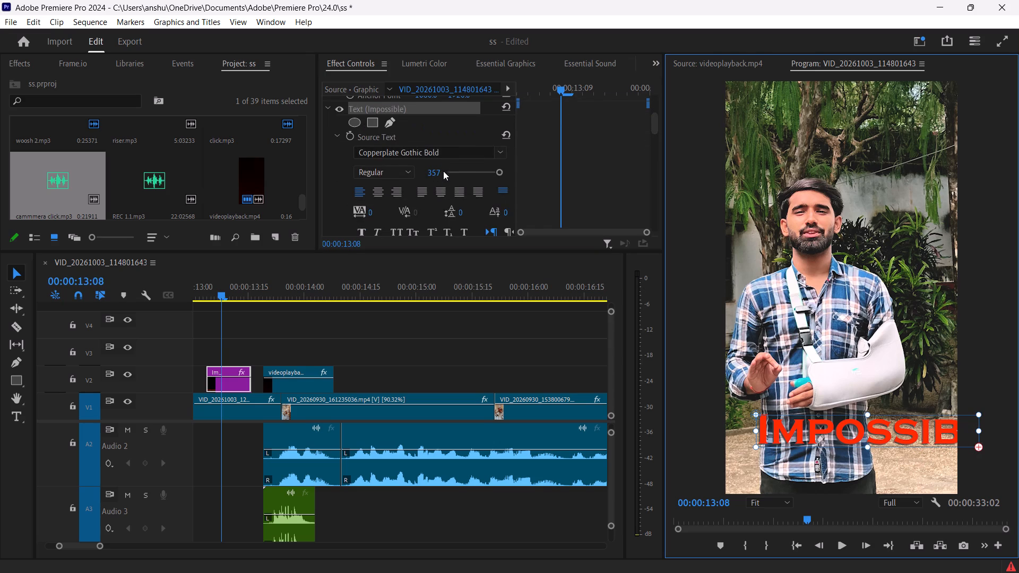
scroll(443, 171, "down", 6)
scroll(443, 171, "up", 2)
scroll(443, 171, "down", 2)
scroll(443, 171, "up", 4)
scroll(443, 171, "down", 3)
scroll(438, 174, "up", 1)
scroll(438, 174, "down", 3)
scroll(438, 174, "up", 2)
scroll(438, 174, "down", 1)
scroll(438, 174, "up", 2)
scroll(438, 174, "down", 1)
scroll(438, 174, "up", 3)
scroll(438, 174, "down", 2)
scroll(438, 174, "up", 4)
scroll(438, 174, "down", 1)
left_click_drag(655, 128, 653, 160)
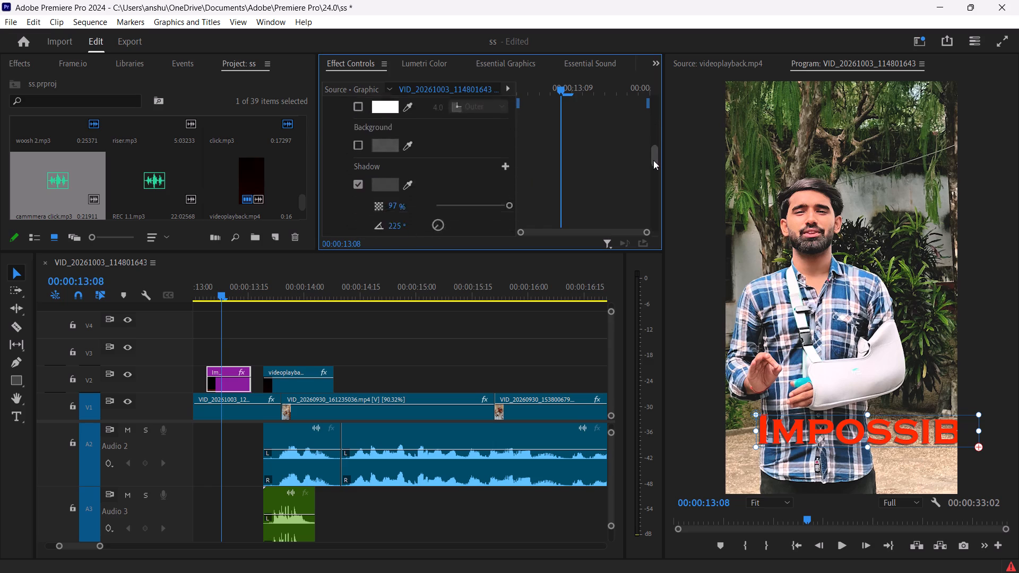
left_click_drag(653, 160, 650, 184)
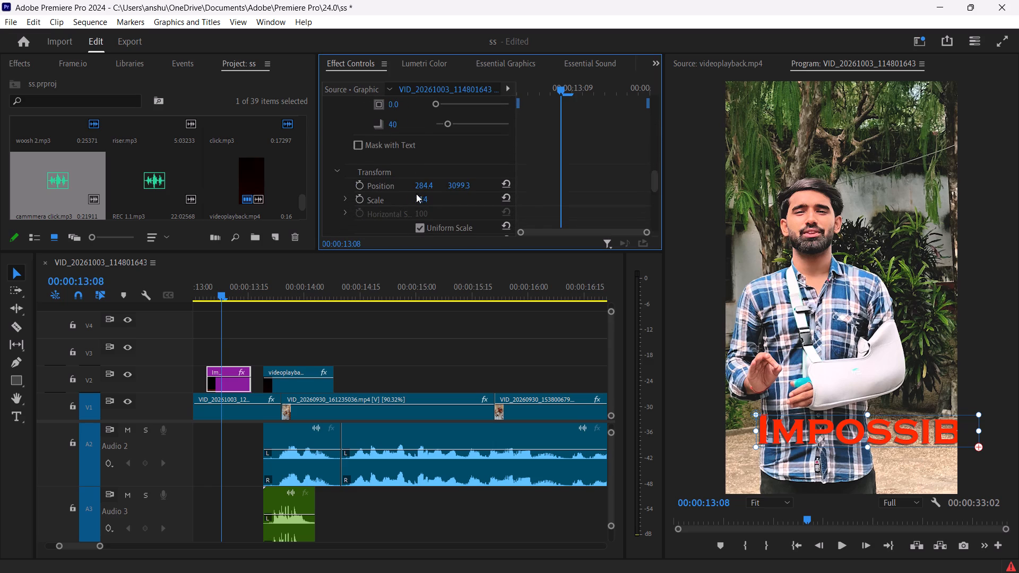
left_click_drag(428, 199, 408, 206)
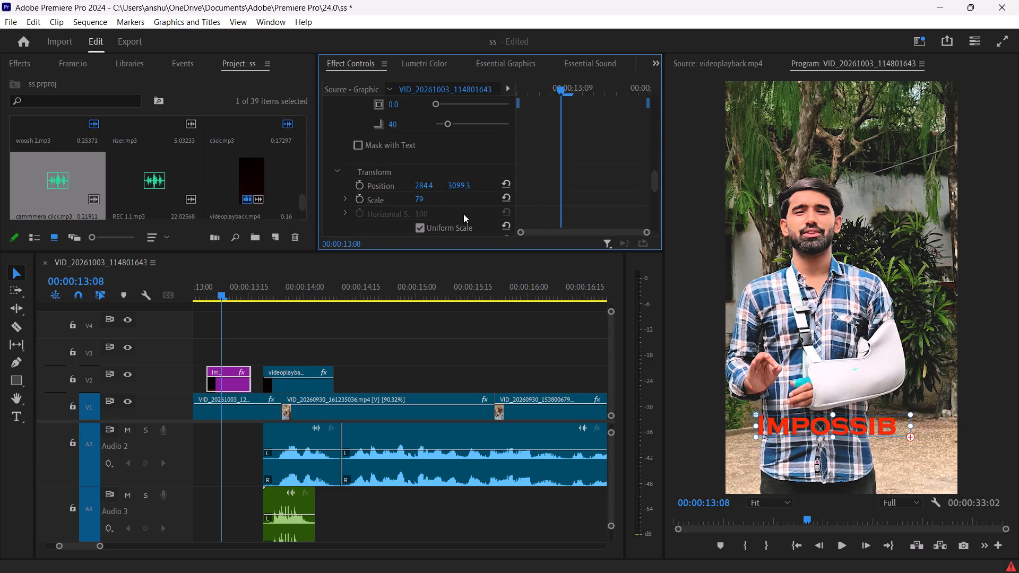
Widen the scaled text box until the whole word Impossible fits on one line.
left_click_drag(910, 427, 912, 427)
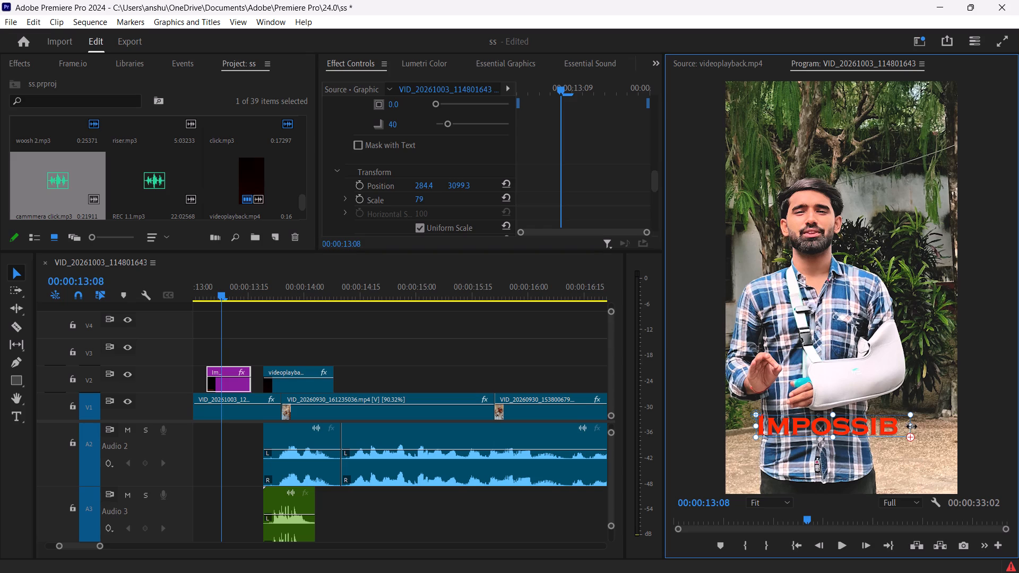
left_click_drag(912, 427, 949, 432)
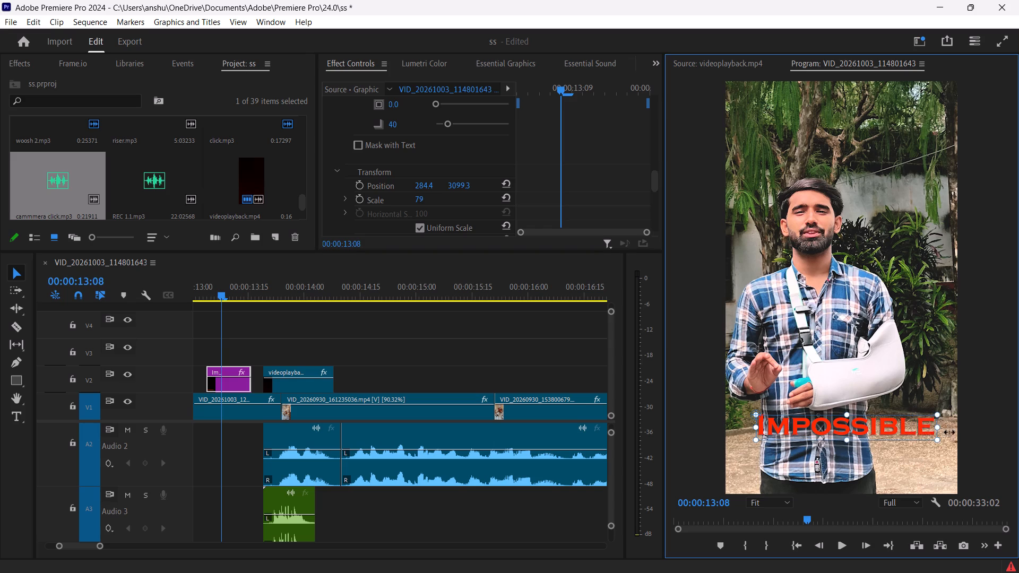
left_click_drag(949, 432, 945, 432)
Try the Impossible title above the man's head and settle it across his lower shirt at about 240.4, 3161.8.
left_click_drag(915, 426, 912, 436)
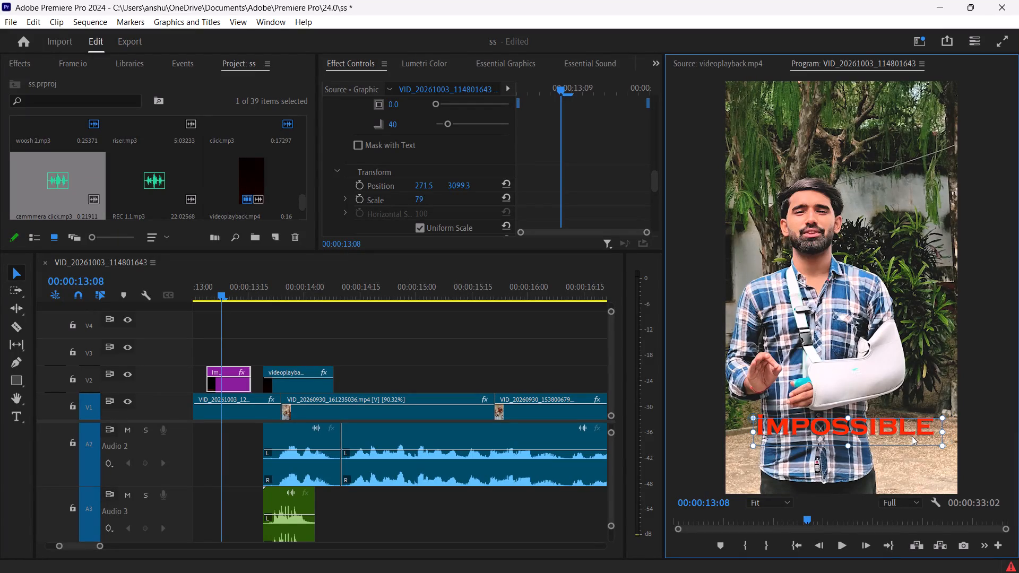
left_click_drag(912, 436, 878, 190)
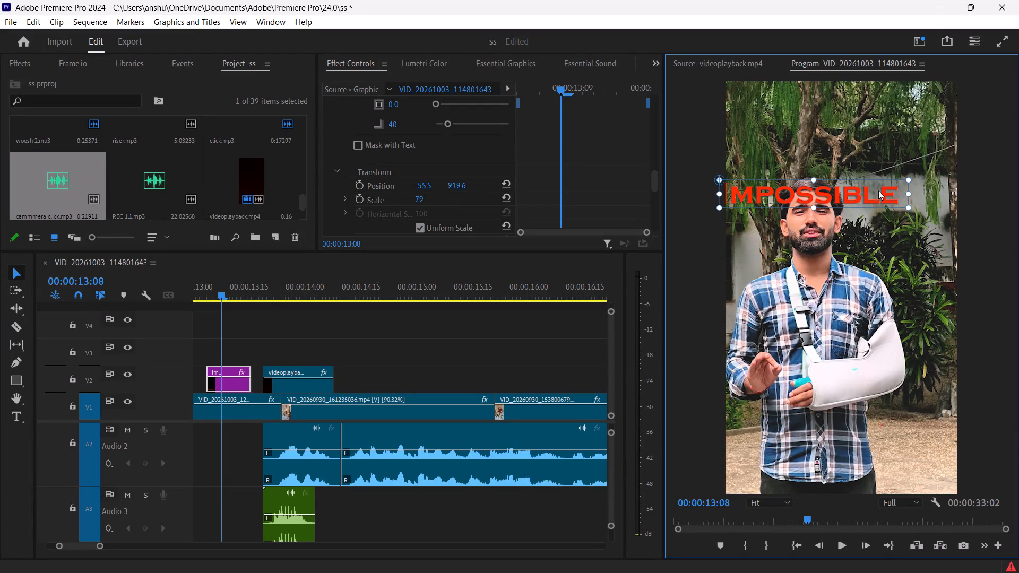
left_click_drag(878, 190, 902, 158)
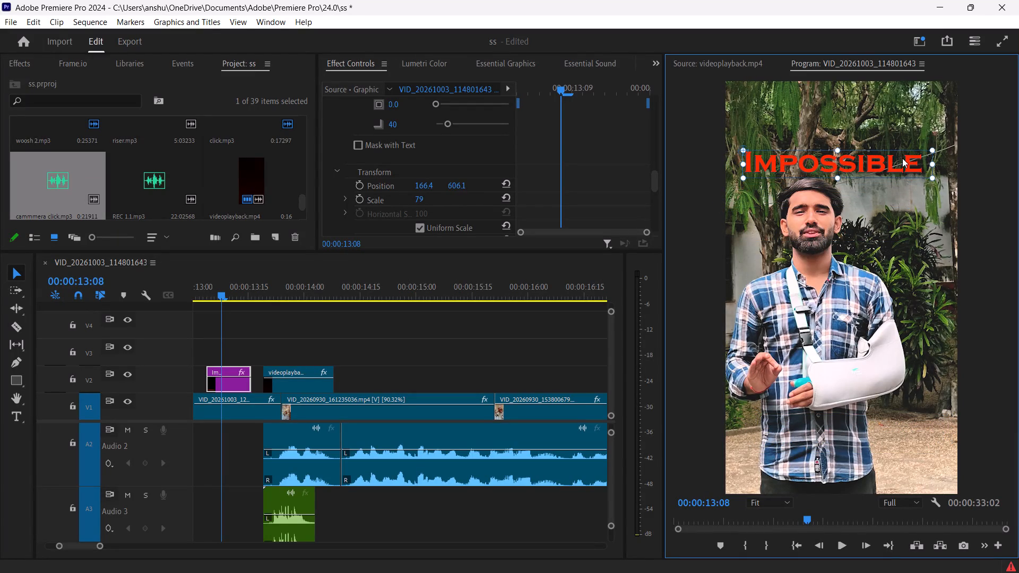
left_click_drag(902, 158, 910, 433)
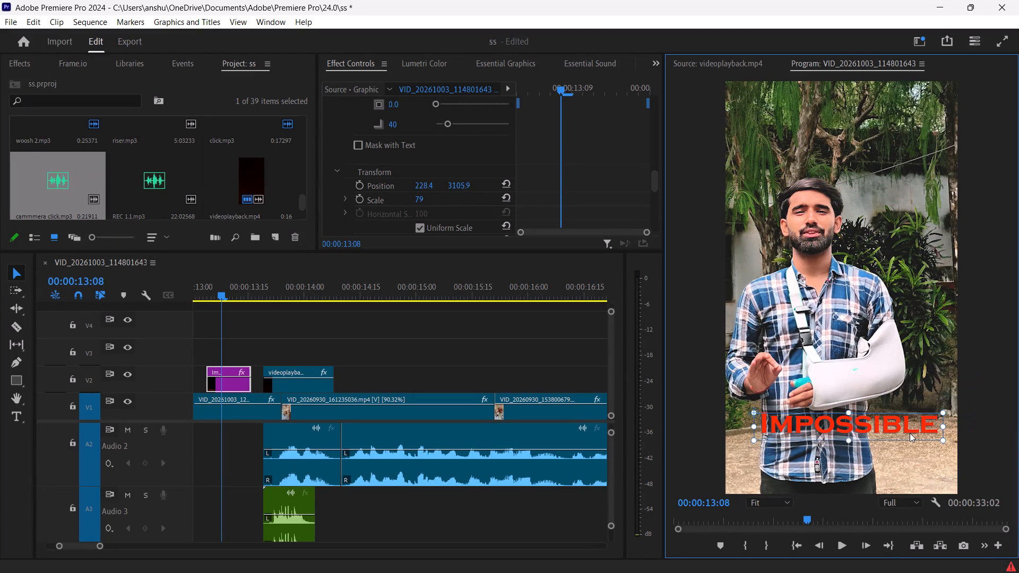
left_click_drag(910, 433, 910, 433)
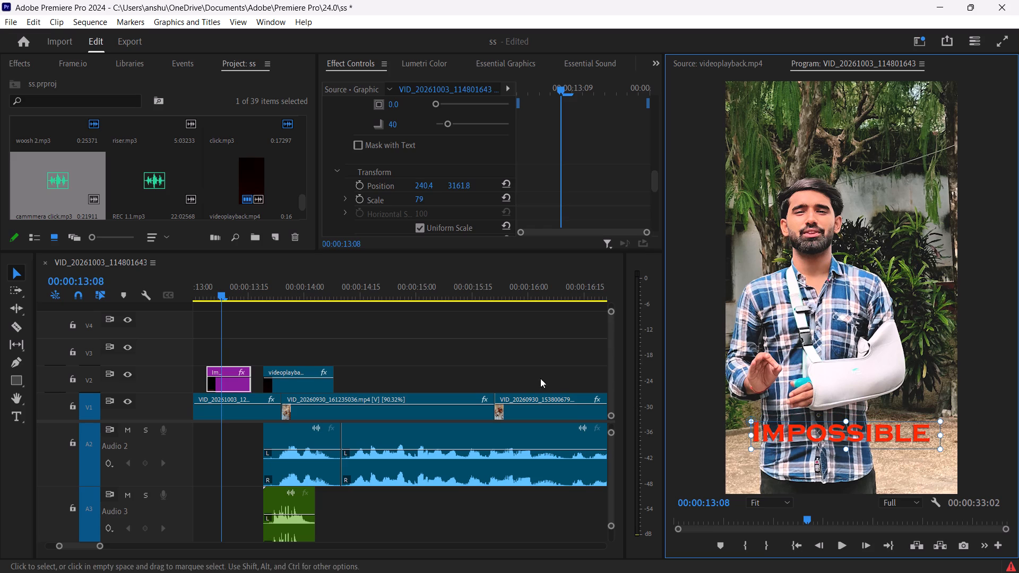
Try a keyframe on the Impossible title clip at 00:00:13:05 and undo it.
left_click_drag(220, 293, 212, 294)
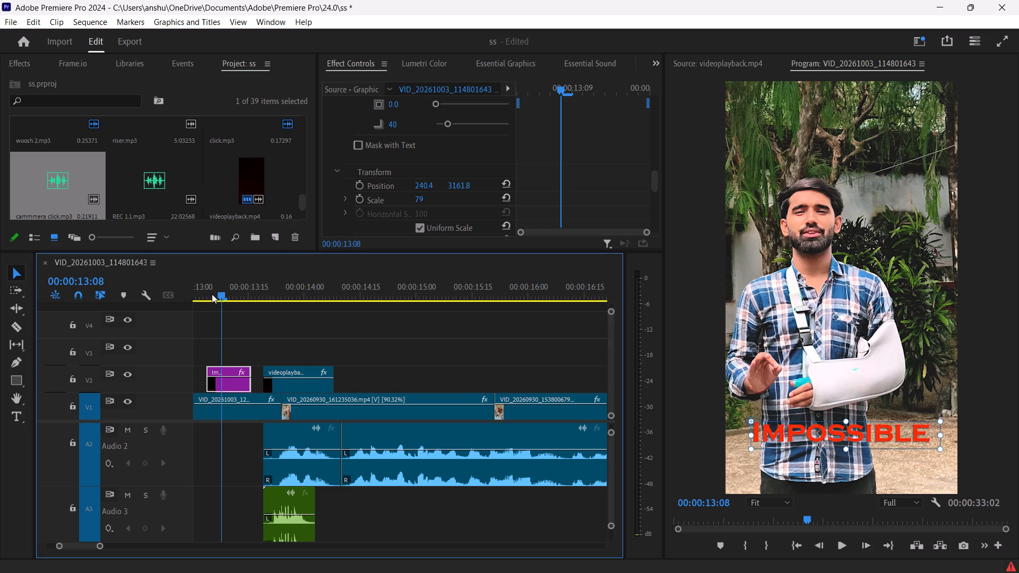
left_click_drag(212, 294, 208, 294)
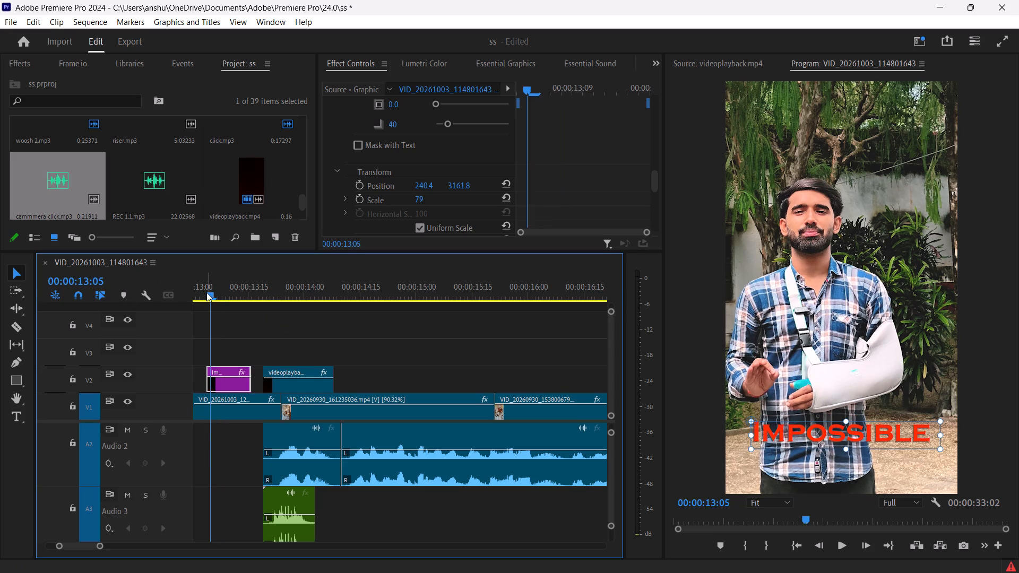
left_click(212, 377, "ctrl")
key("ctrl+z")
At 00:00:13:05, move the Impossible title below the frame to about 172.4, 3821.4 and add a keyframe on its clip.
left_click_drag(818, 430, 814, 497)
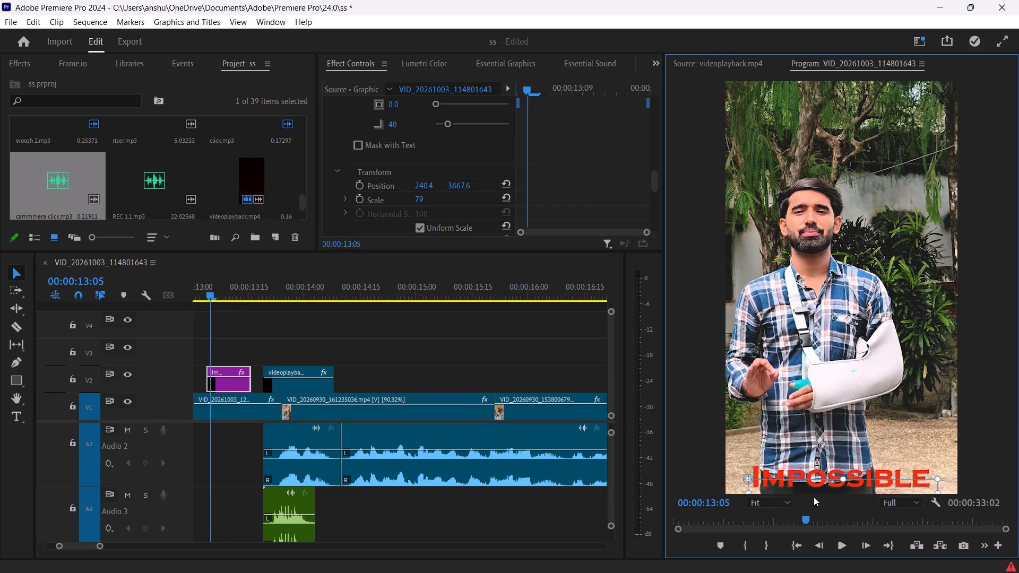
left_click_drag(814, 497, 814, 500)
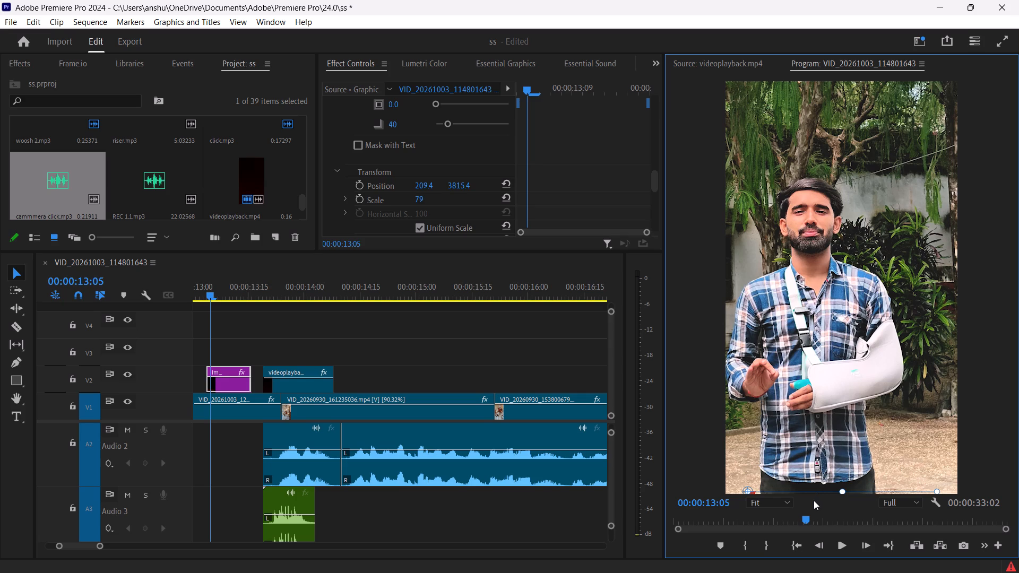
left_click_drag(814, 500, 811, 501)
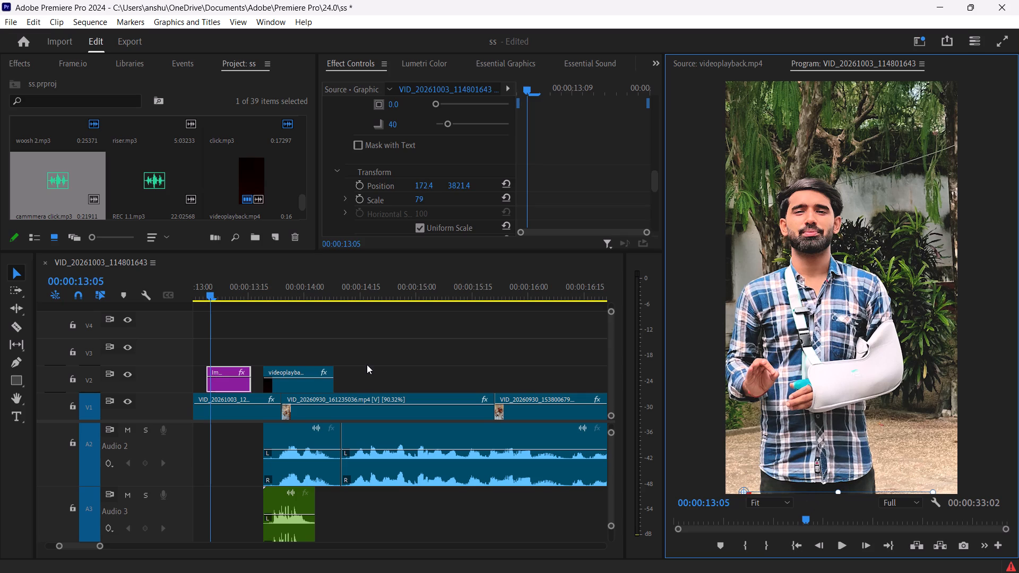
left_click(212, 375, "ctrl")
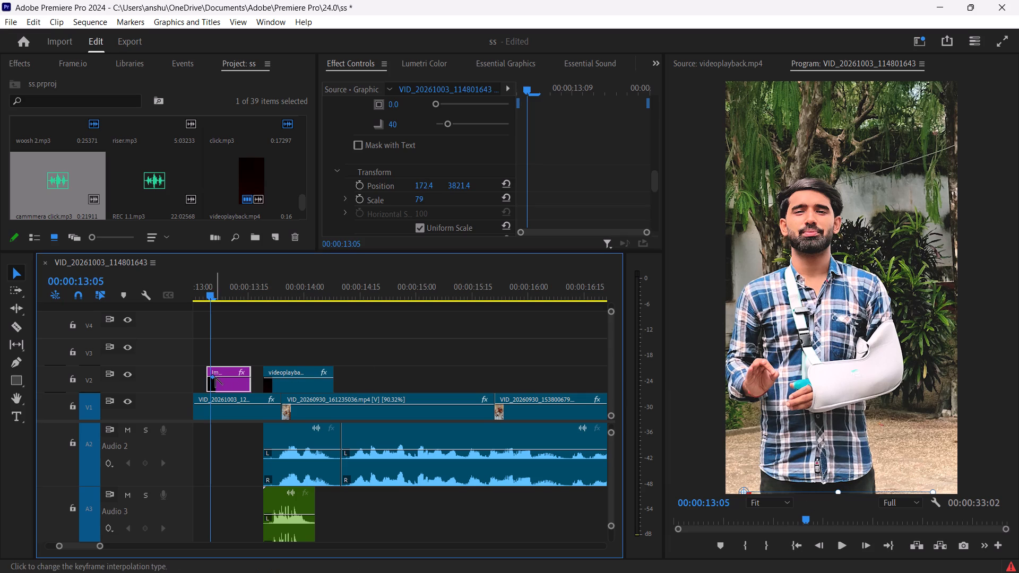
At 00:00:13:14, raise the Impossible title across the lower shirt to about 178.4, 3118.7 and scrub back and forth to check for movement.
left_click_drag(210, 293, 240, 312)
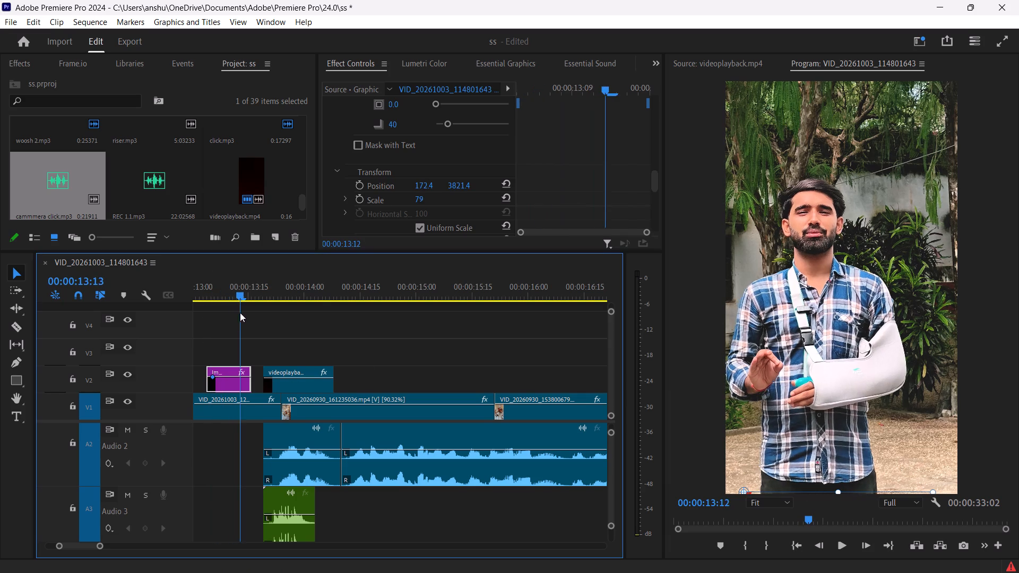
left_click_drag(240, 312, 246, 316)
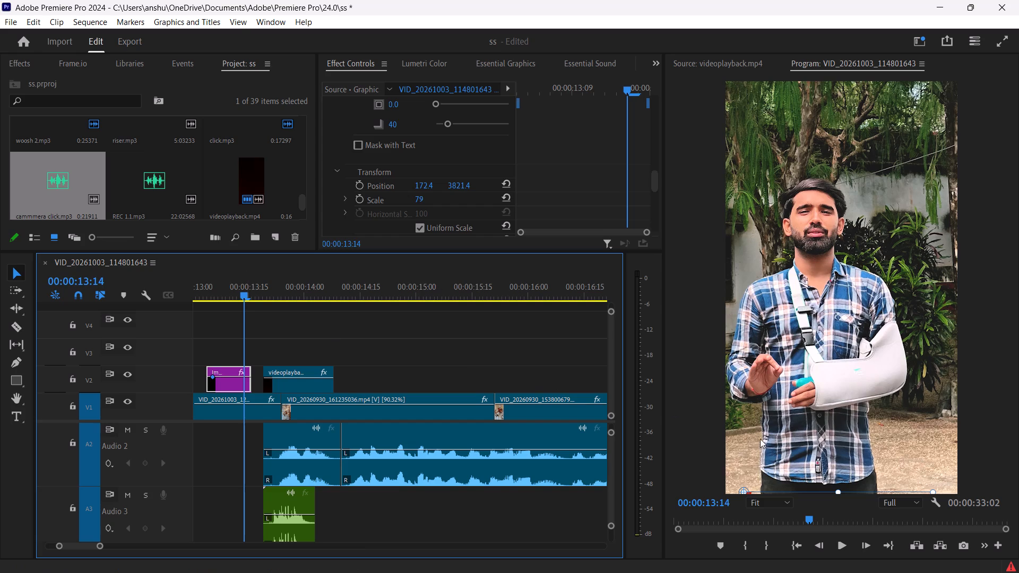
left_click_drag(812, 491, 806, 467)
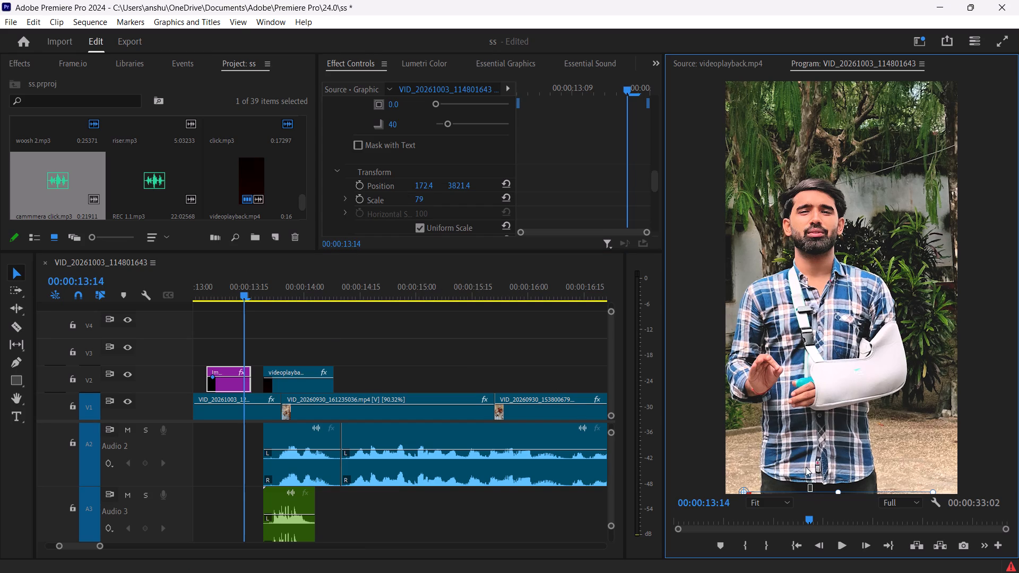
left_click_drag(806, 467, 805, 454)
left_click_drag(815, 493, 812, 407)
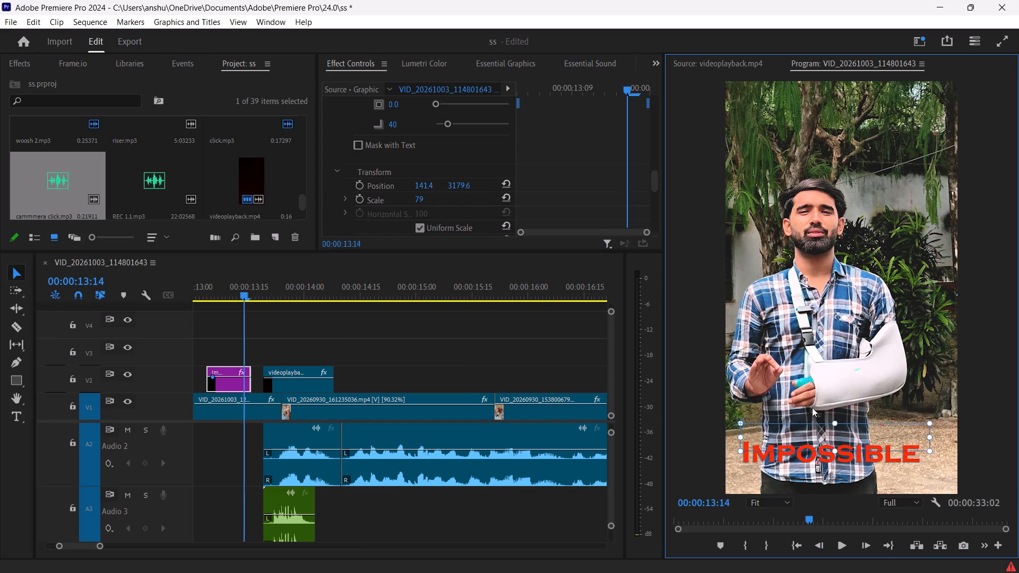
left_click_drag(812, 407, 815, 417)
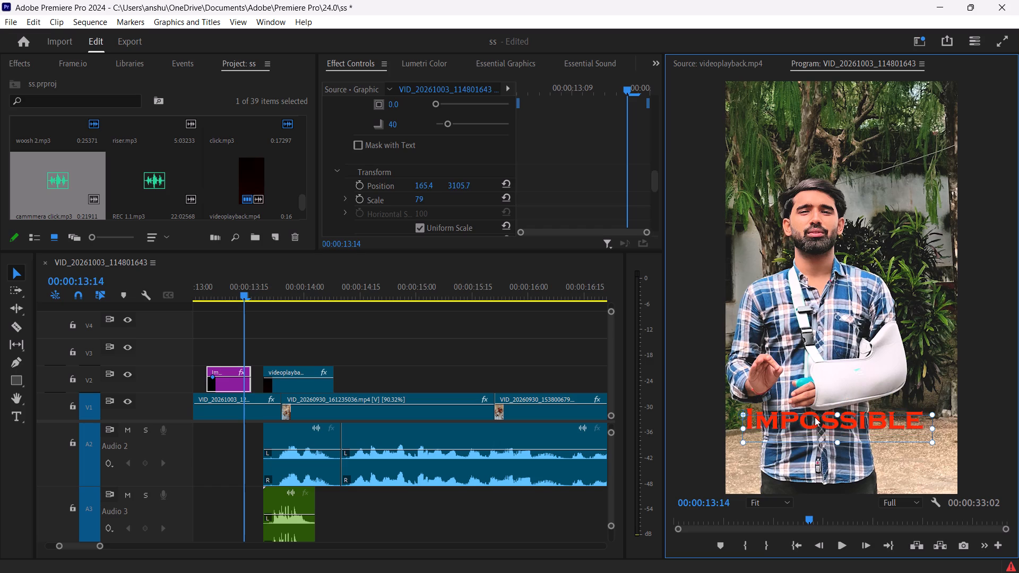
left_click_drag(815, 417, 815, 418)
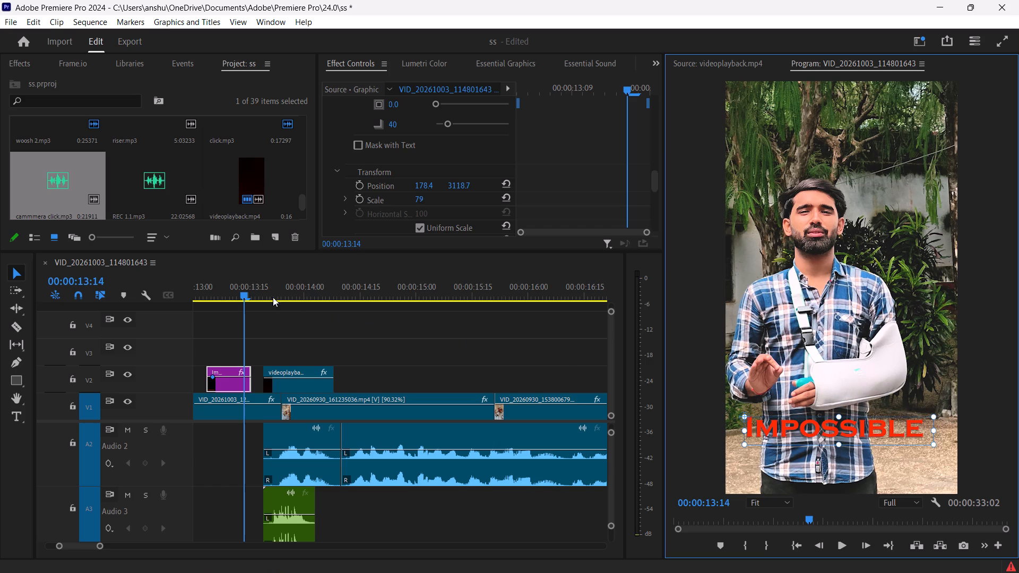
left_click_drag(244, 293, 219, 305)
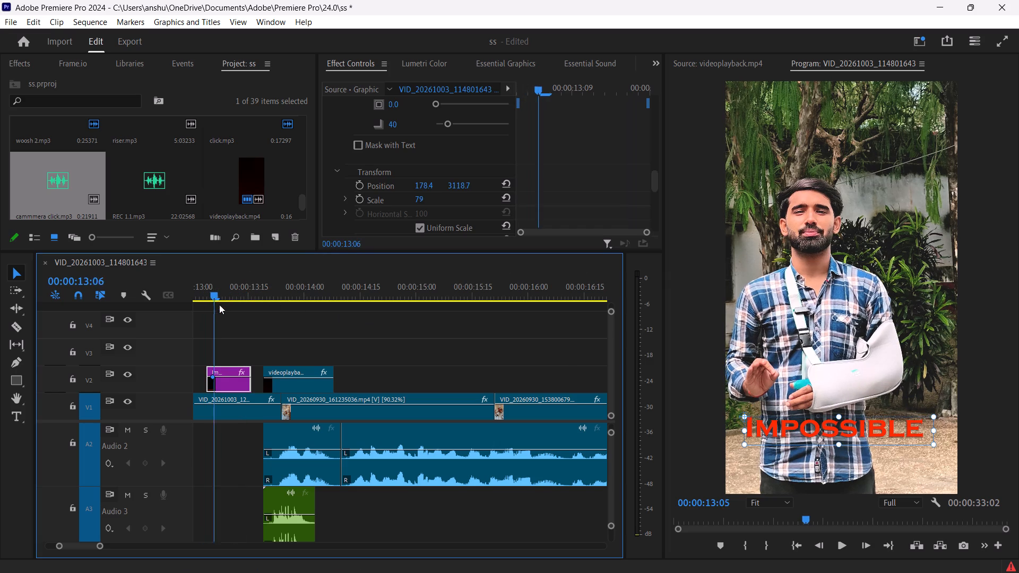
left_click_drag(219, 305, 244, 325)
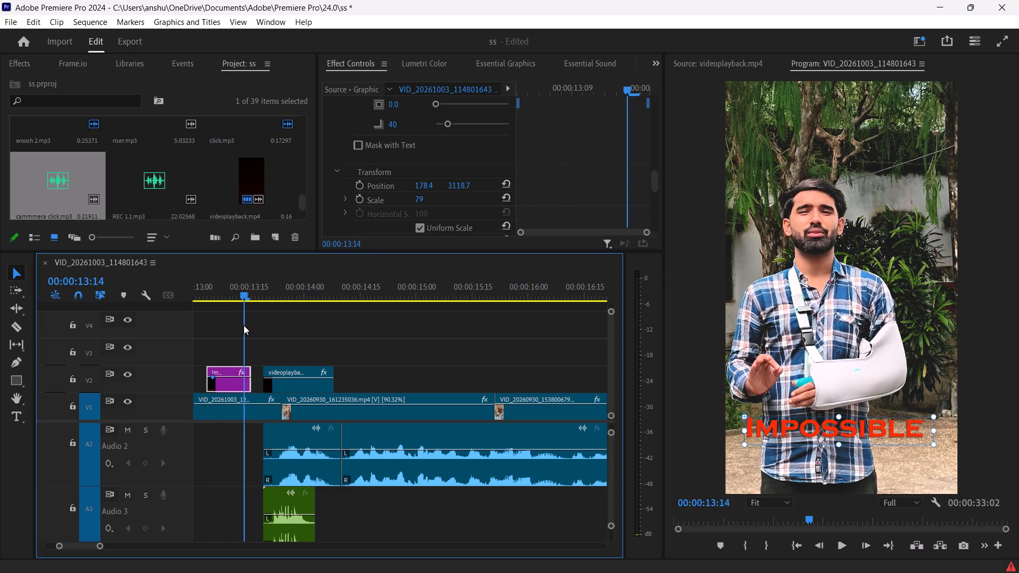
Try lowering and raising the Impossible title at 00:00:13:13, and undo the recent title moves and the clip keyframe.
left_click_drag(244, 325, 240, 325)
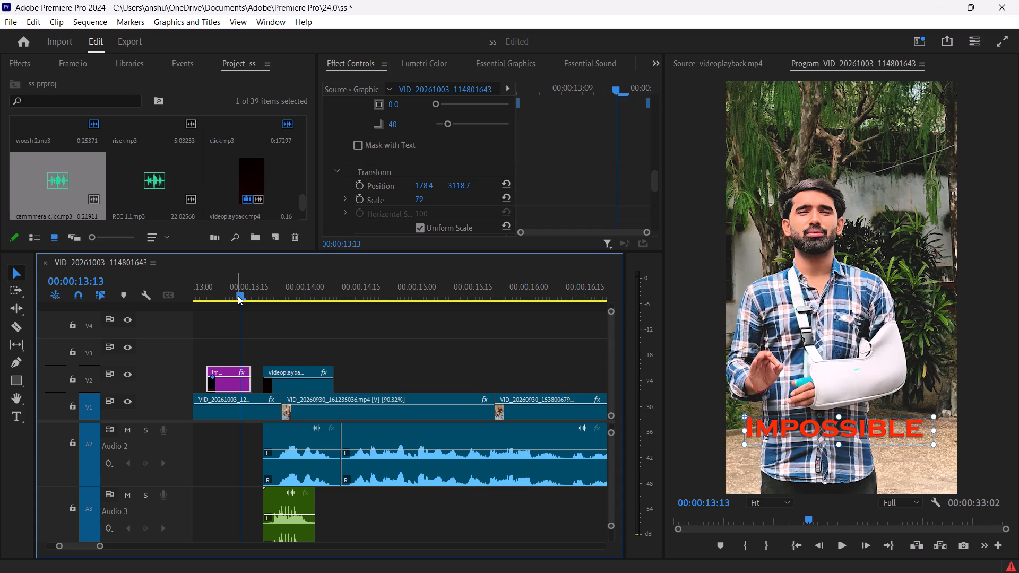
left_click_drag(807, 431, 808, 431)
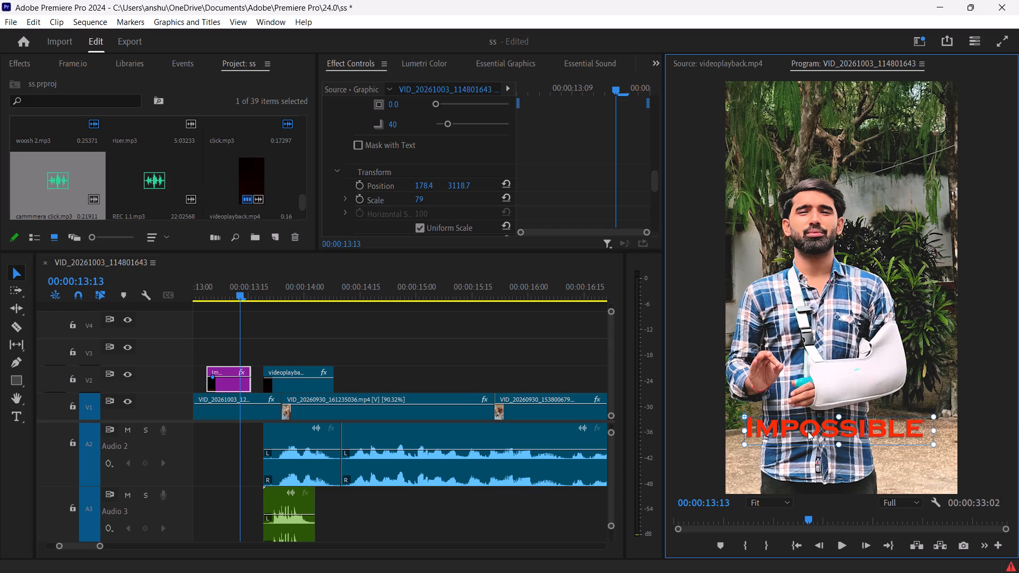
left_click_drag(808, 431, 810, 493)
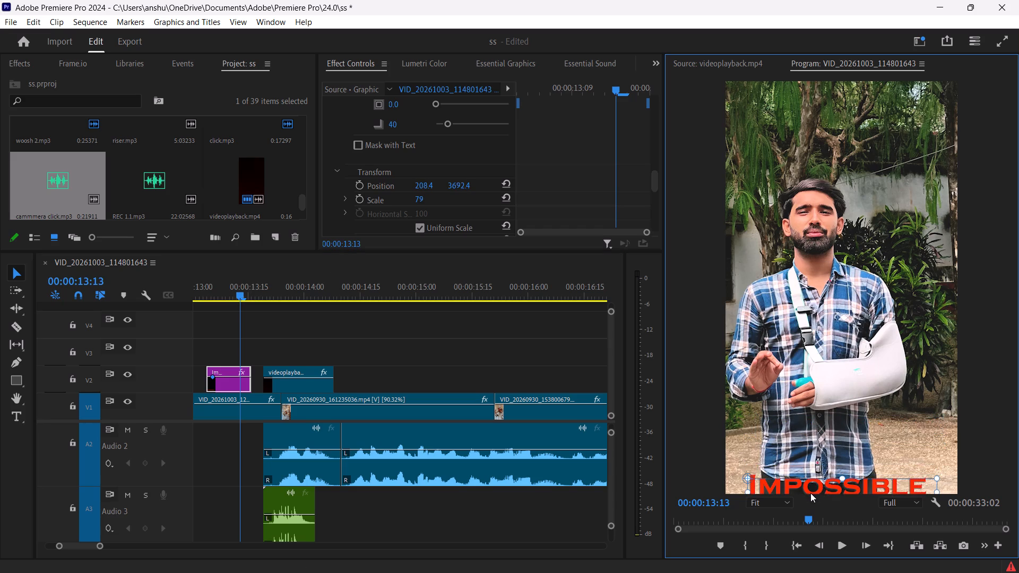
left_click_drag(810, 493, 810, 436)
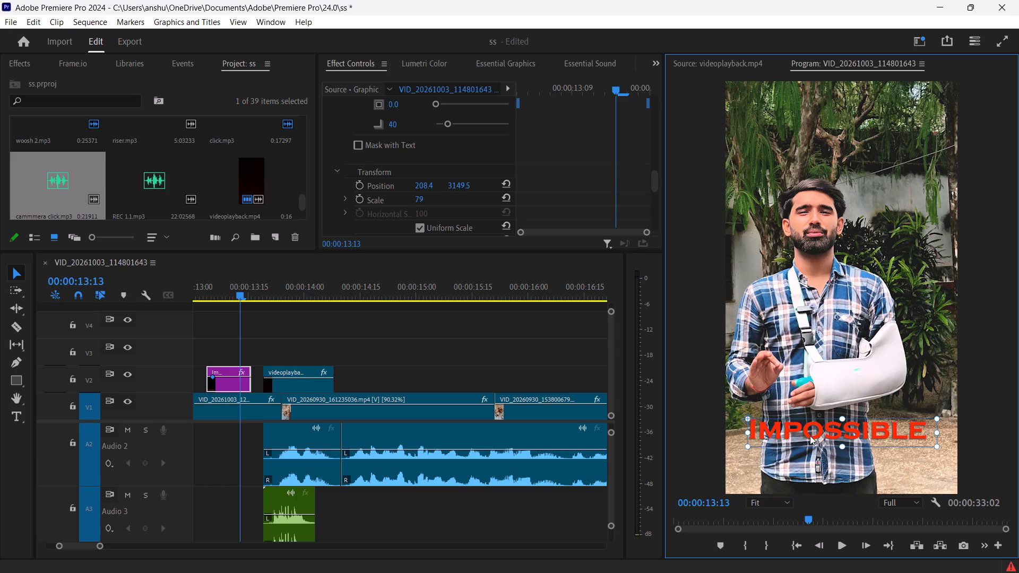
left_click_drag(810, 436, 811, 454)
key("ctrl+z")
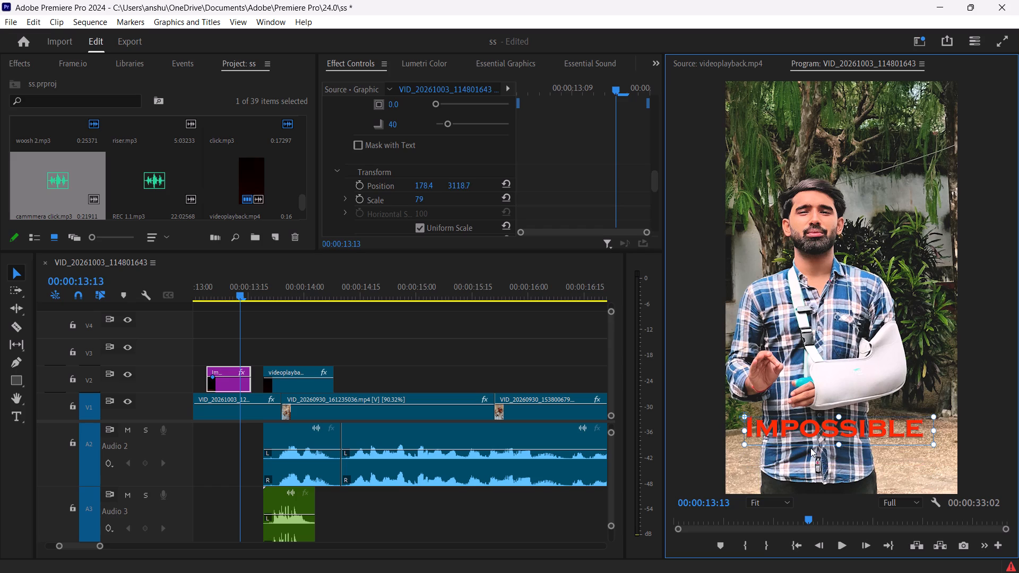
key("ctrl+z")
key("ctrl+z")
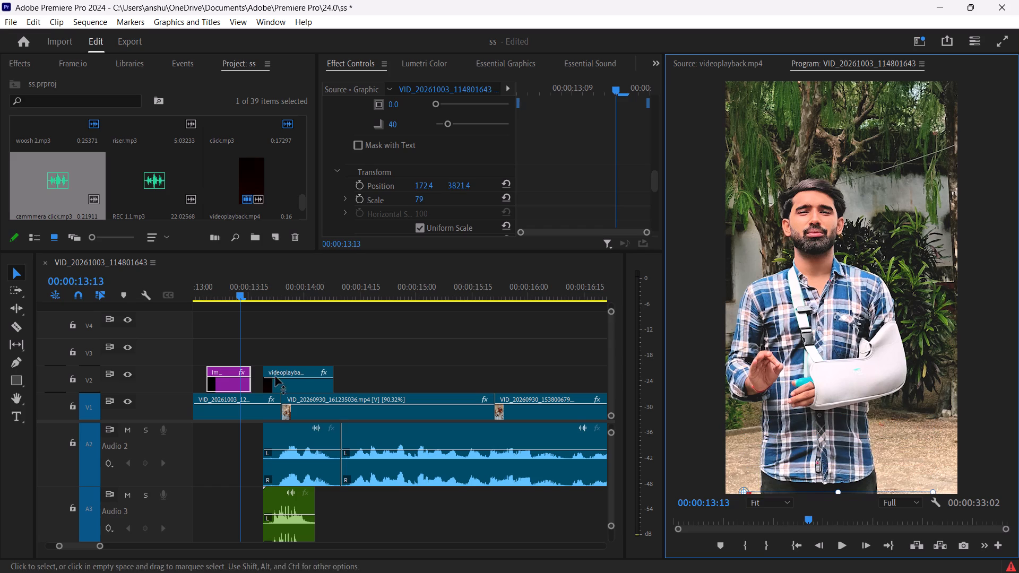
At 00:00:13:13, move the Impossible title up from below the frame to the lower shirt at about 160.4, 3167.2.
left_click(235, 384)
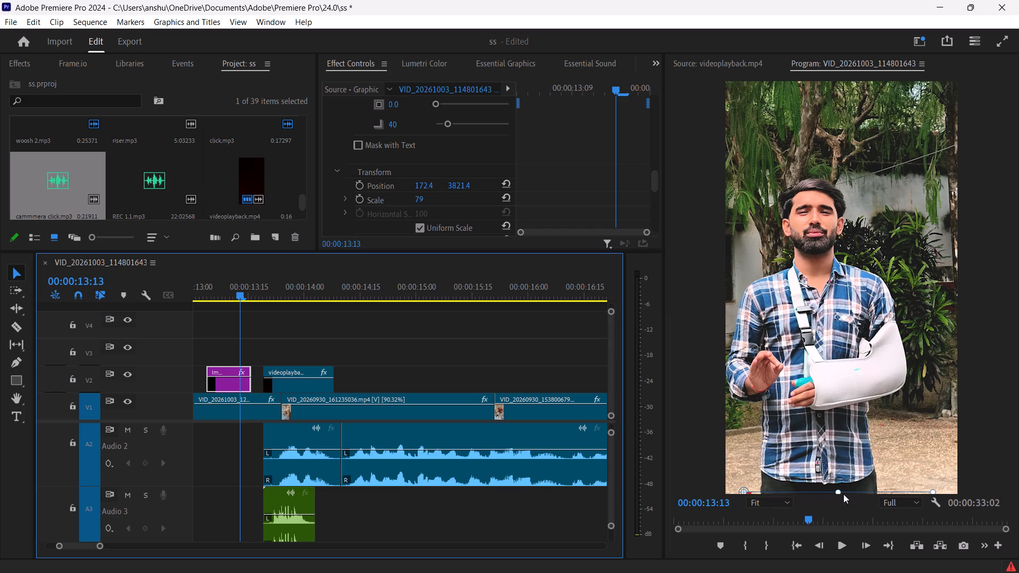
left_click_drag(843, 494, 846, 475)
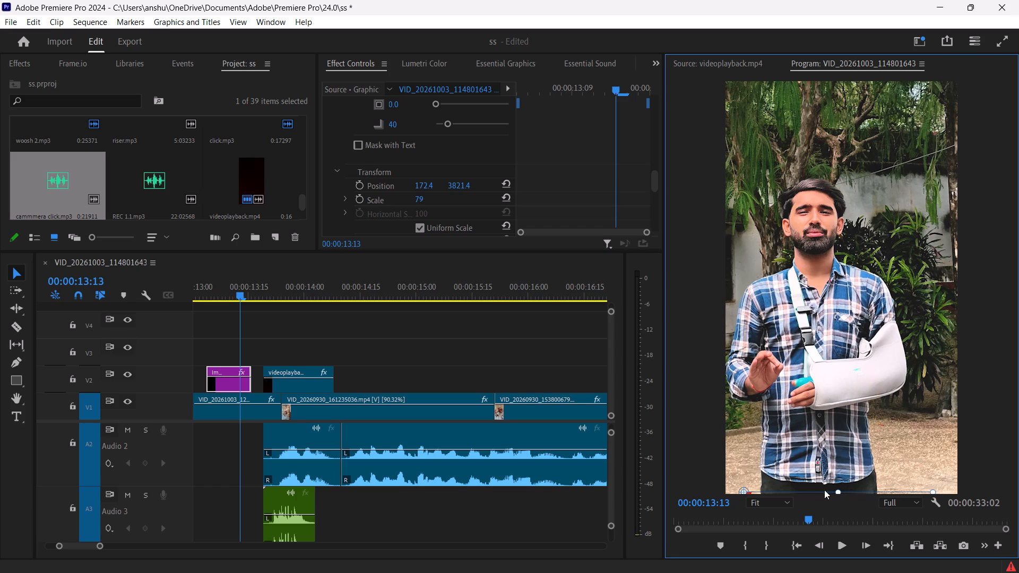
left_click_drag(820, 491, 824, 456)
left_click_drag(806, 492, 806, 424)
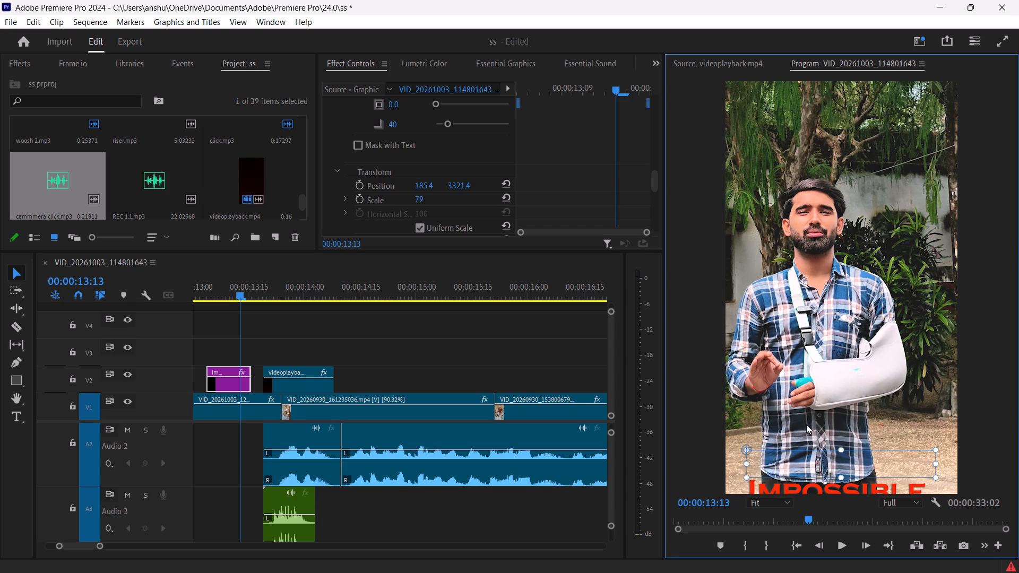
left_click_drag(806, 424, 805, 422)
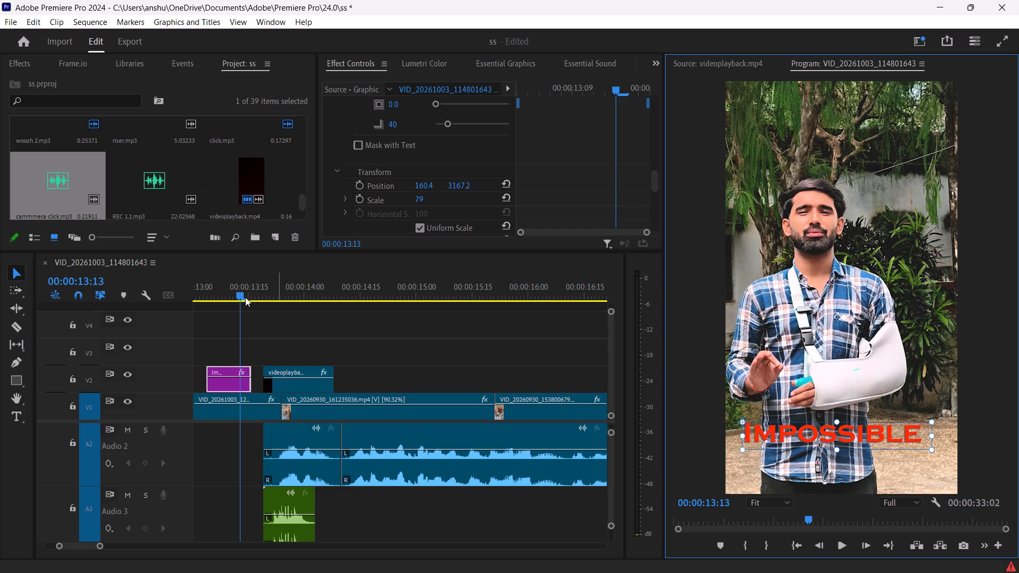
At 00:00:13:05, move the Impossible title down past the bottom edge of the video to about 191.4, 3791.0.
left_click_drag(242, 293, 213, 299)
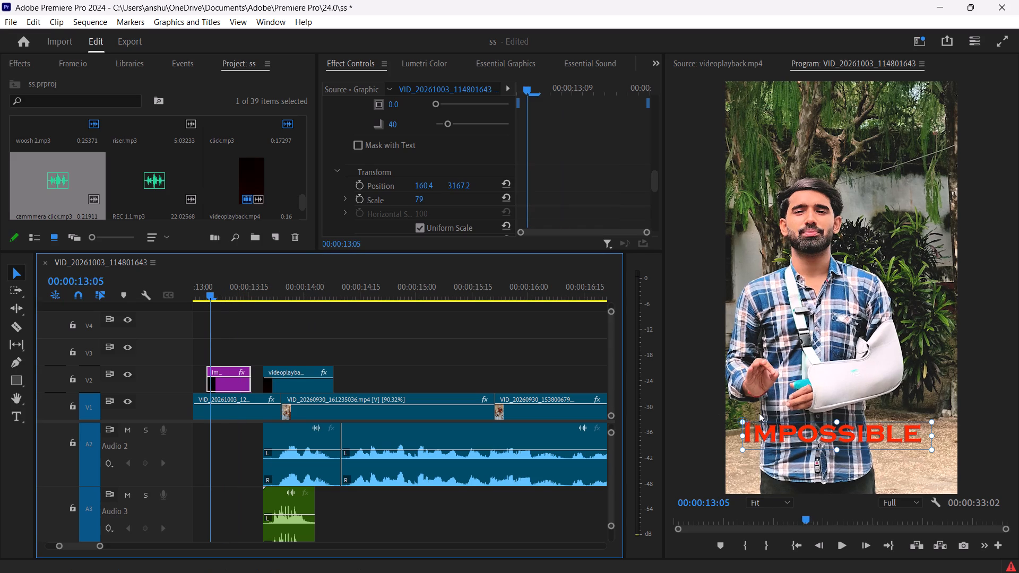
left_click_drag(813, 431, 821, 500)
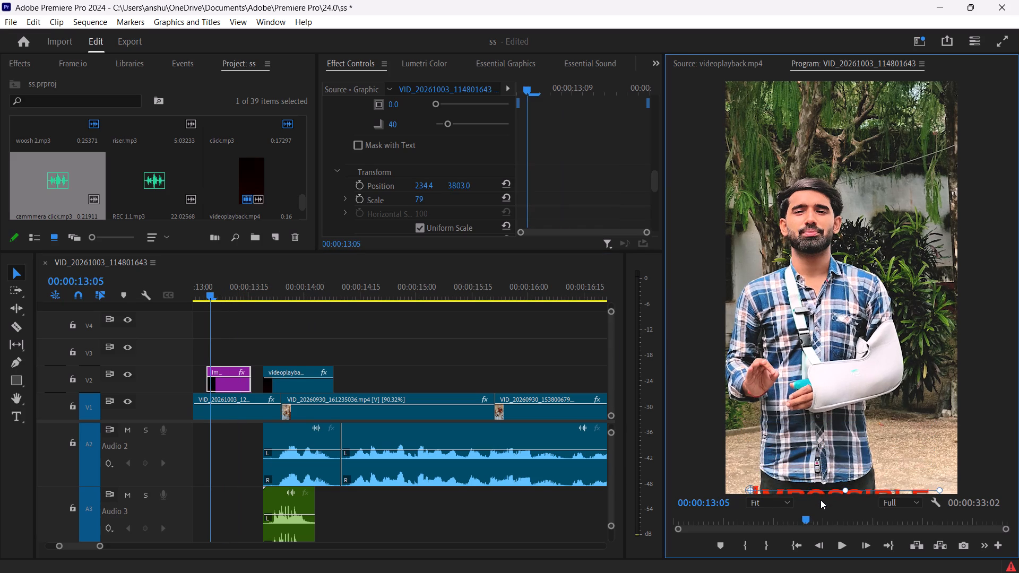
left_click_drag(821, 500, 816, 499)
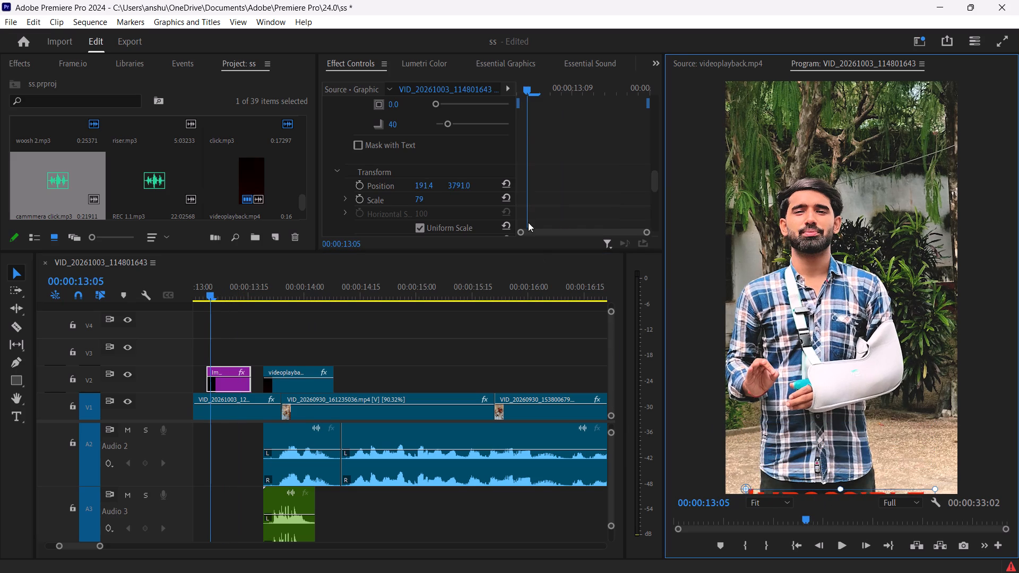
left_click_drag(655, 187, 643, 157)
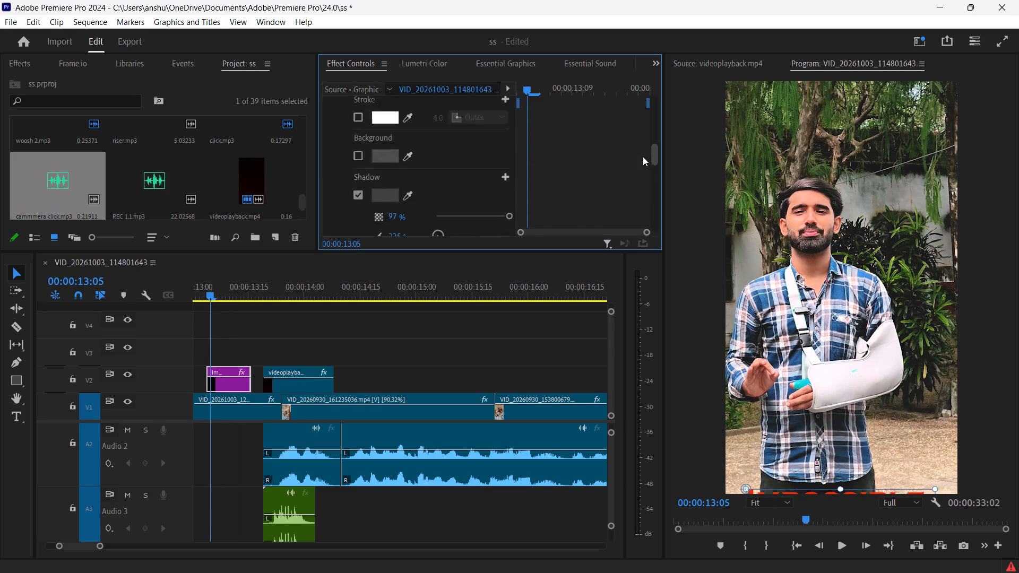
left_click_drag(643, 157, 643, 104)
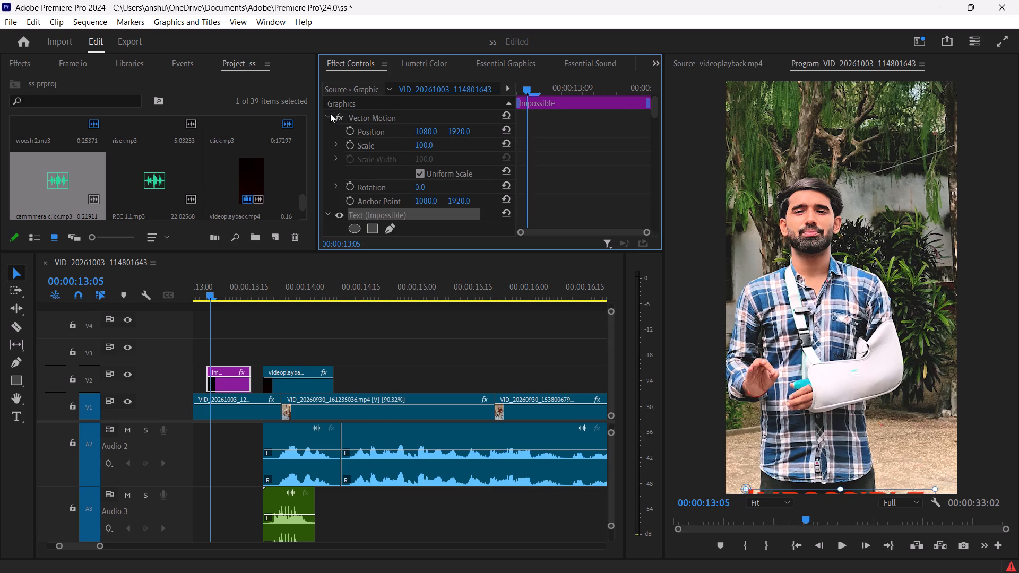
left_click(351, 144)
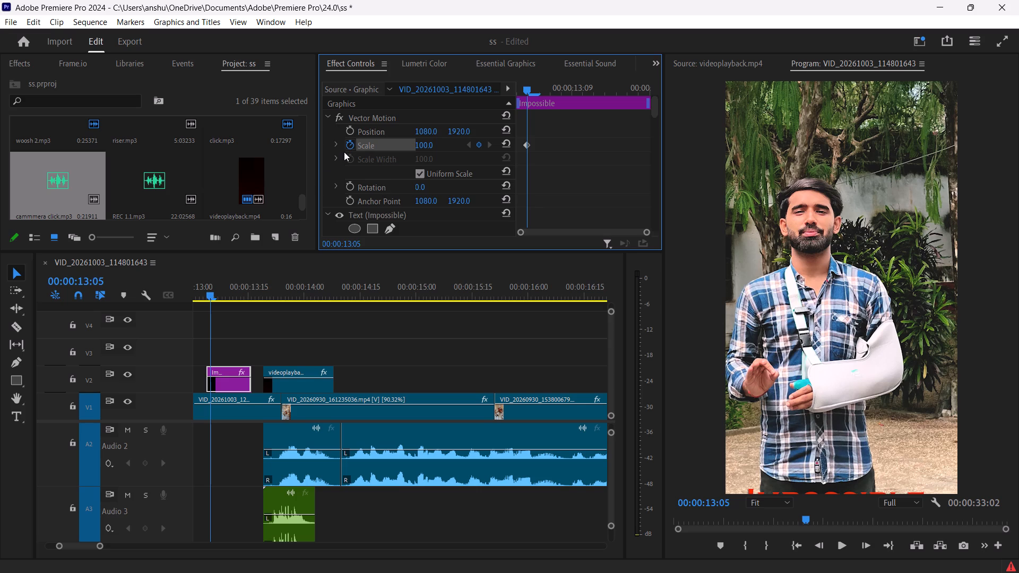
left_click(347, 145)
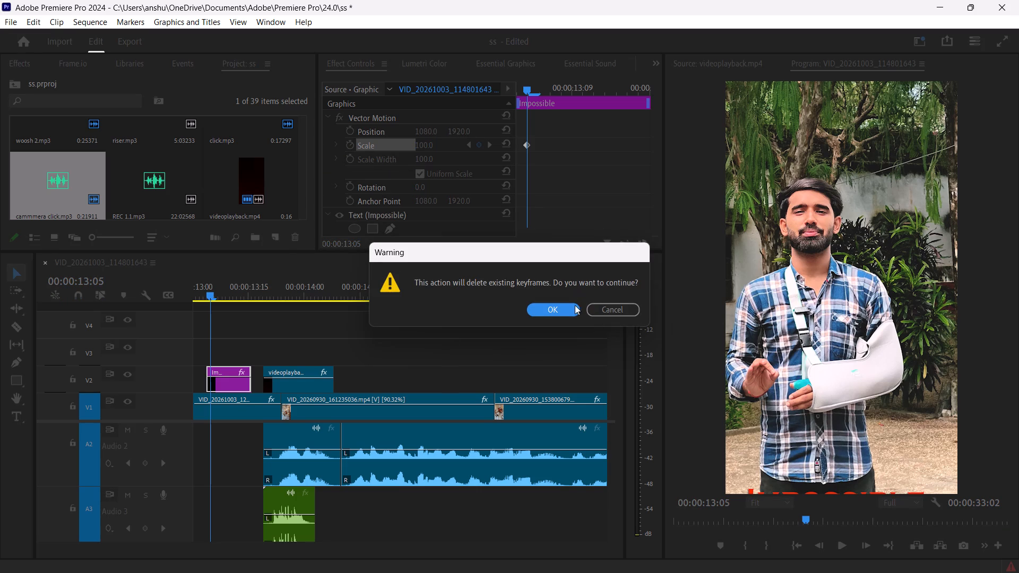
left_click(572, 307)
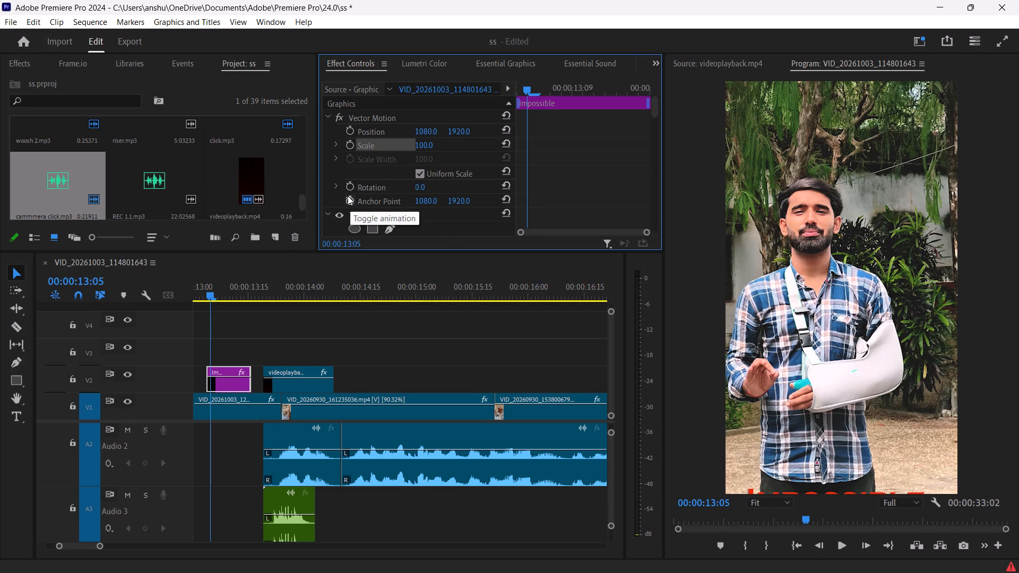
At 00:00:13:05, turn on Anchor Point keyframing in the Impossible title's Vector Motion.
left_click(350, 197)
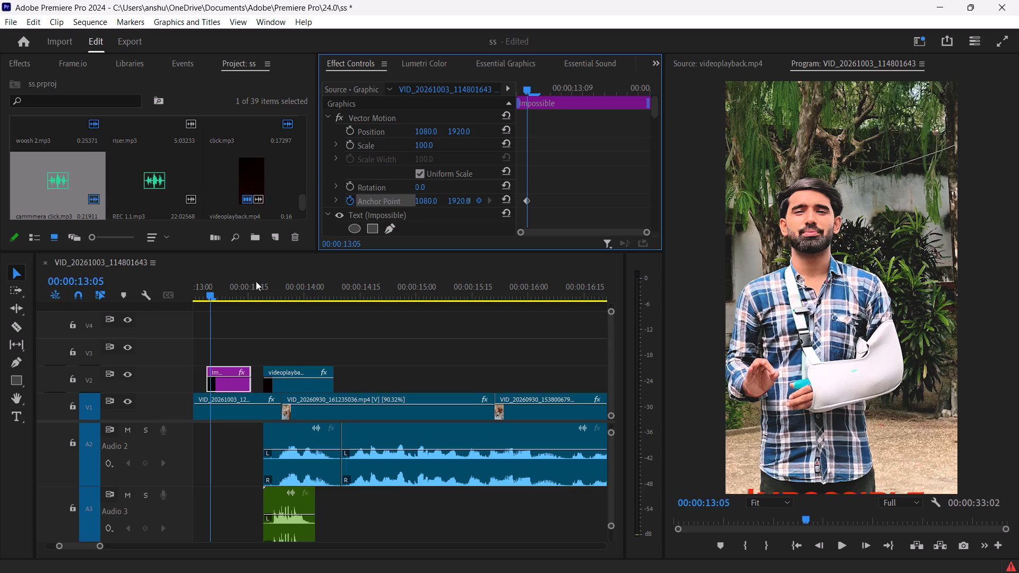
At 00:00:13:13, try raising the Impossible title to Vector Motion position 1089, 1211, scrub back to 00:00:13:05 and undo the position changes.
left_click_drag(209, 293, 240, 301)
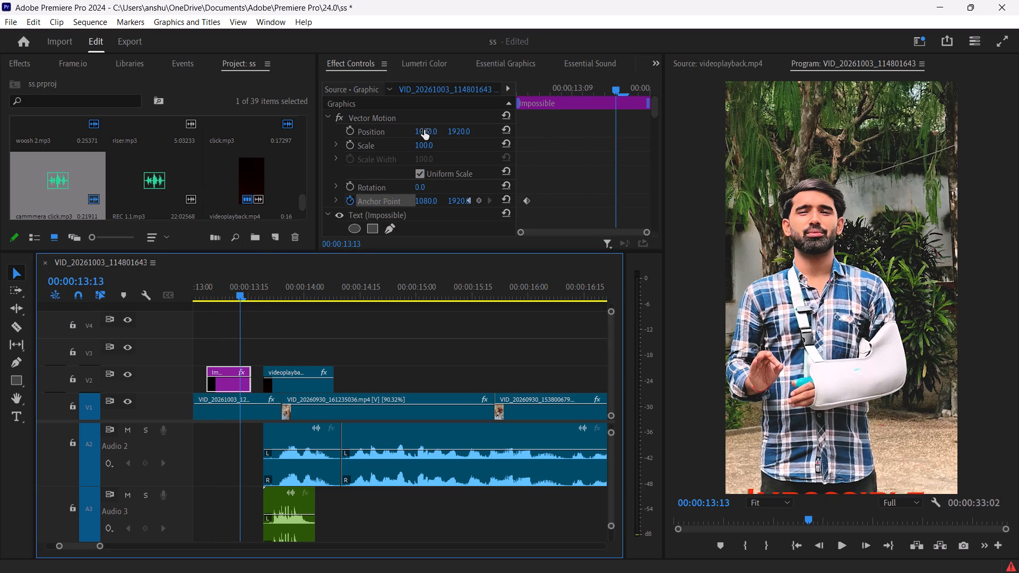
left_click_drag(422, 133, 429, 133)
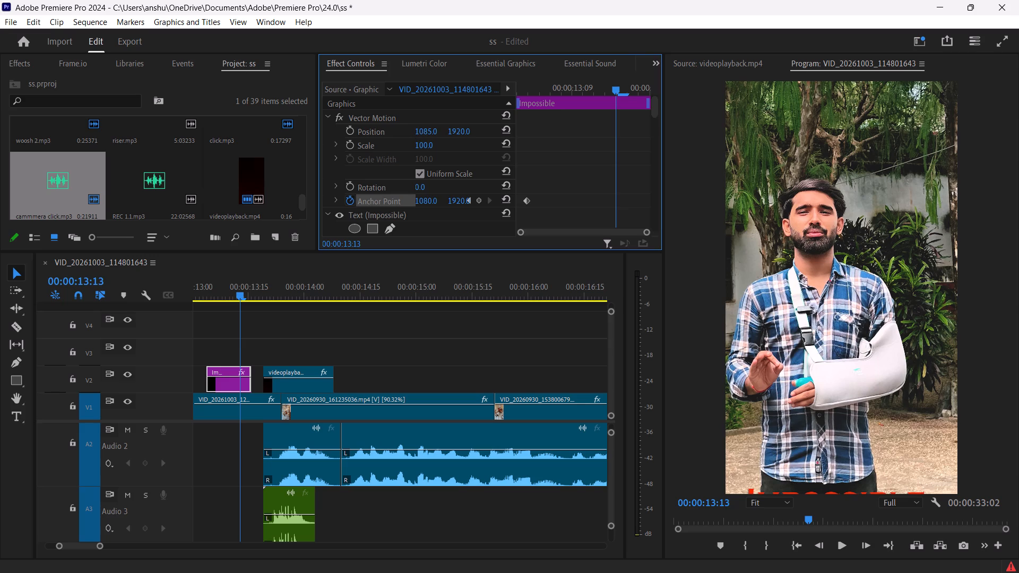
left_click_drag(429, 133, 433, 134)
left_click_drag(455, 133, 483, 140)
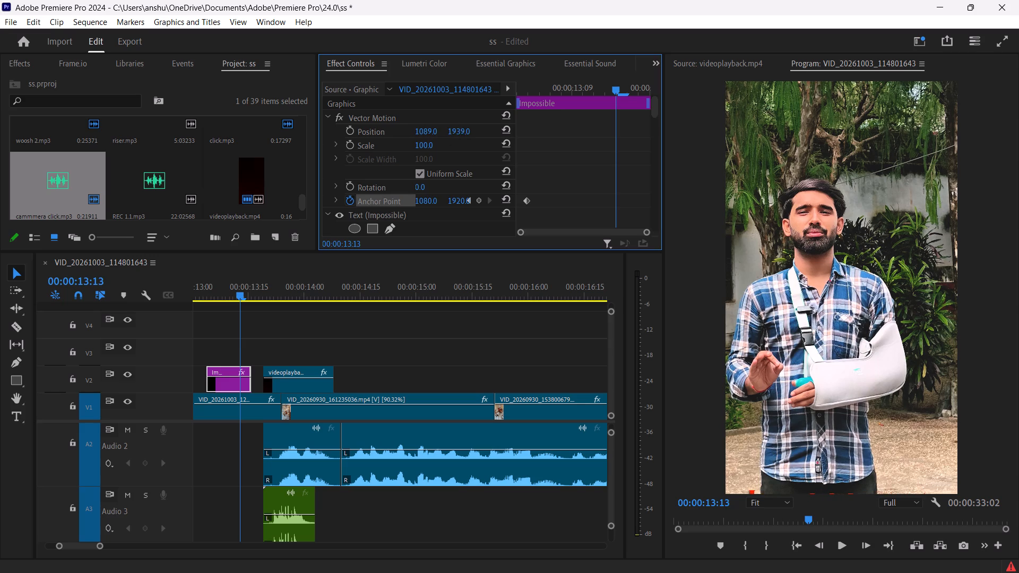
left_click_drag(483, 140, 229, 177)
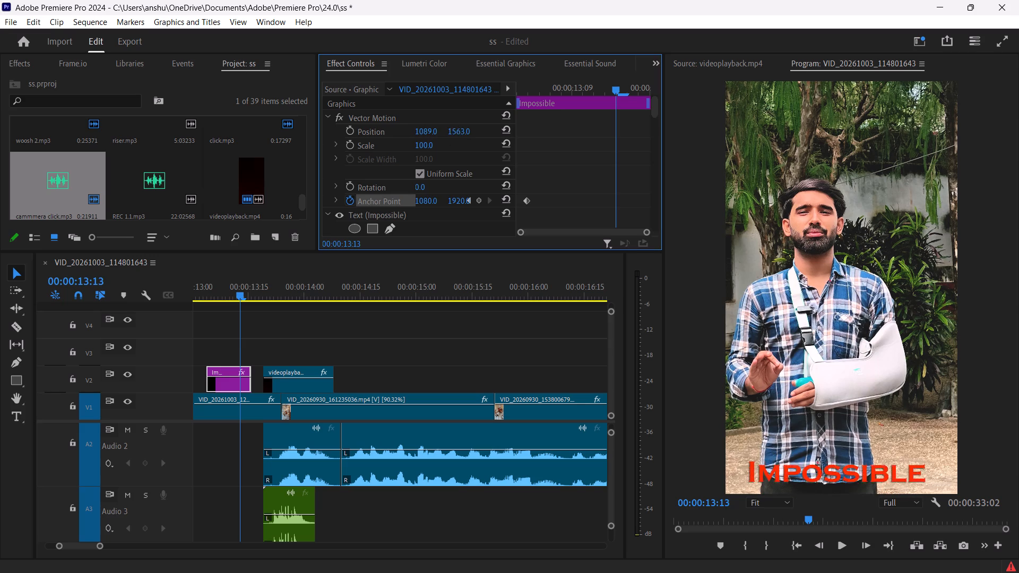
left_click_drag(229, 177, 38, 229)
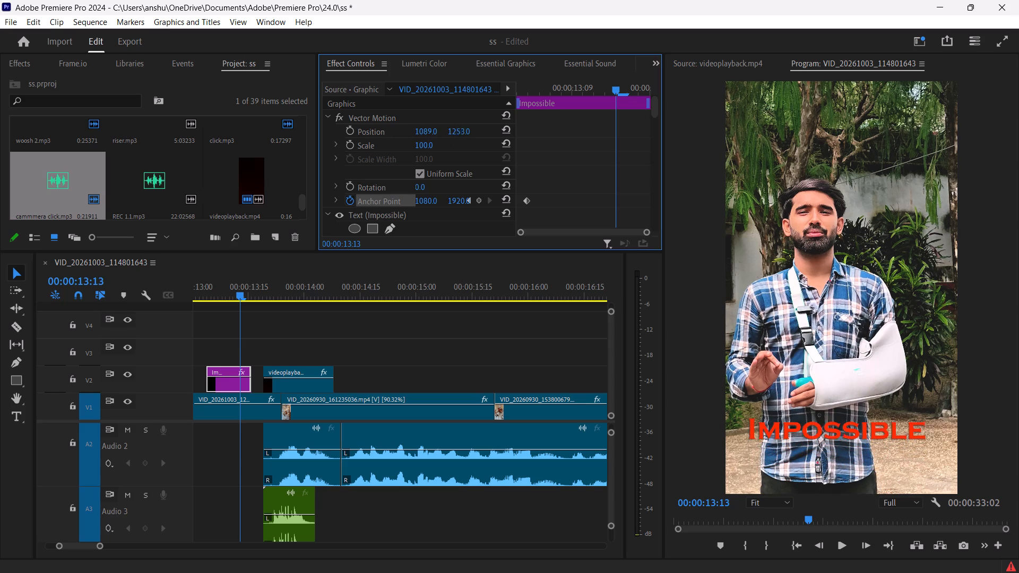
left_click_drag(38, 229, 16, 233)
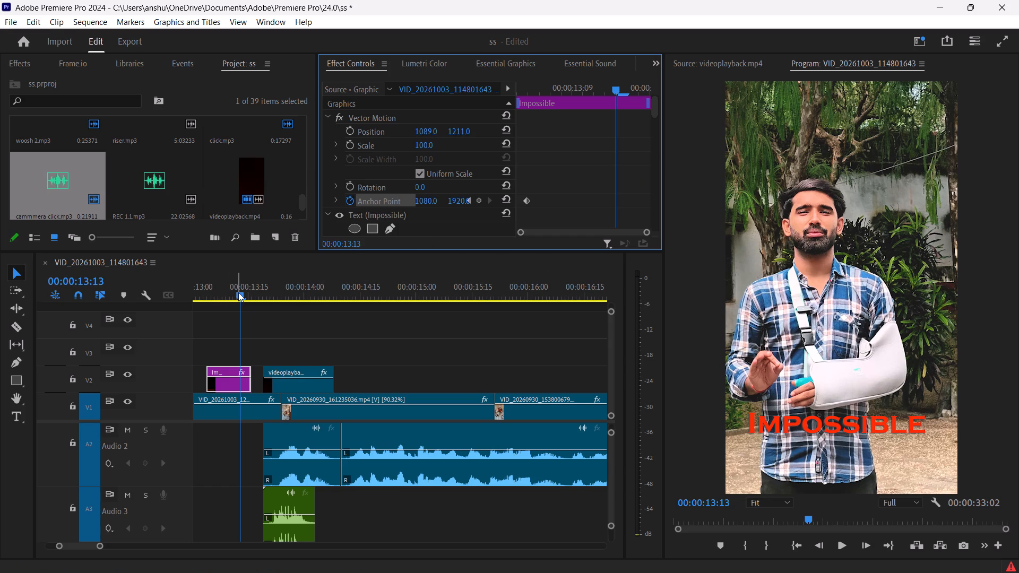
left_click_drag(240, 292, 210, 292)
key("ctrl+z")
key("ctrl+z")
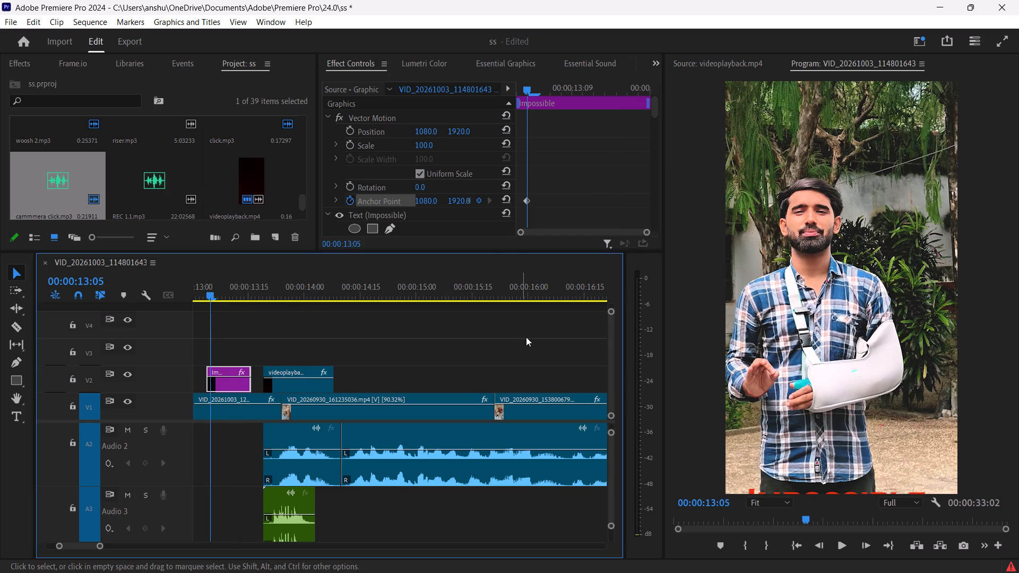
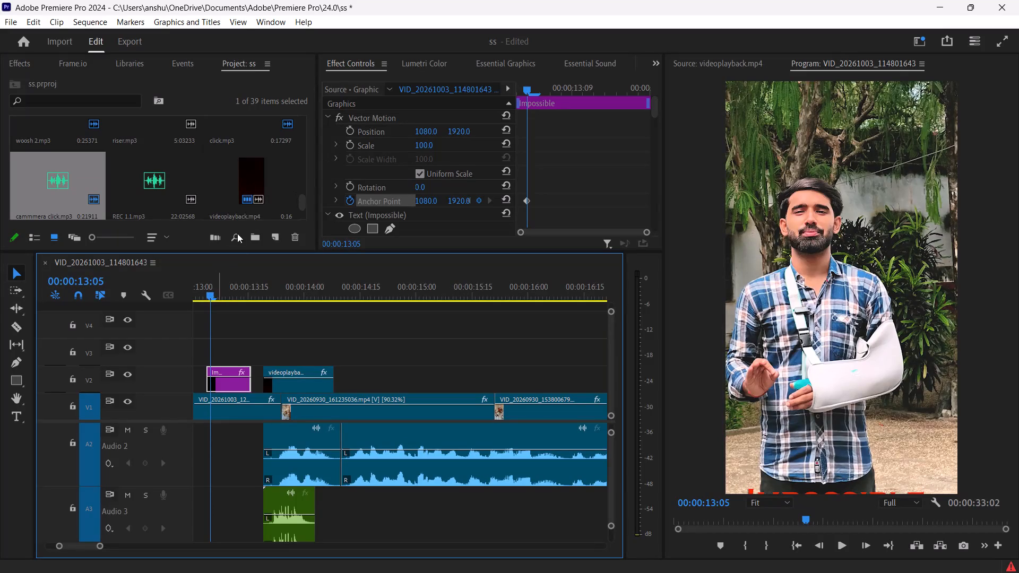
Turn off Anchor Point keyframing in the Impossible title's Vector Motion and discard its keyframe.
left_click(352, 203)
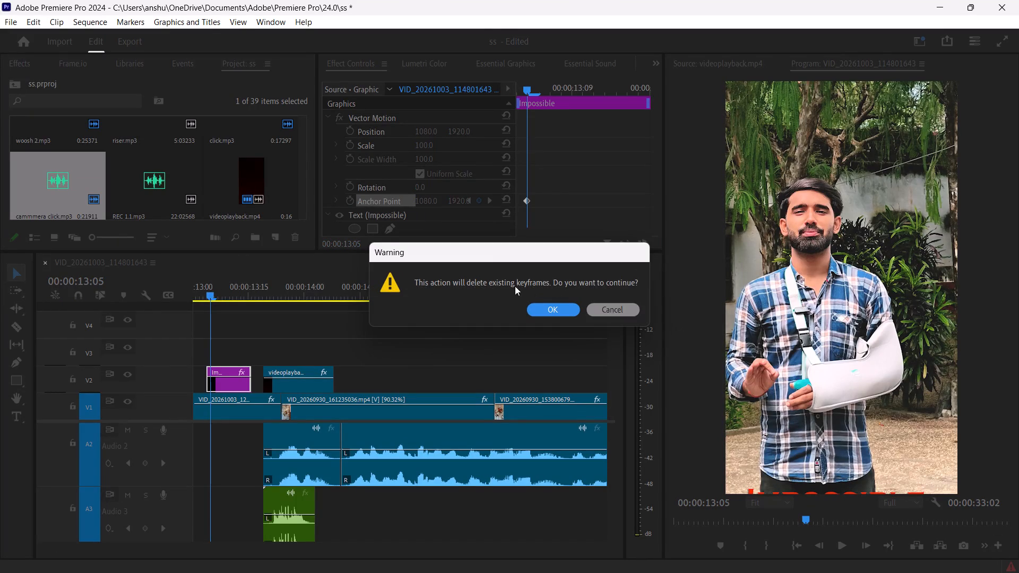
left_click(530, 305)
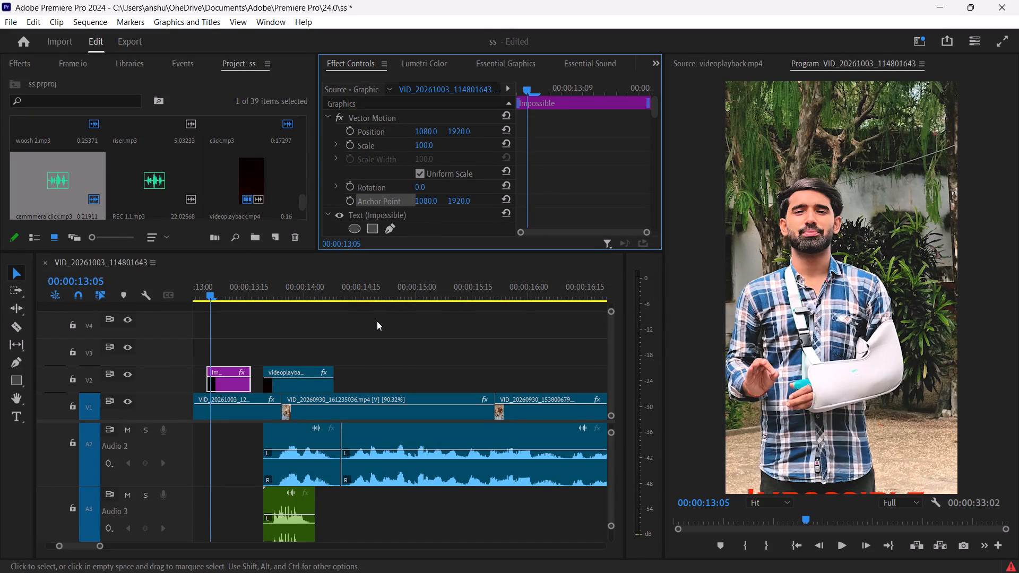
At 00:00:13:14, raise the Impossible title onto the lower shirt by setting its Vector Motion vertical position to 1291.
left_click(212, 376, "ctrl")
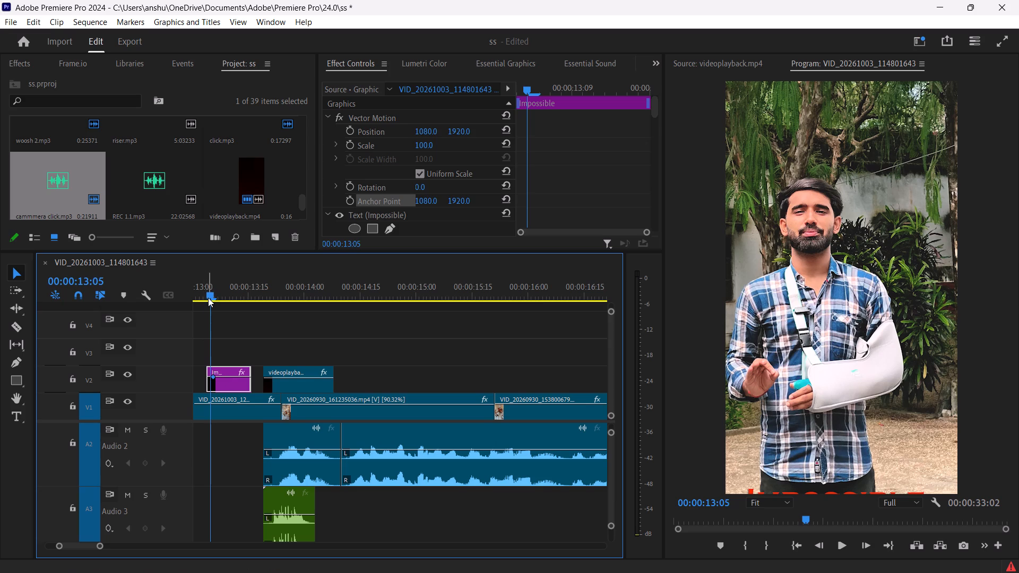
left_click_drag(209, 297, 245, 303)
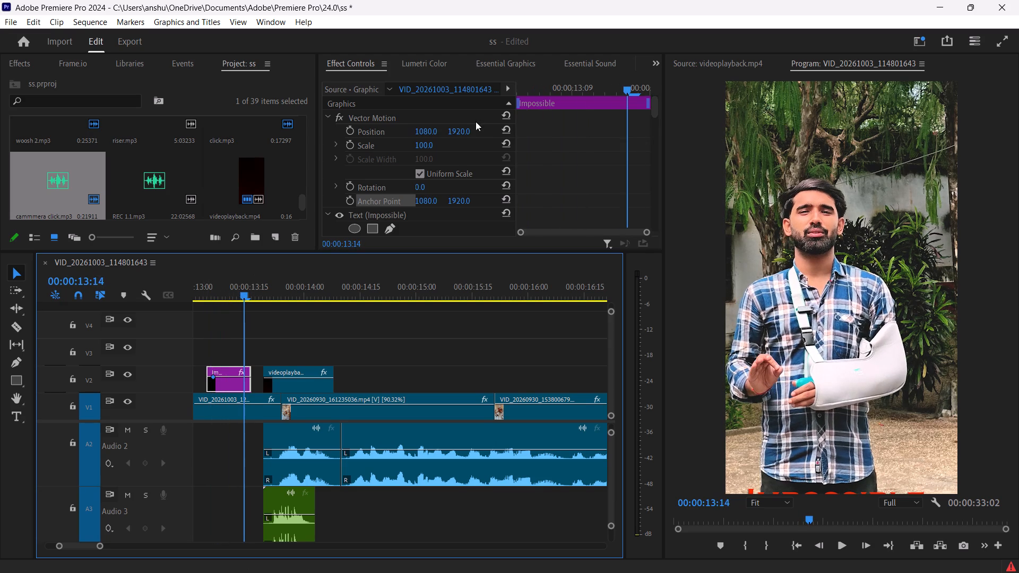
left_click_drag(470, 133, 210, 141)
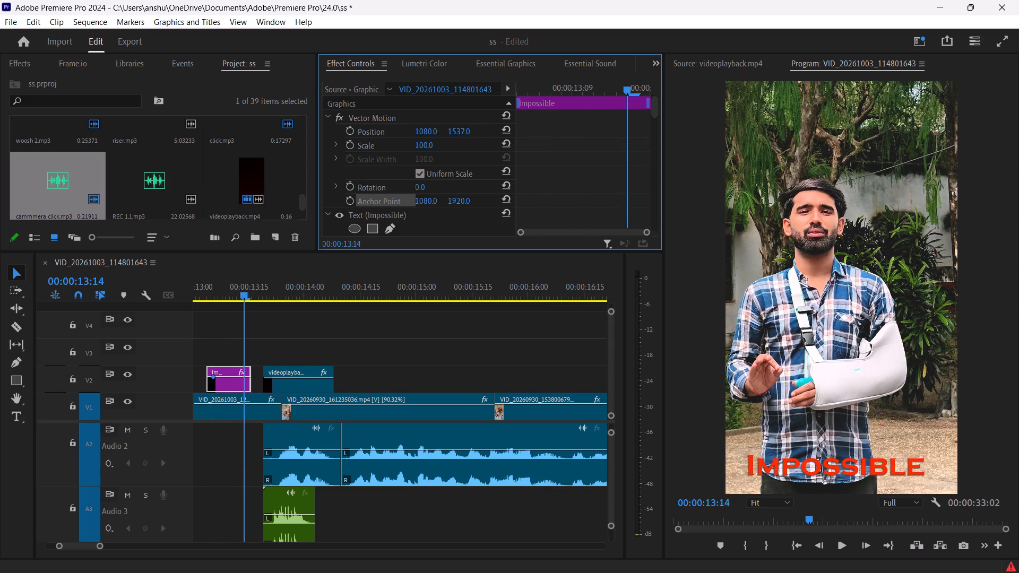
left_click_drag(210, 141, 73, 142)
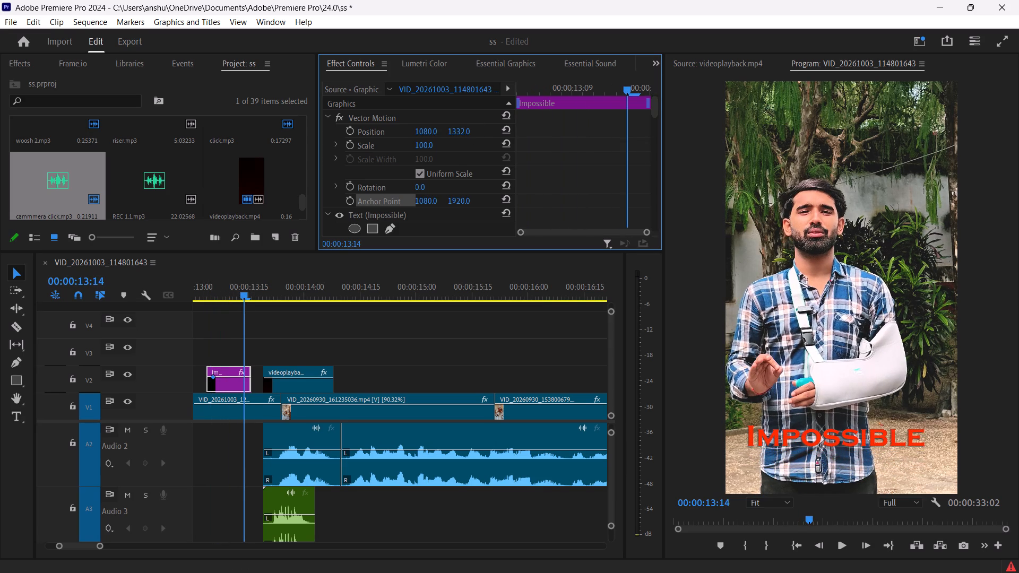
left_click_drag(73, 142, 52, 142)
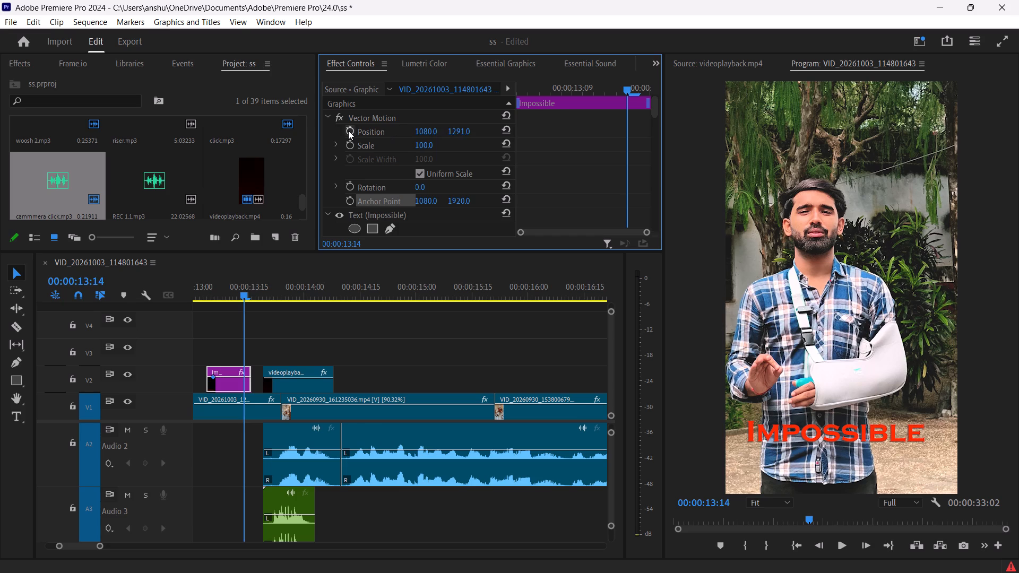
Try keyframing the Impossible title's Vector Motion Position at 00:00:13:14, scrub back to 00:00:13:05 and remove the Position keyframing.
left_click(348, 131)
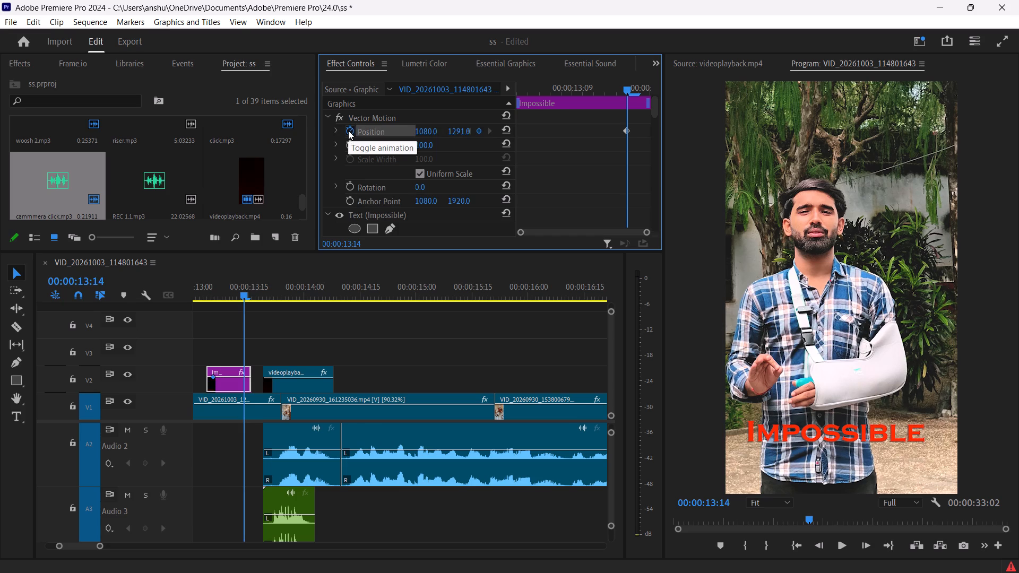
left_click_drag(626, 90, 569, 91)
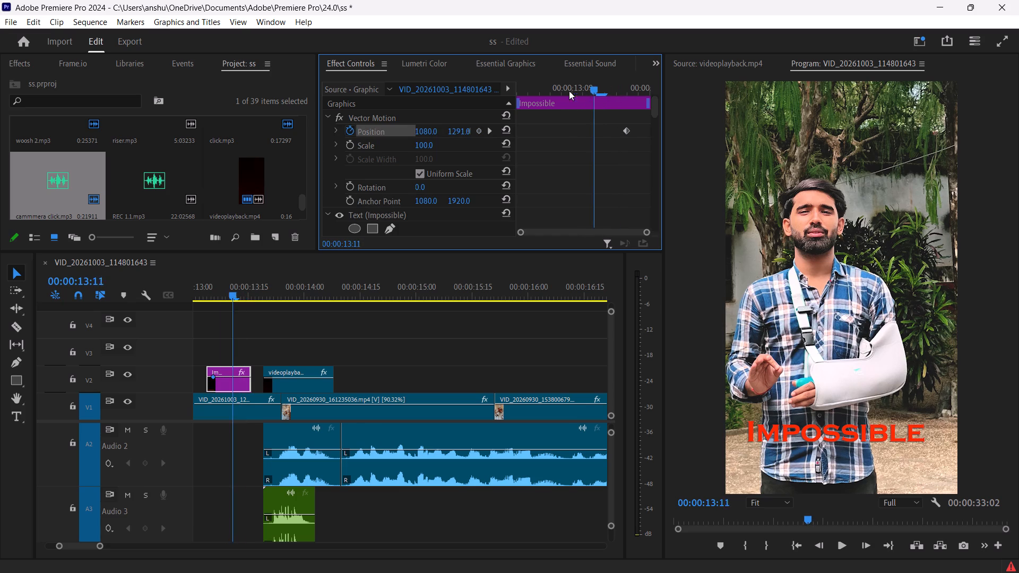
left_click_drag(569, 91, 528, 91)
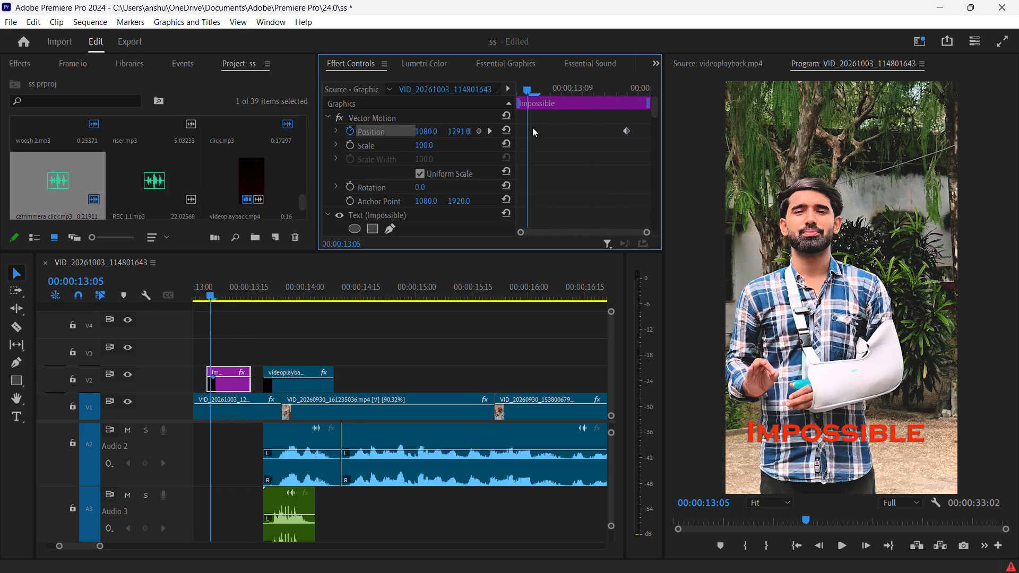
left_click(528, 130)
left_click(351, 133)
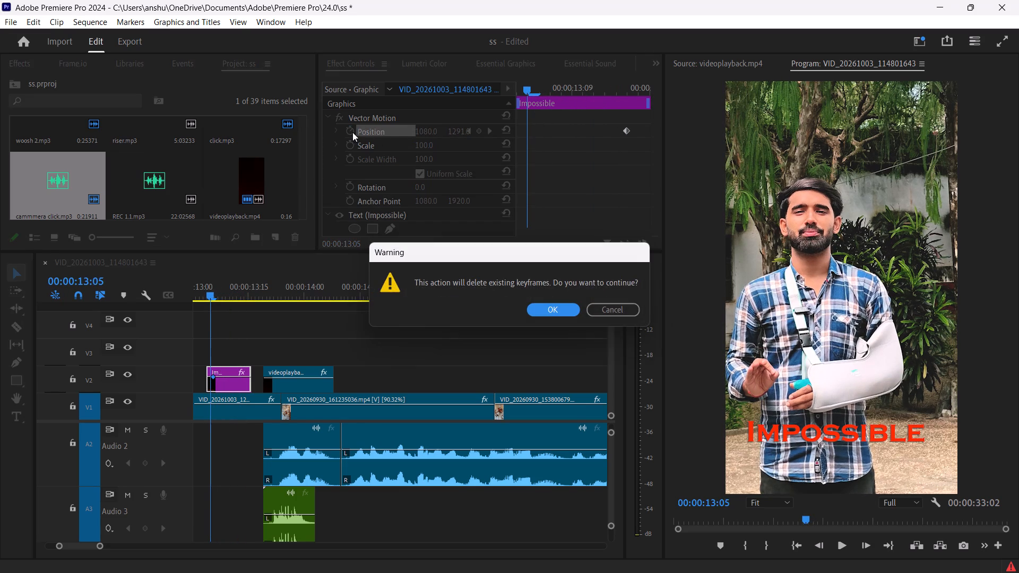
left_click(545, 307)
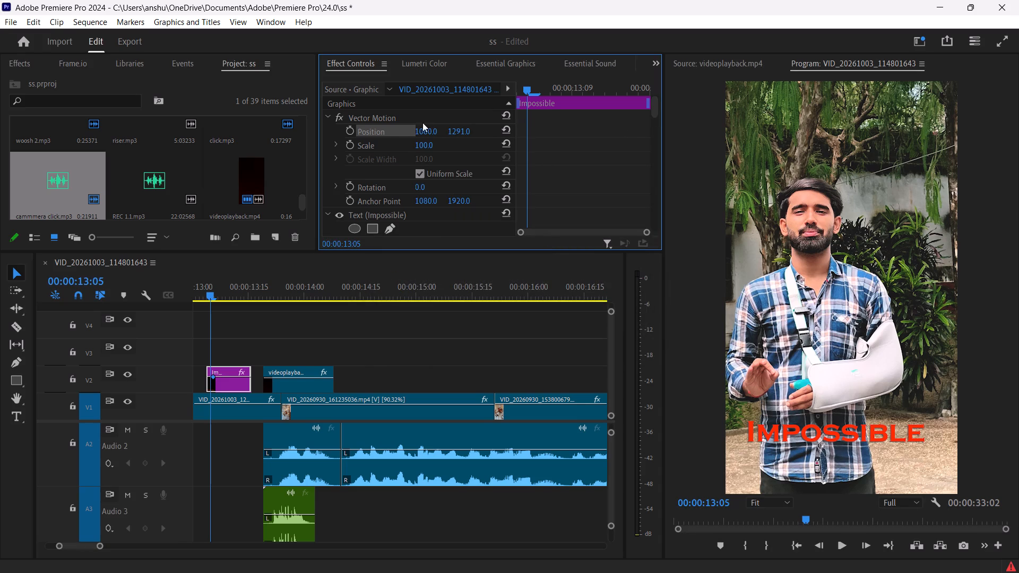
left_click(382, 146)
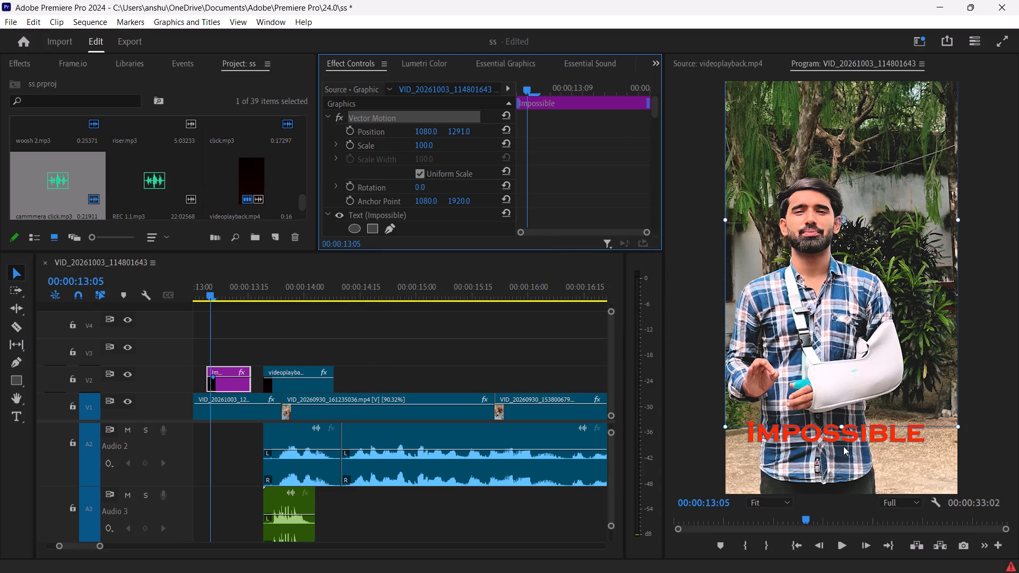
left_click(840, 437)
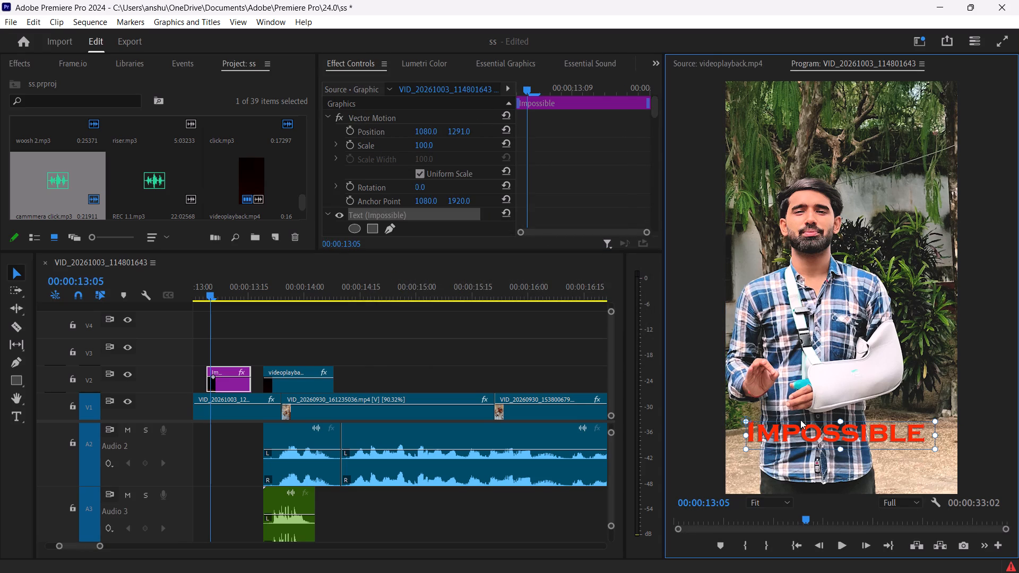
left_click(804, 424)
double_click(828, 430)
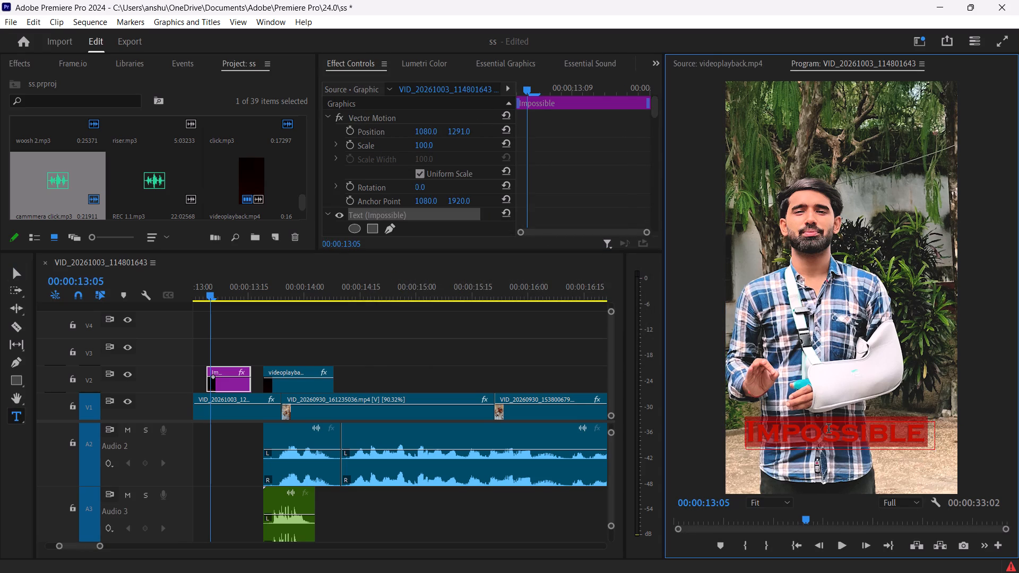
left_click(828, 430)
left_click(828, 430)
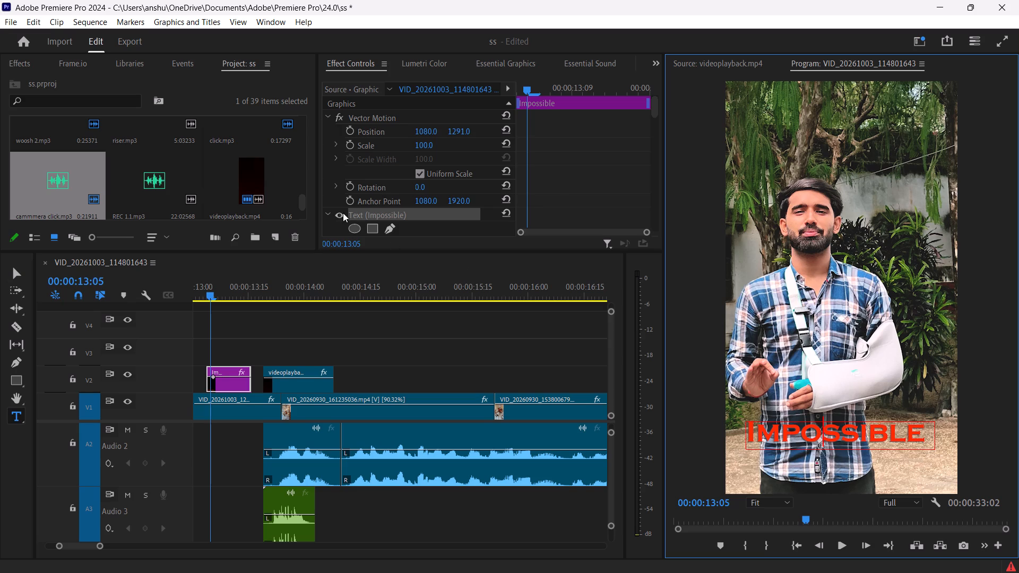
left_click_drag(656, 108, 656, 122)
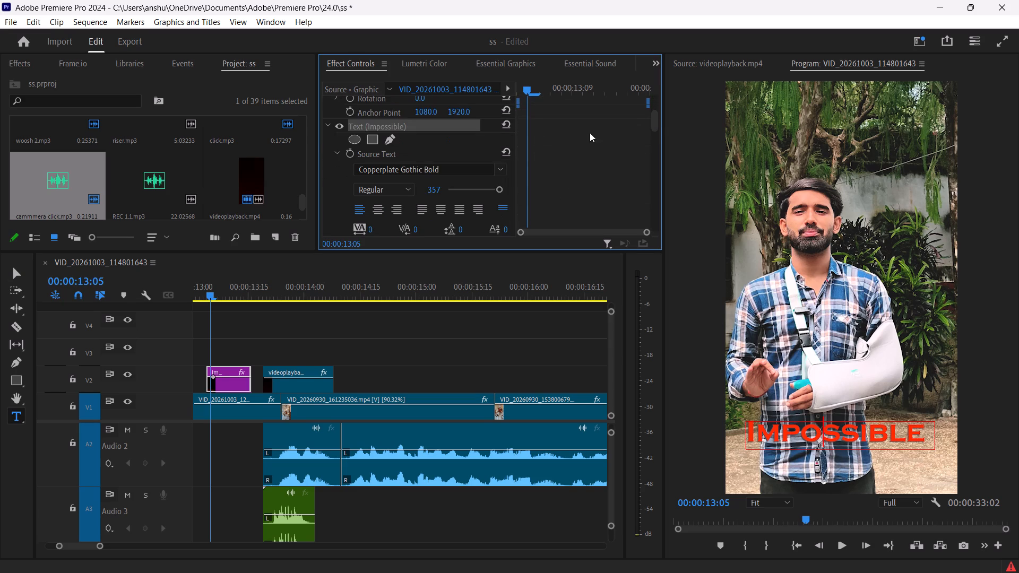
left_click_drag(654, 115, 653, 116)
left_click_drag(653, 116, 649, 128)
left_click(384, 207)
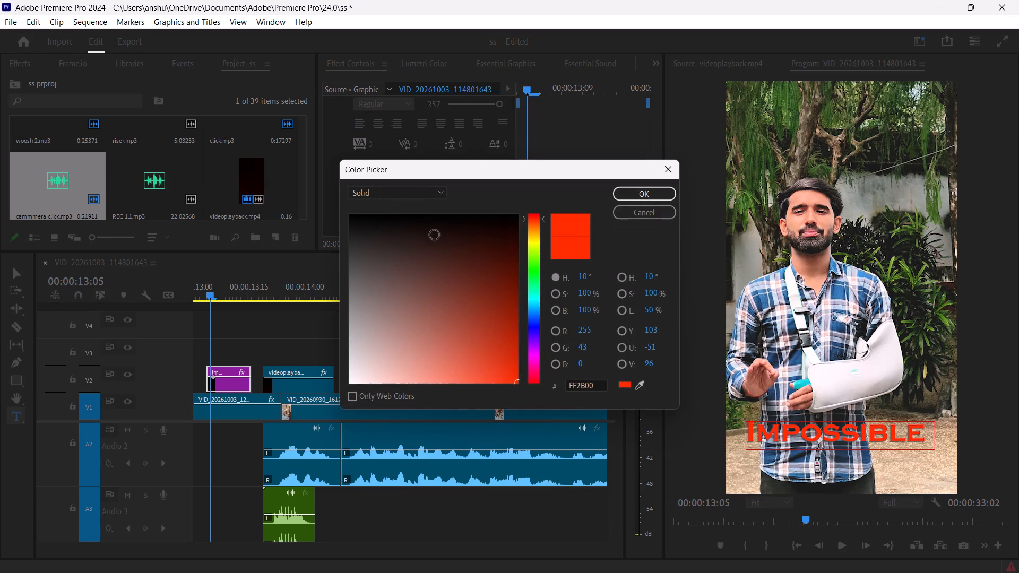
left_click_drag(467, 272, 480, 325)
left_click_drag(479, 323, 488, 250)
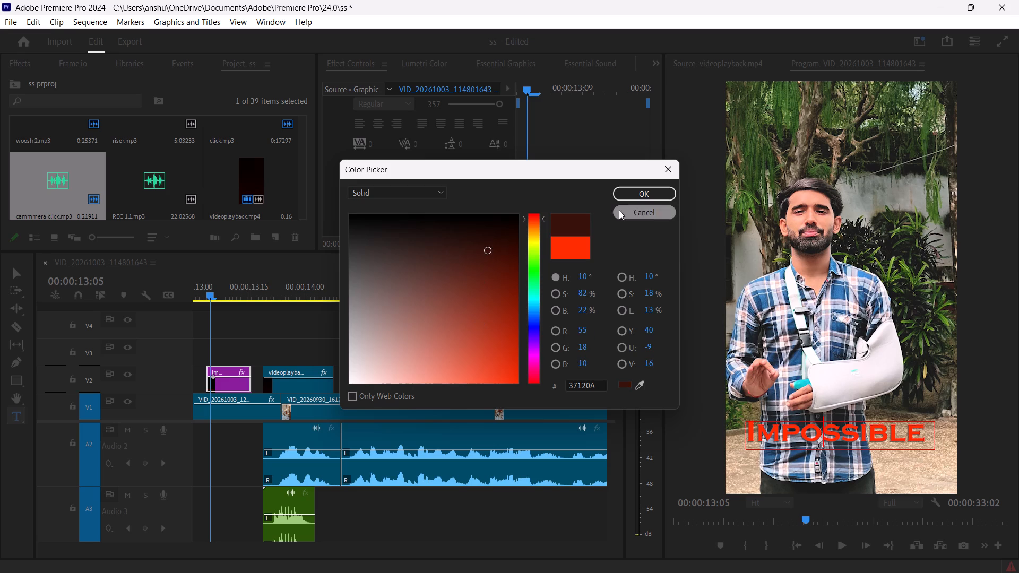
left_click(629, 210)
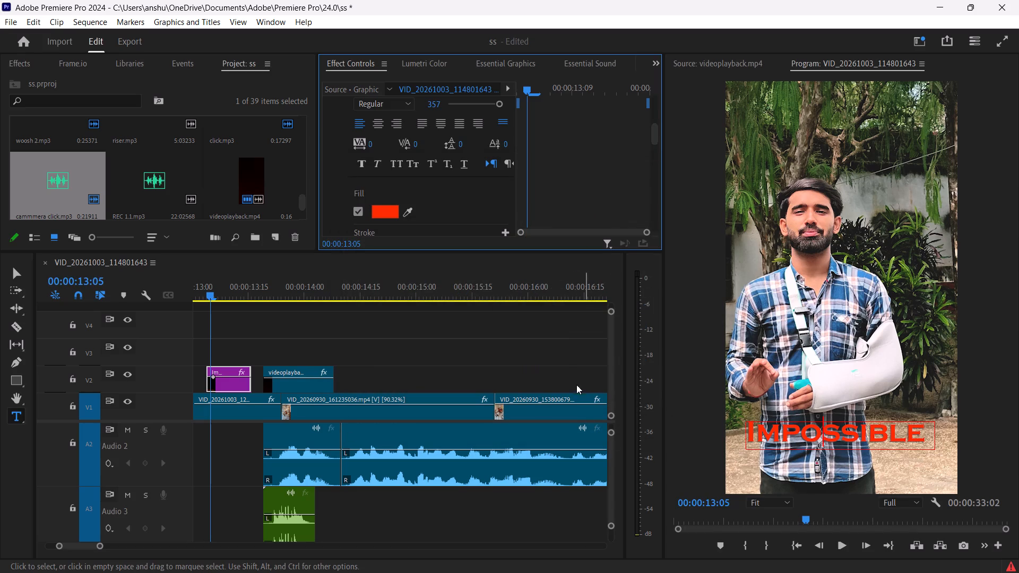
Select the Impossible title in the frame, open its text fill colour and try yellow shades such as F9EA04.
left_click(559, 337)
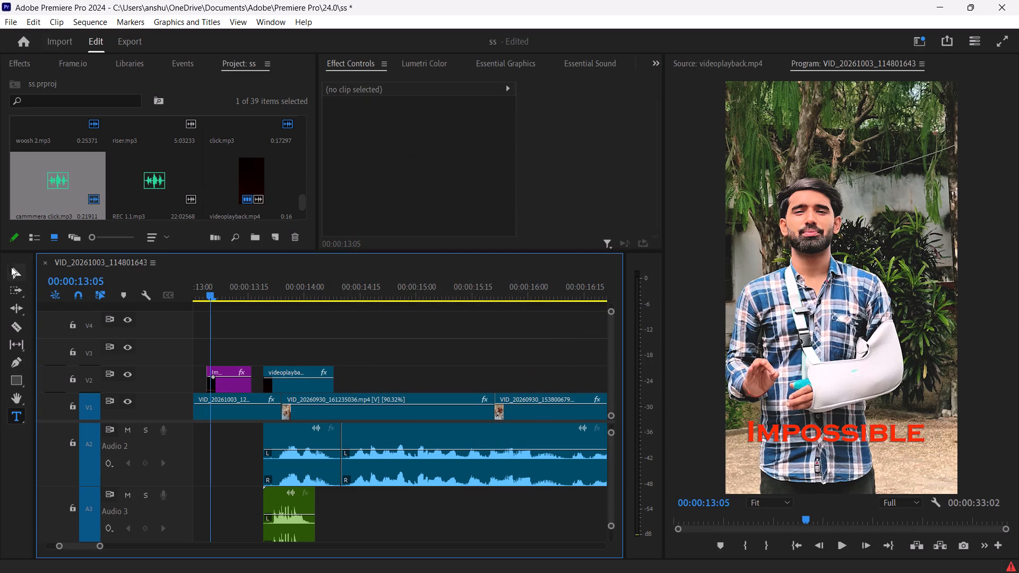
left_click(14, 268)
left_click(864, 422)
left_click(861, 429)
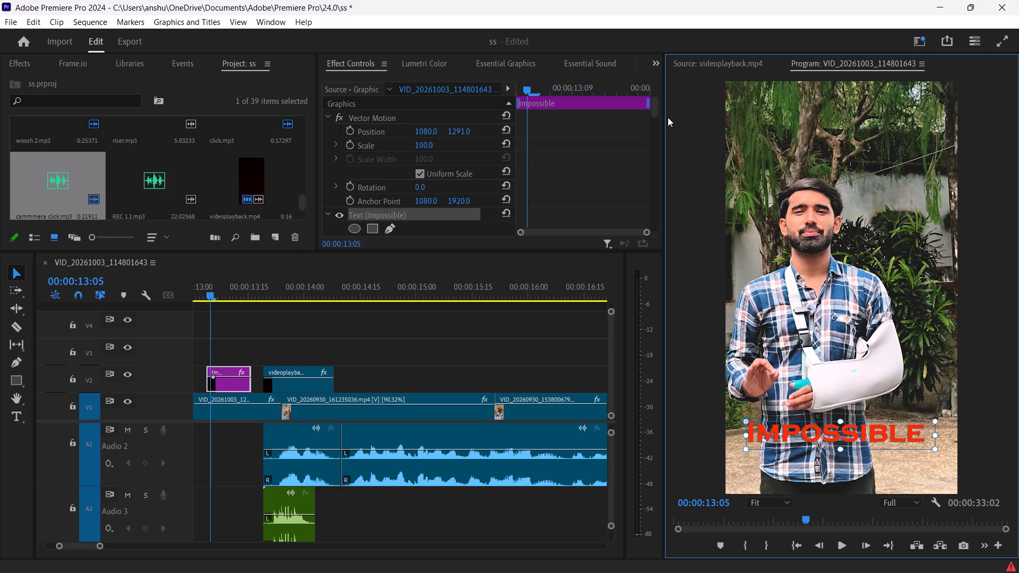
left_click_drag(658, 109, 656, 117)
left_click_drag(657, 124, 658, 131)
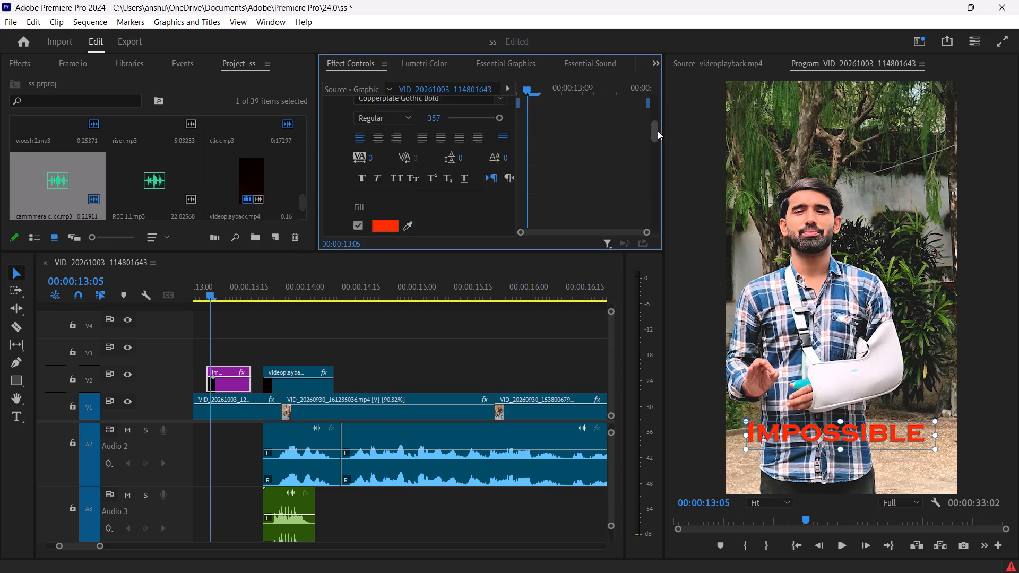
left_click_drag(658, 131, 653, 138)
left_click(389, 152)
left_click_drag(442, 246, 472, 298)
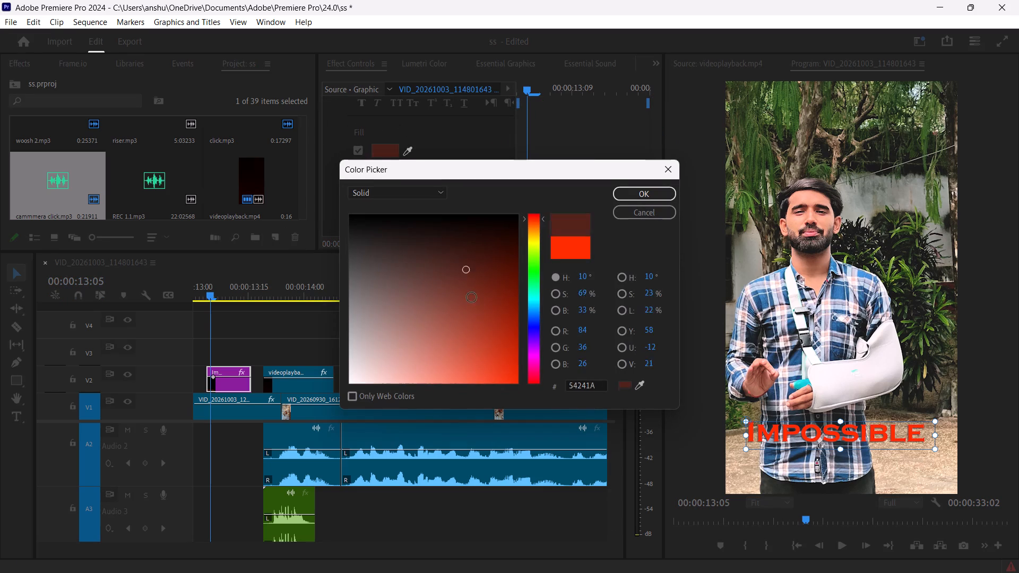
left_click_drag(472, 298, 483, 316)
left_click(536, 240)
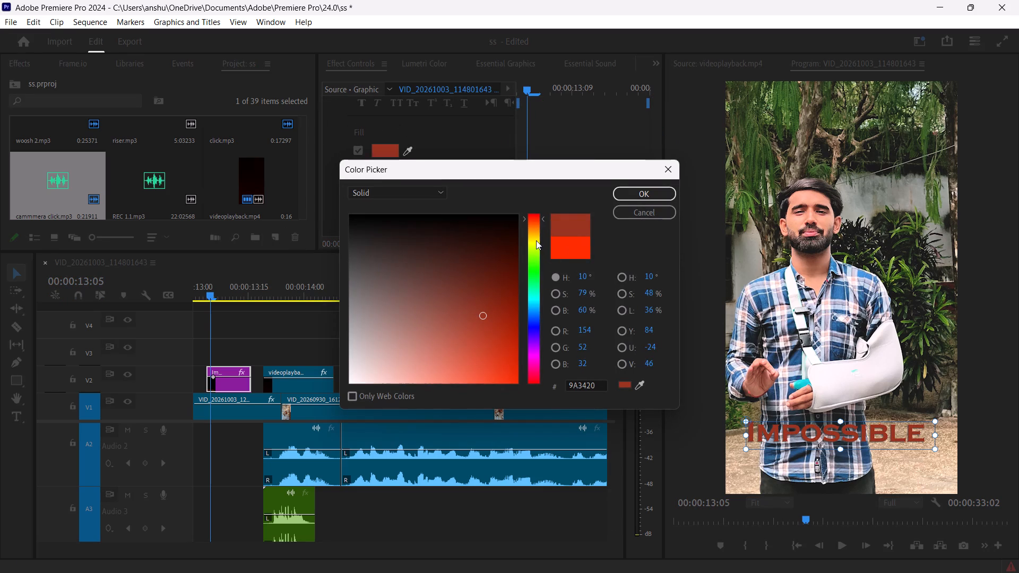
left_click_drag(496, 317, 505, 365)
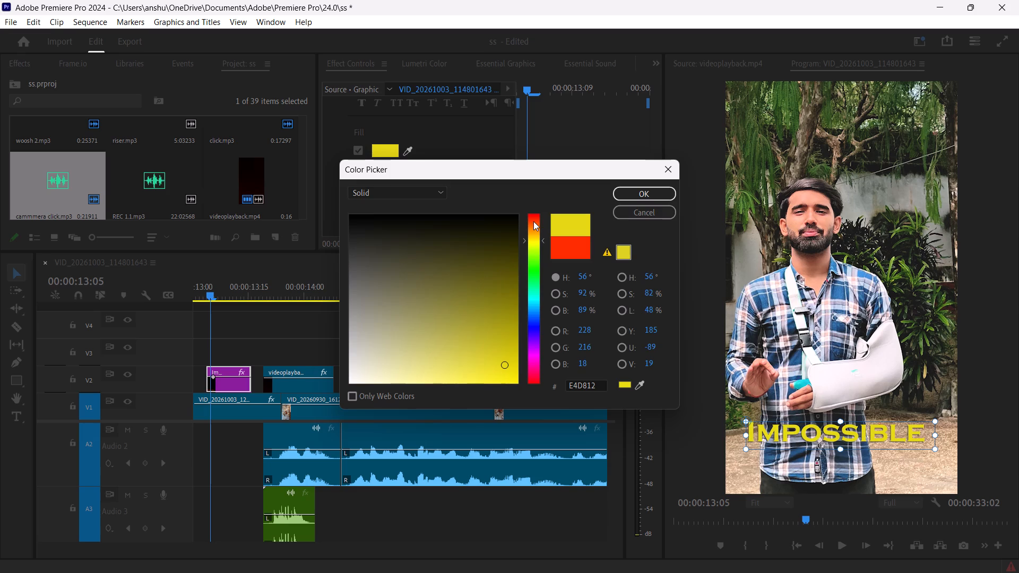
left_click_drag(508, 364, 515, 381)
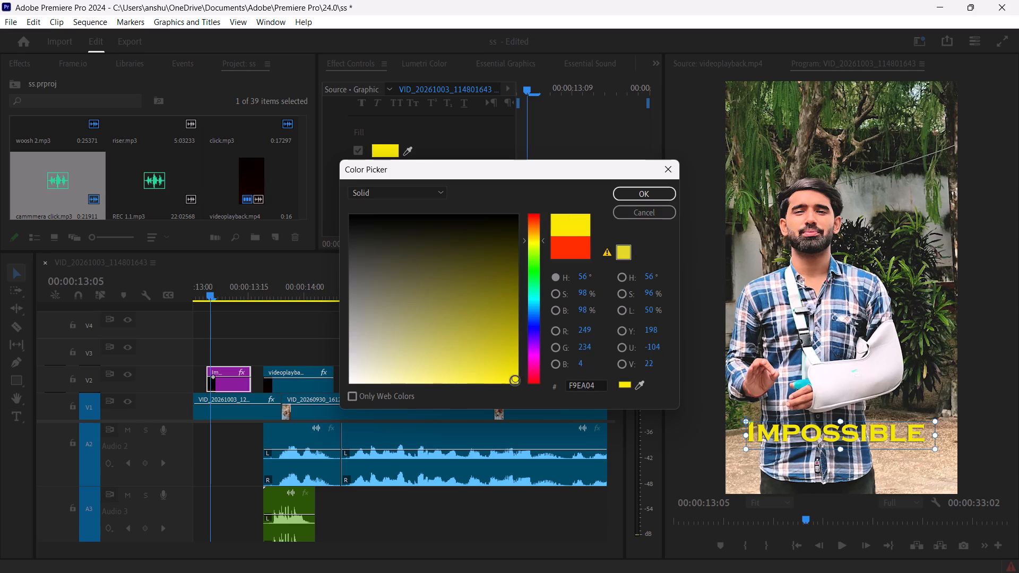
left_click_drag(515, 381, 507, 244)
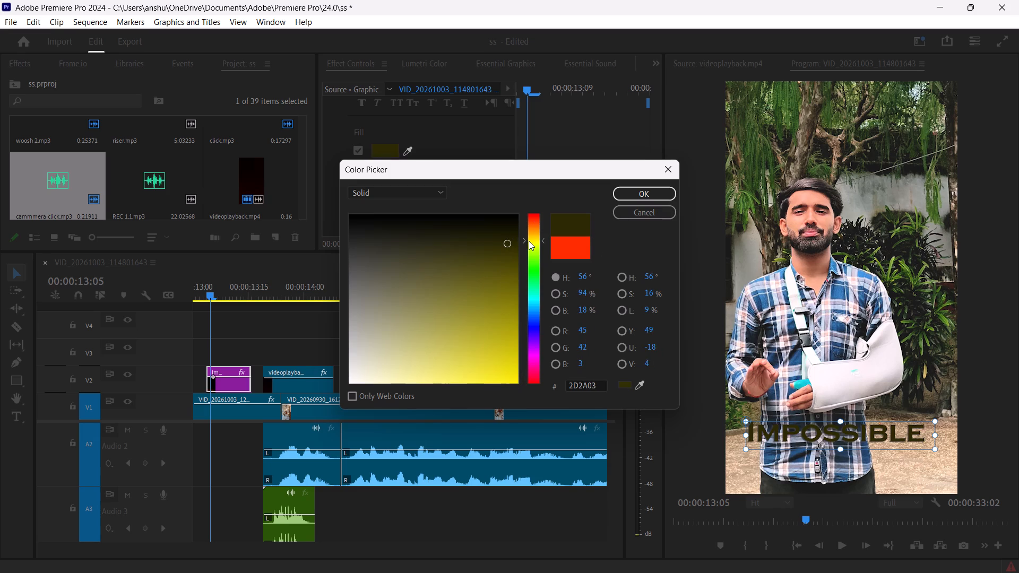
Set the Impossible title's fill to a fully saturated pure red, about E20000.
left_click_drag(524, 237, 527, 390)
left_click_drag(496, 335, 509, 395)
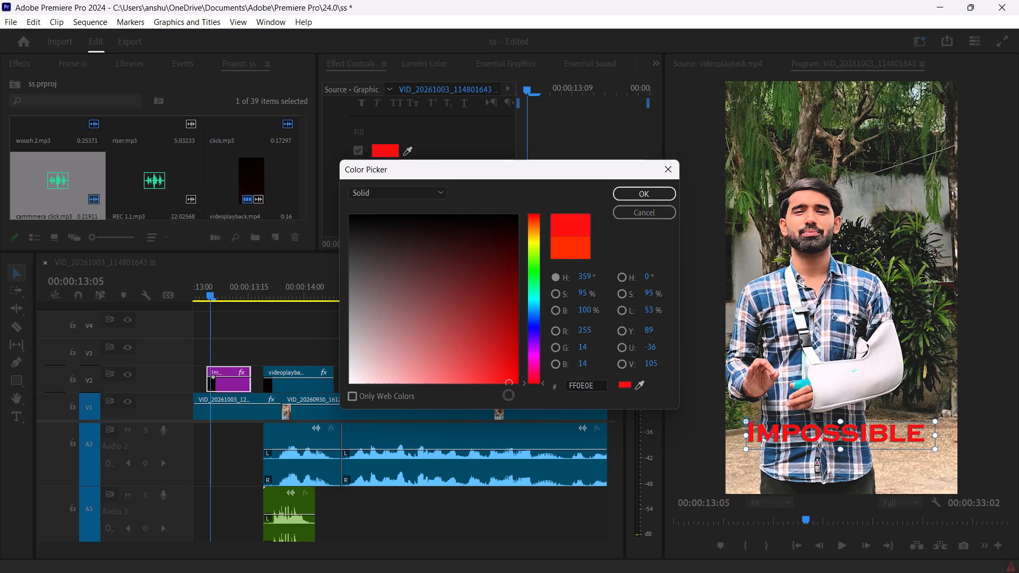
left_click_drag(509, 395, 510, 348)
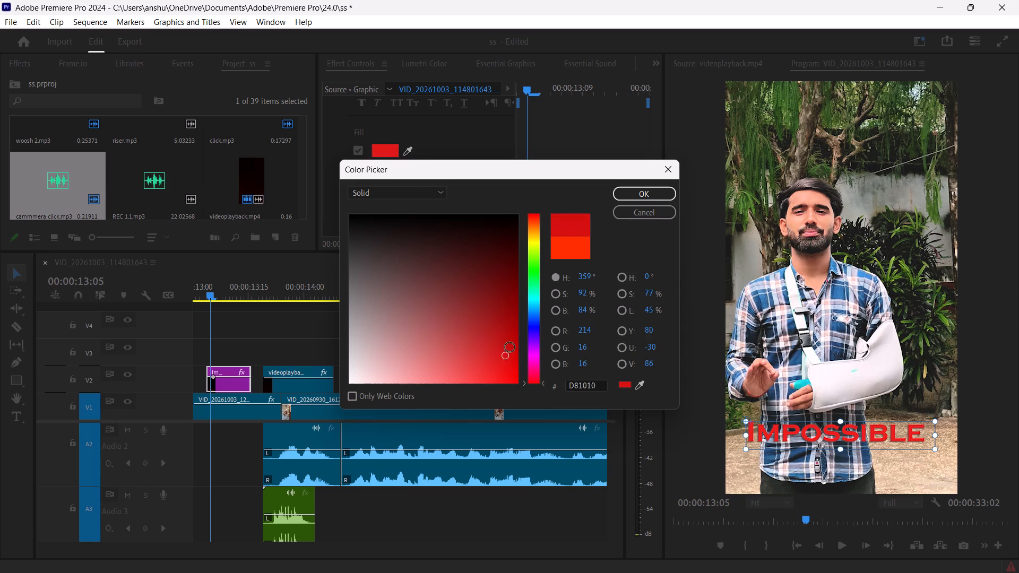
left_click_drag(510, 348, 465, 386)
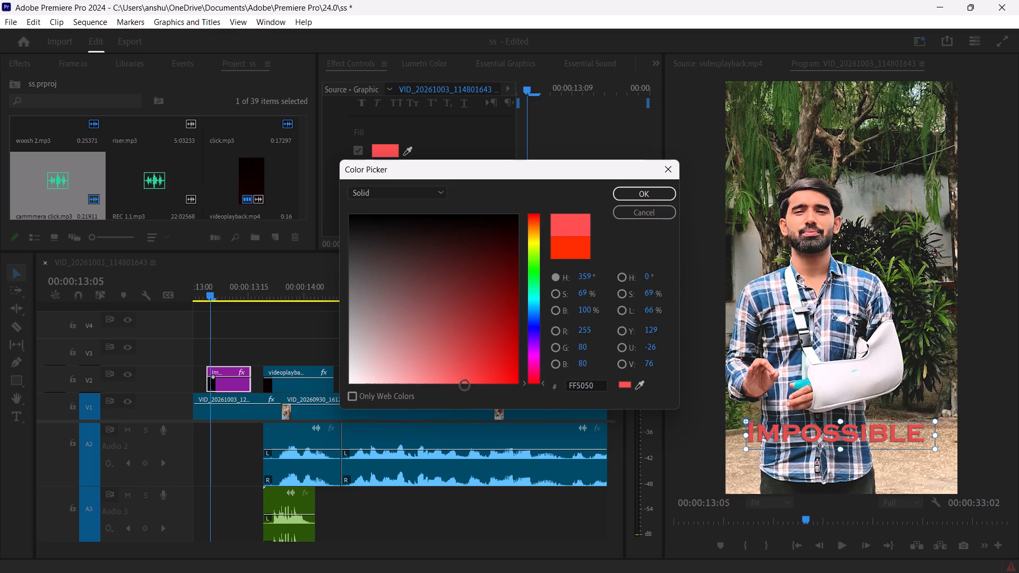
left_click_drag(465, 386, 524, 295)
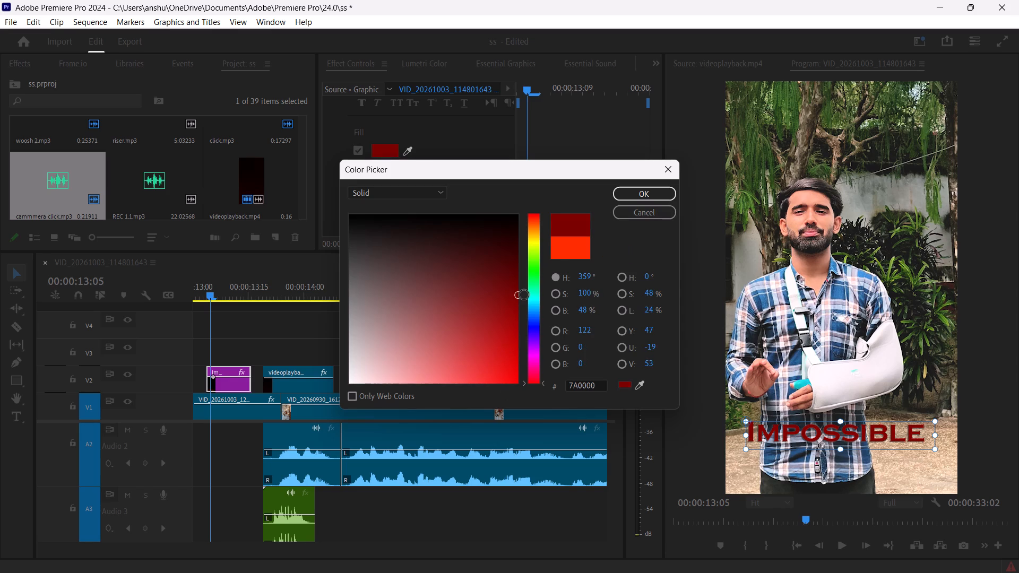
left_click_drag(524, 295, 539, 356)
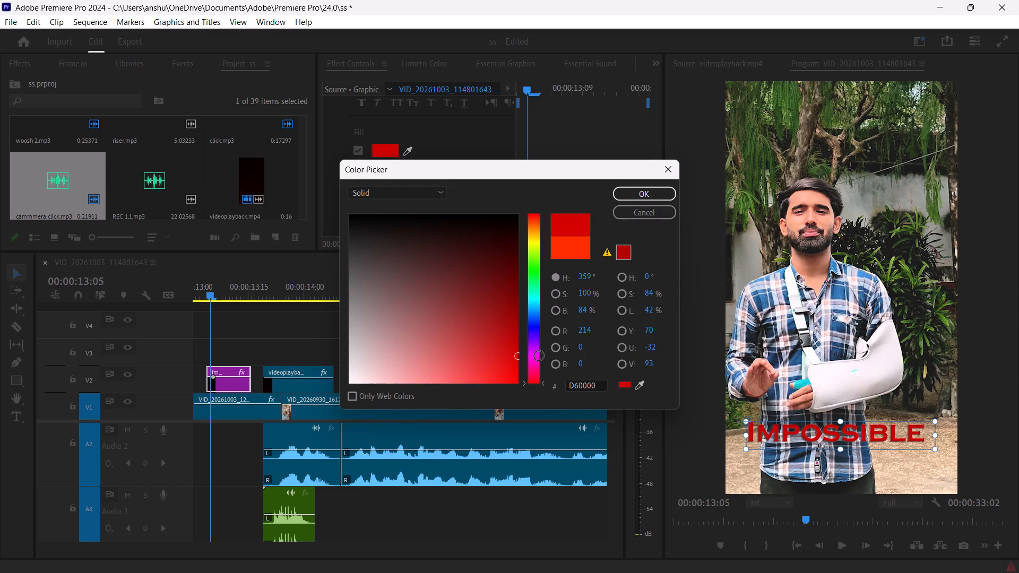
left_click_drag(539, 356, 541, 364)
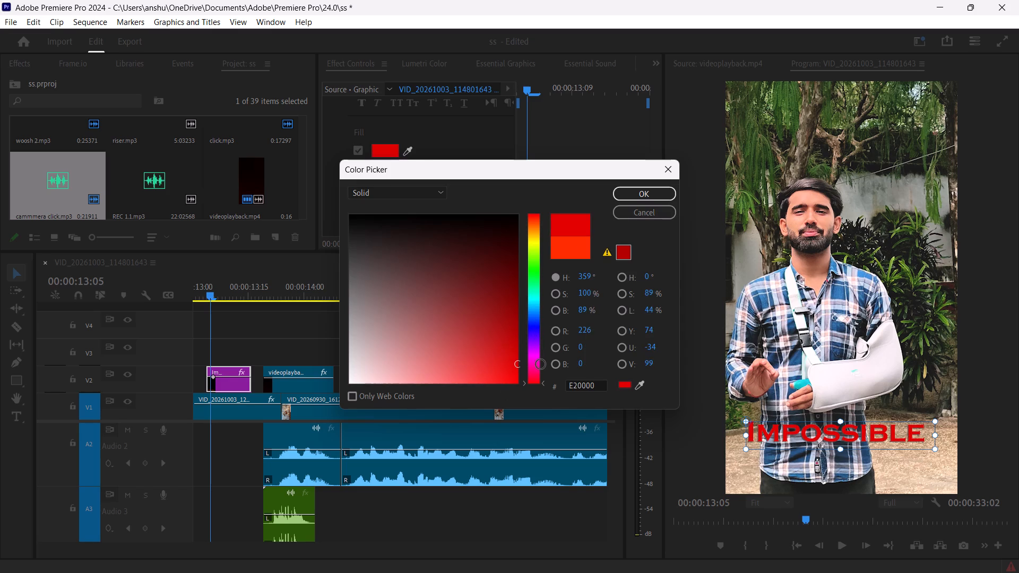
left_click_drag(541, 364, 542, 365)
left_click(623, 193)
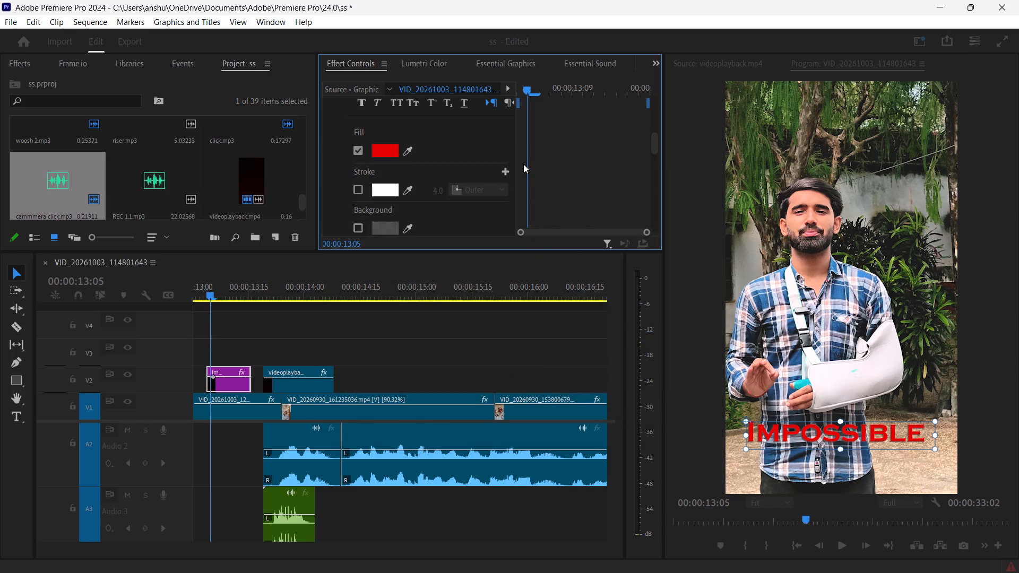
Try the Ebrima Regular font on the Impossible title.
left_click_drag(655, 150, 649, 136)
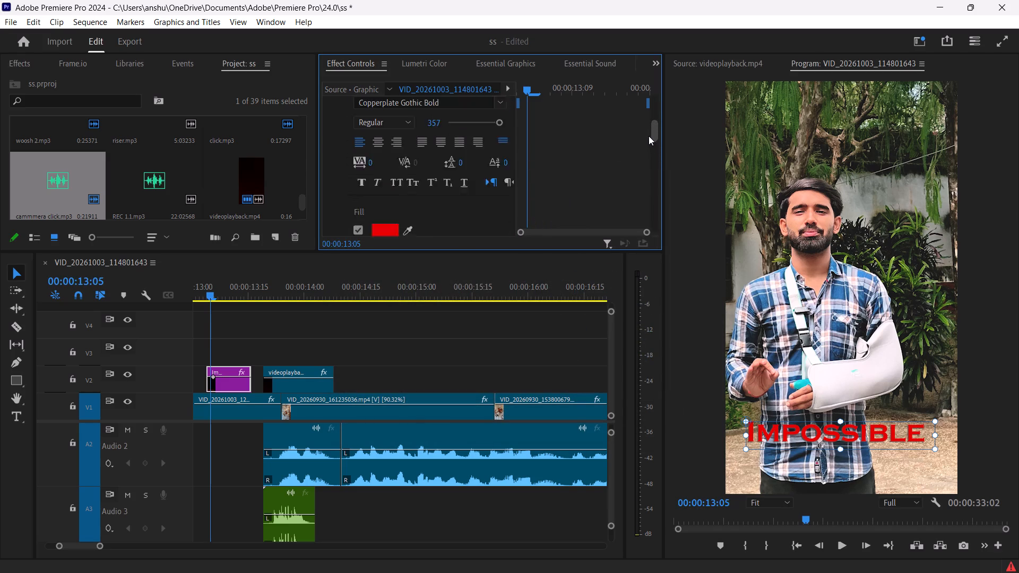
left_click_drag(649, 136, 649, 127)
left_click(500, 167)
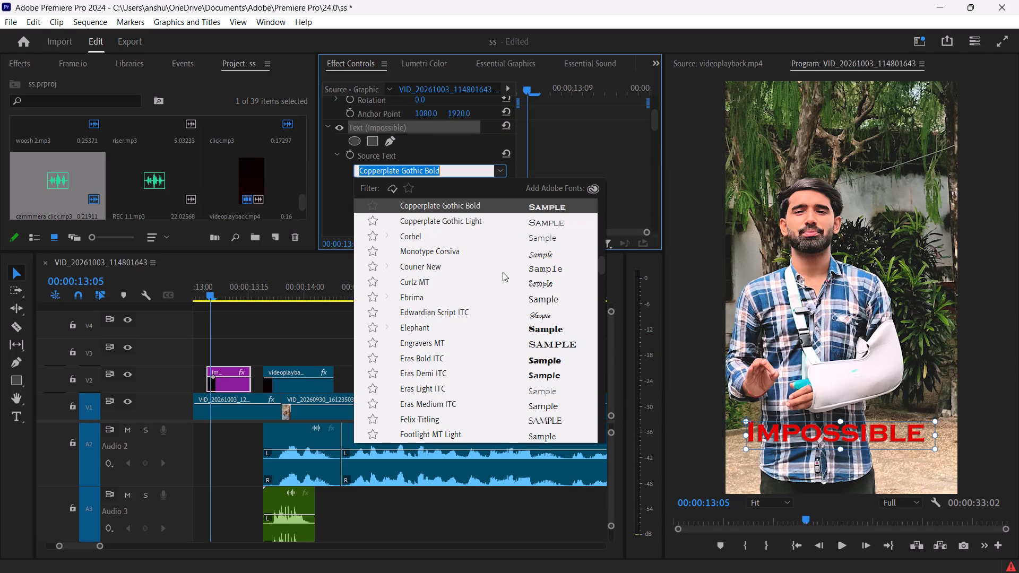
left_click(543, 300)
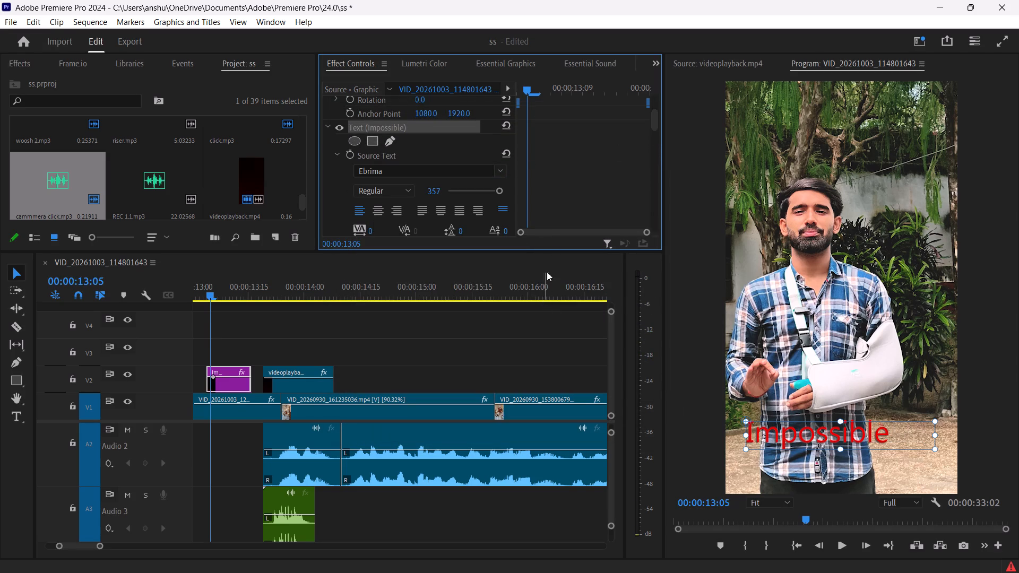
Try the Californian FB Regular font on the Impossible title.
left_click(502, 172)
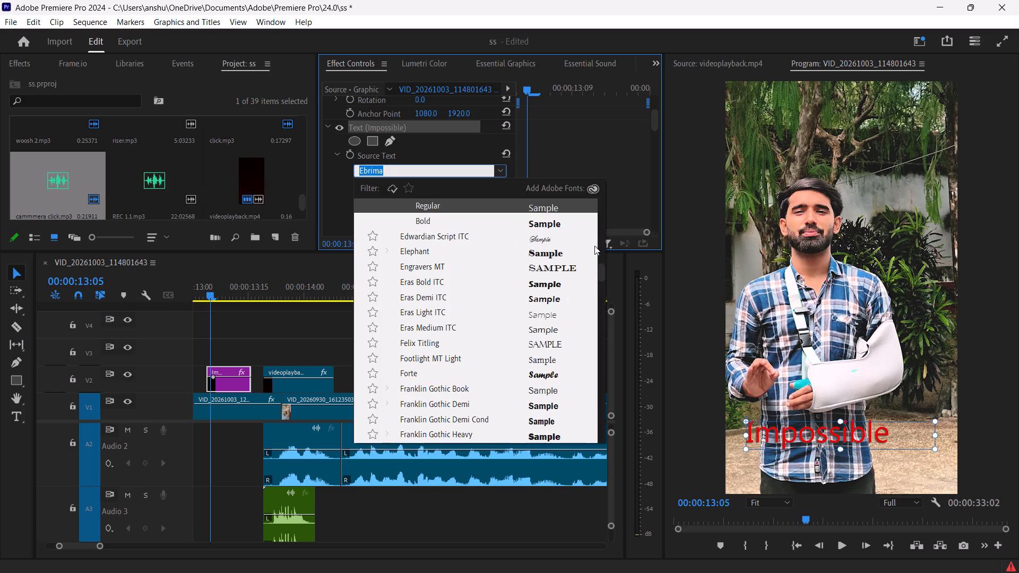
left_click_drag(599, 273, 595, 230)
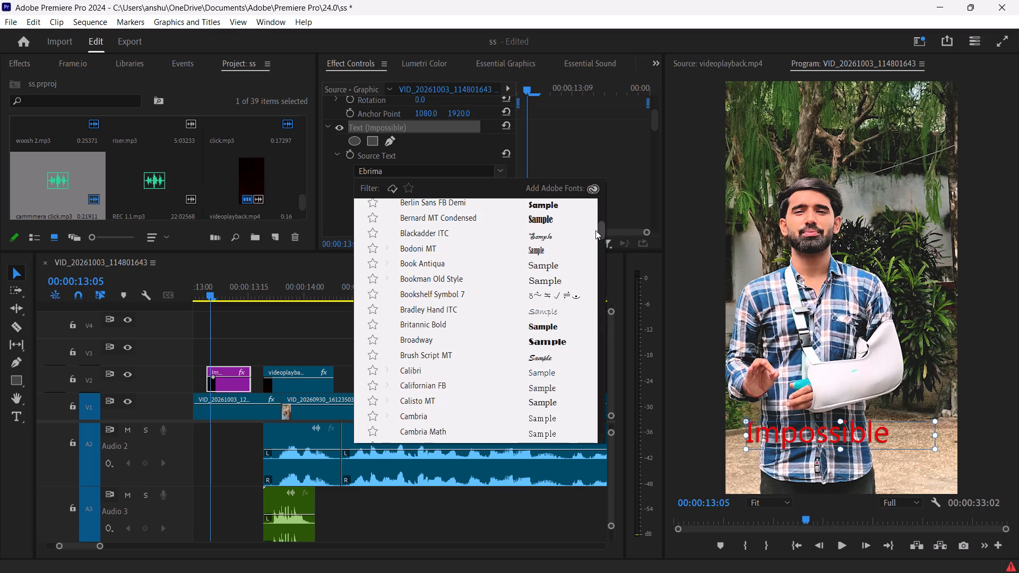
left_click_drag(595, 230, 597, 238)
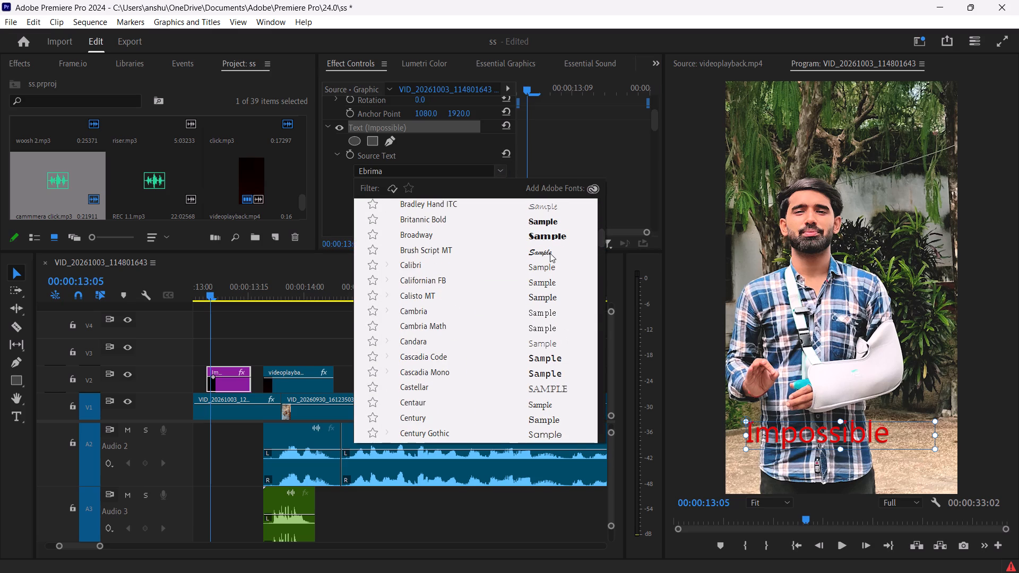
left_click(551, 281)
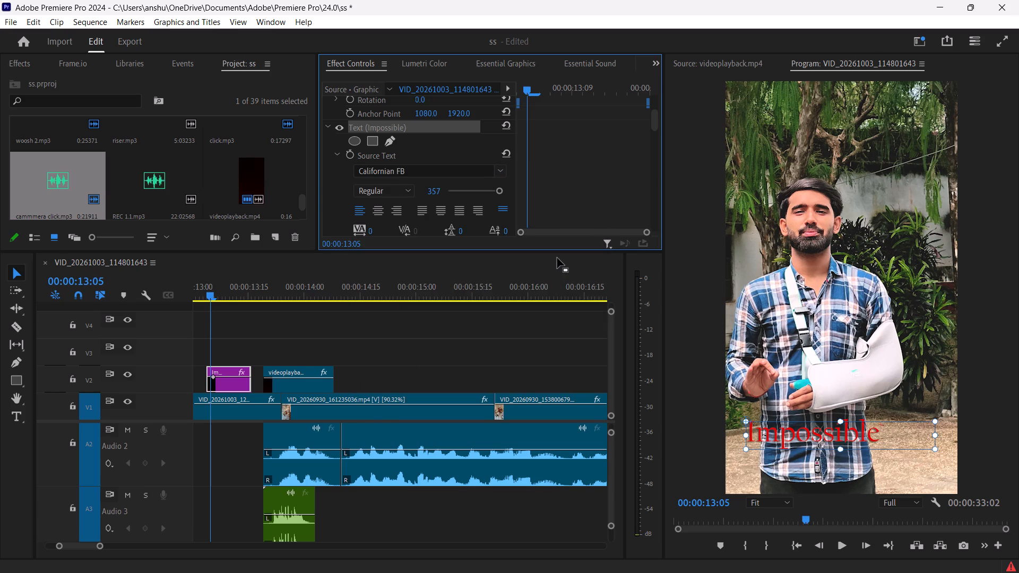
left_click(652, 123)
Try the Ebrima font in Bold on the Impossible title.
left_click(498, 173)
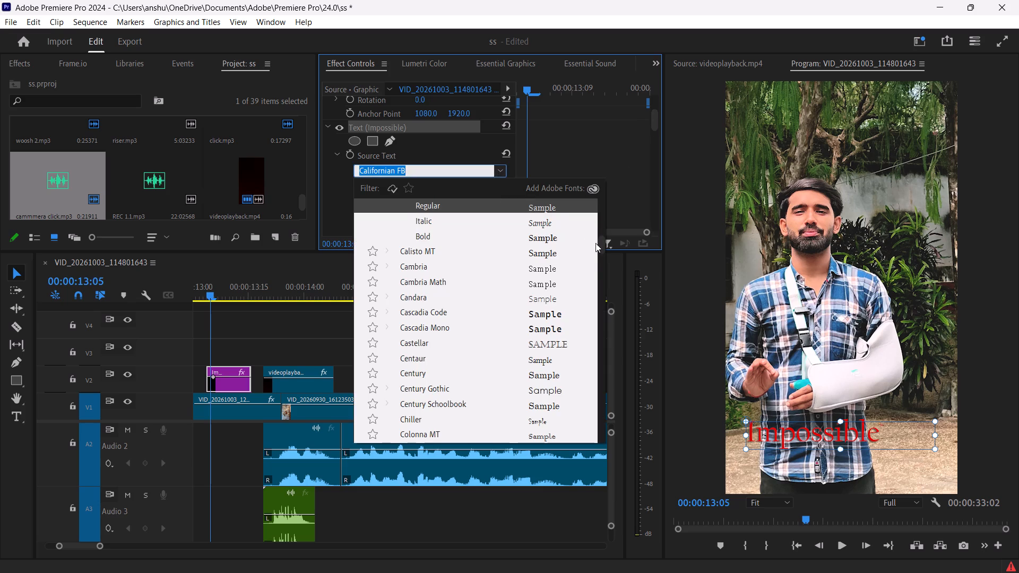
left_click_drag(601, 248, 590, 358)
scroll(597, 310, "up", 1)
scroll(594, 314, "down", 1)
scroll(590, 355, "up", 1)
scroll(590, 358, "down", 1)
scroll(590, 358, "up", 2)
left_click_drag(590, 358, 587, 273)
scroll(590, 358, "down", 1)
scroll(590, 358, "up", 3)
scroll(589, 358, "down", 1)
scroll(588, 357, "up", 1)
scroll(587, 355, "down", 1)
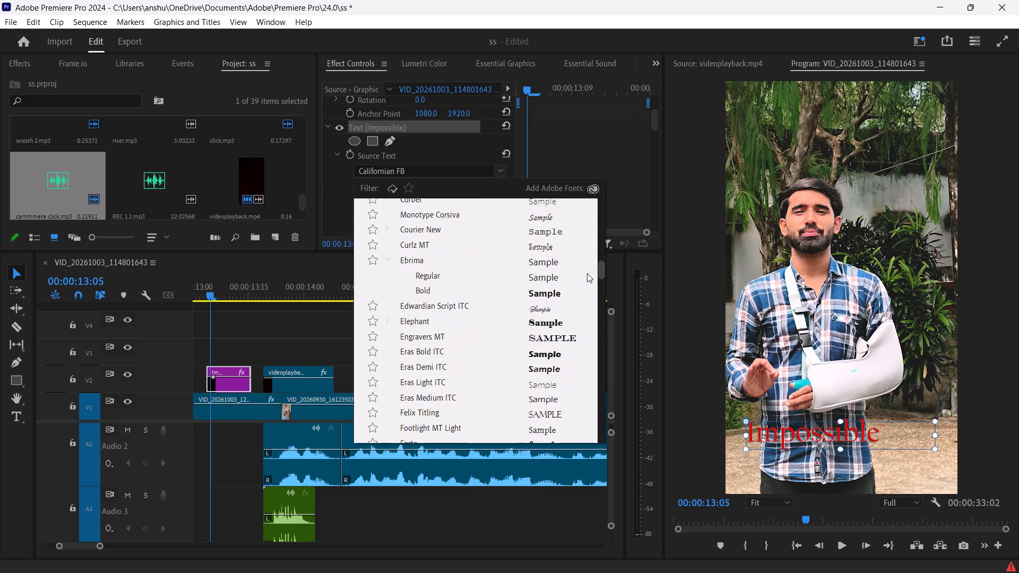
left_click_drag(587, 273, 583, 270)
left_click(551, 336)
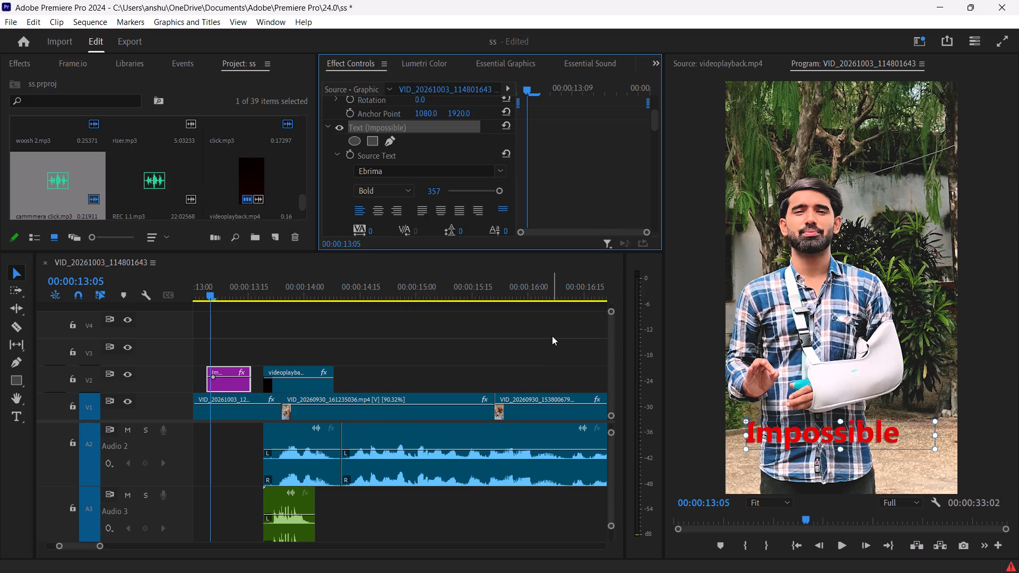
Review the Impossible title's stroke, background and shadow settings.
left_click(658, 124)
scroll(493, 138, "down", 5)
scroll(493, 138, "up", 1)
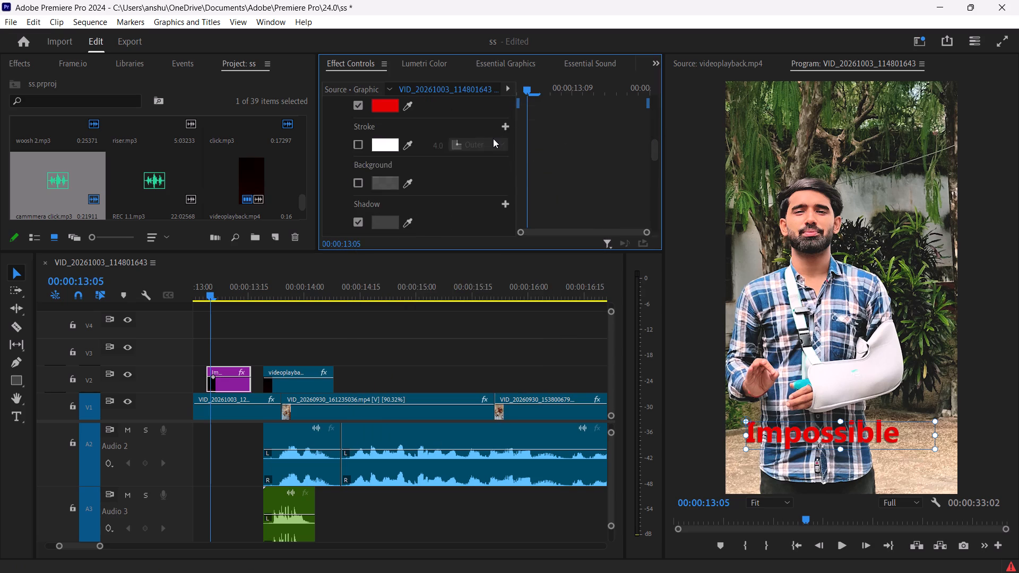
scroll(493, 139, "down", 6)
scroll(493, 144, "up", 1)
scroll(493, 144, "down", 1)
scroll(493, 144, "up", 1)
scroll(493, 144, "down", 1)
scroll(493, 144, "up", 2)
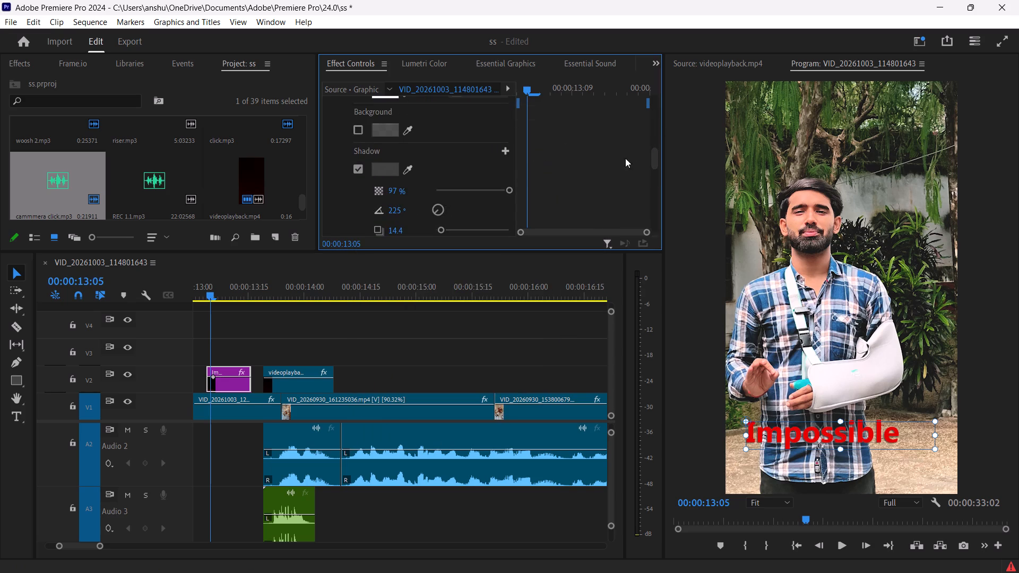
Change the Impossible title's font to Bodoni MT, trying Poster Compressed and settling on the Black style.
left_click_drag(656, 161, 640, 134)
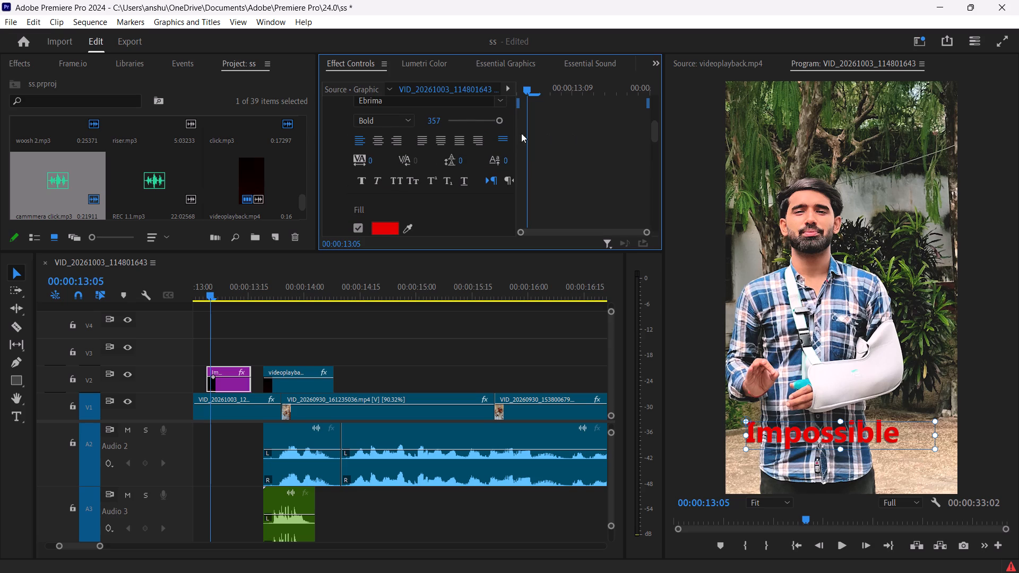
left_click(492, 105)
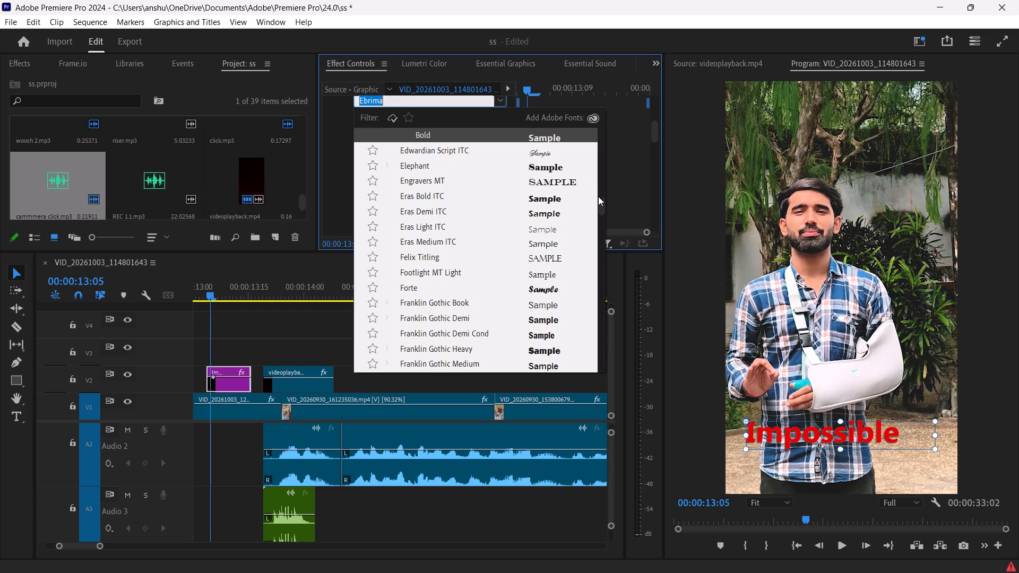
left_click_drag(602, 203, 605, 128)
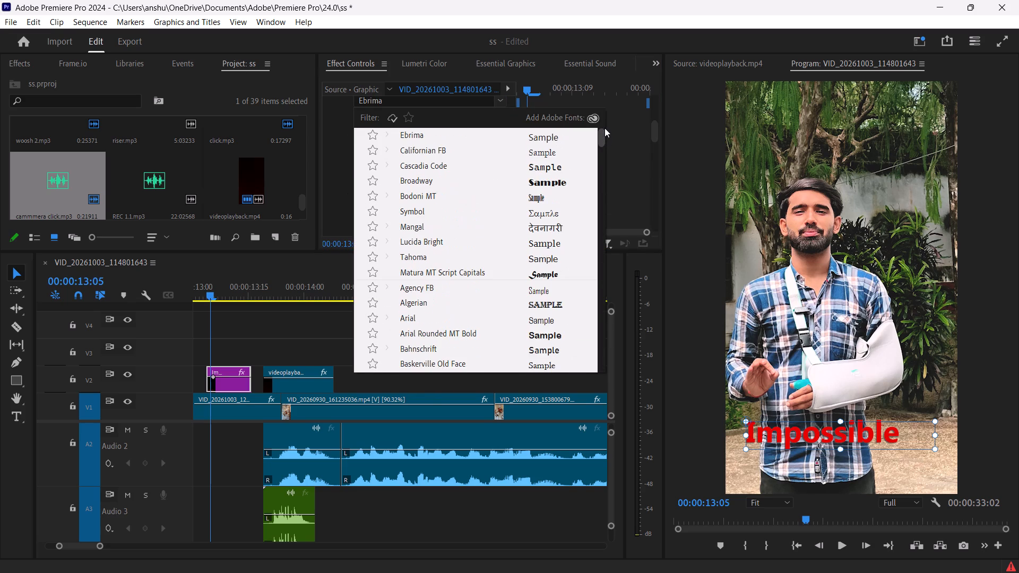
left_click_drag(605, 128, 603, 136)
left_click(538, 185)
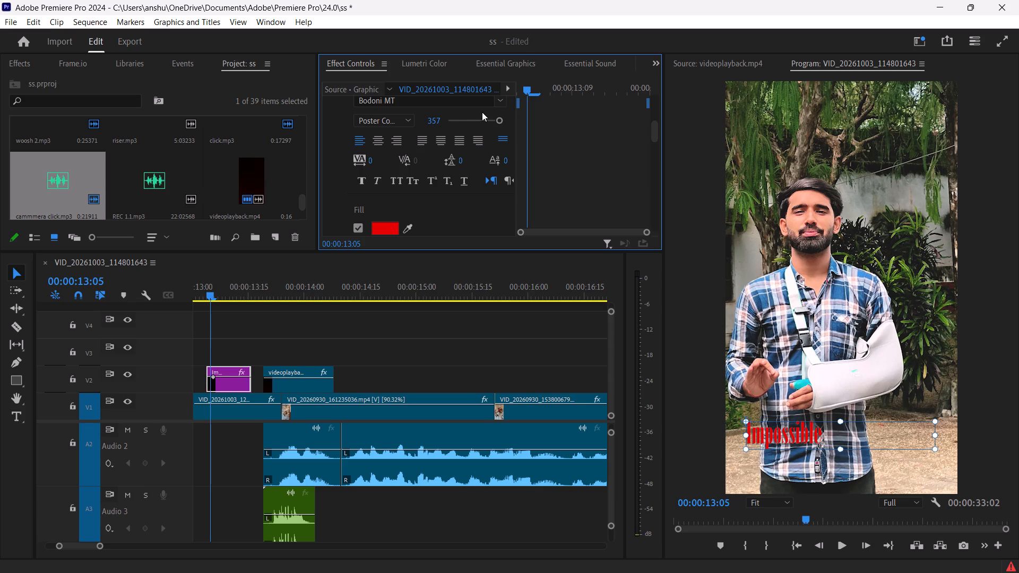
left_click(502, 103)
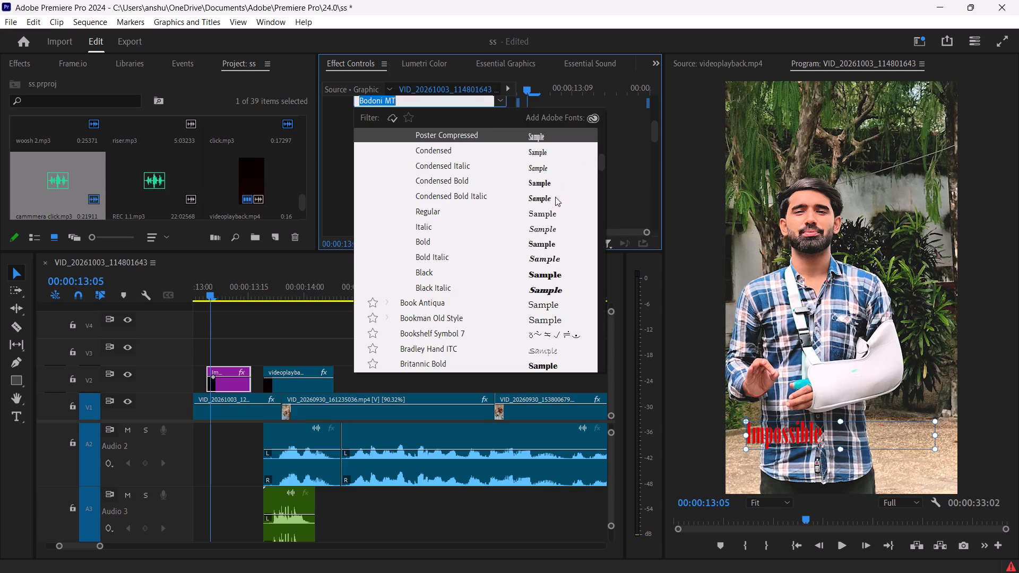
left_click(519, 273)
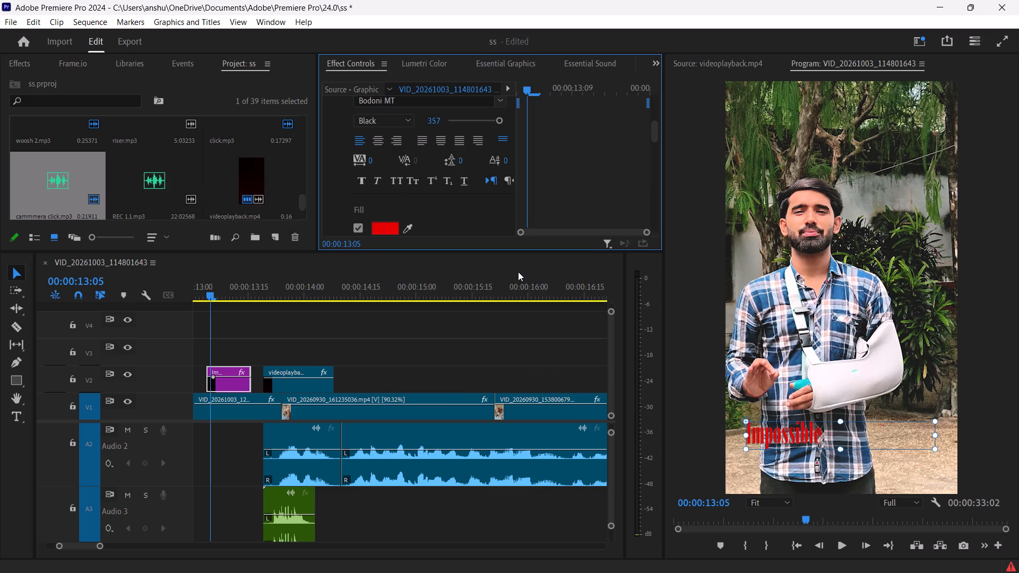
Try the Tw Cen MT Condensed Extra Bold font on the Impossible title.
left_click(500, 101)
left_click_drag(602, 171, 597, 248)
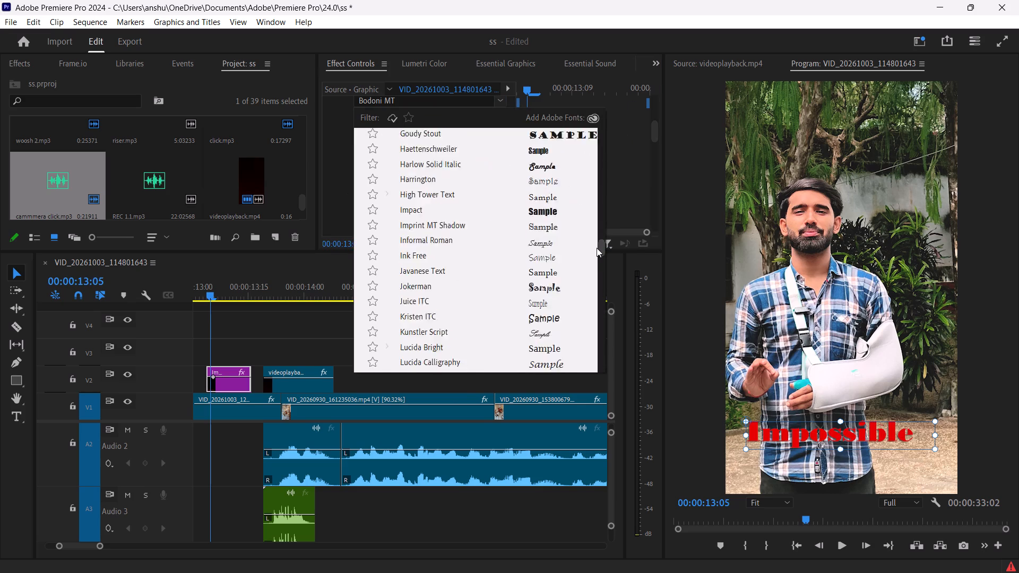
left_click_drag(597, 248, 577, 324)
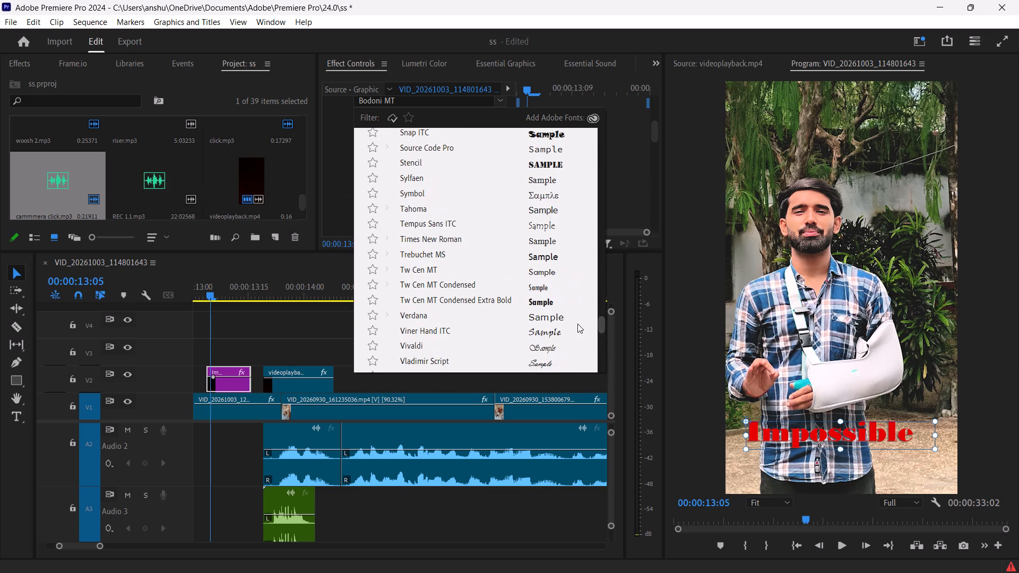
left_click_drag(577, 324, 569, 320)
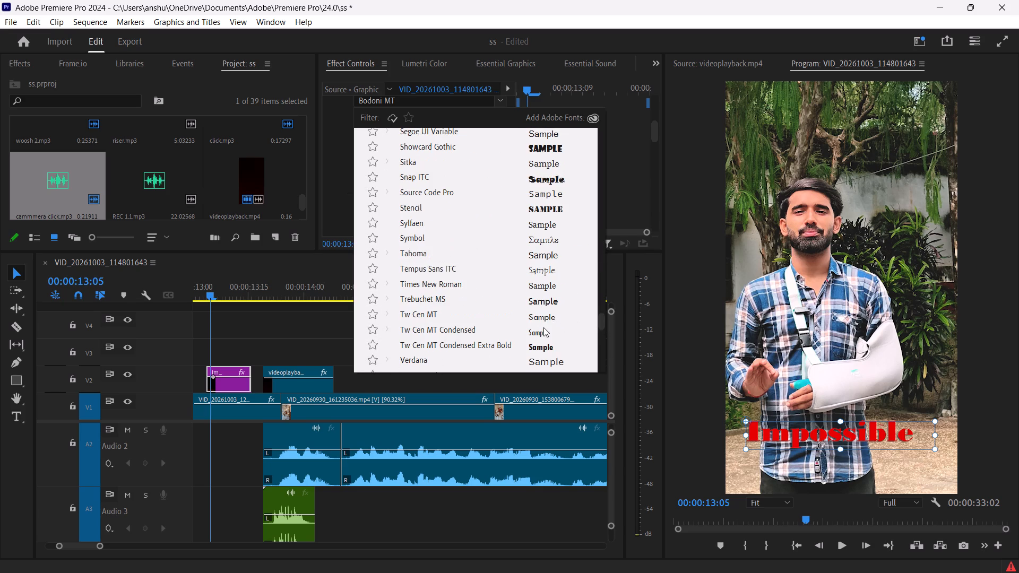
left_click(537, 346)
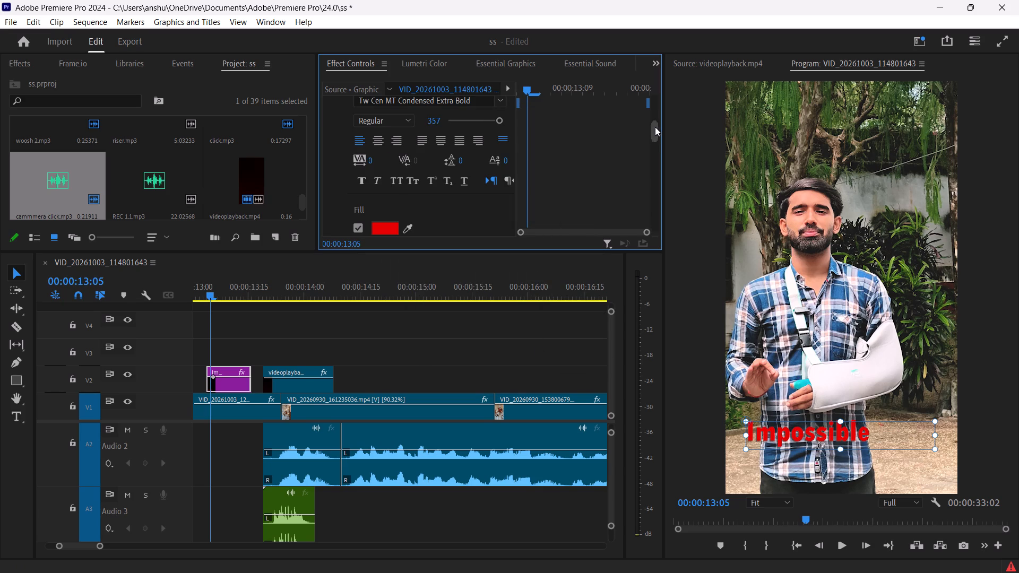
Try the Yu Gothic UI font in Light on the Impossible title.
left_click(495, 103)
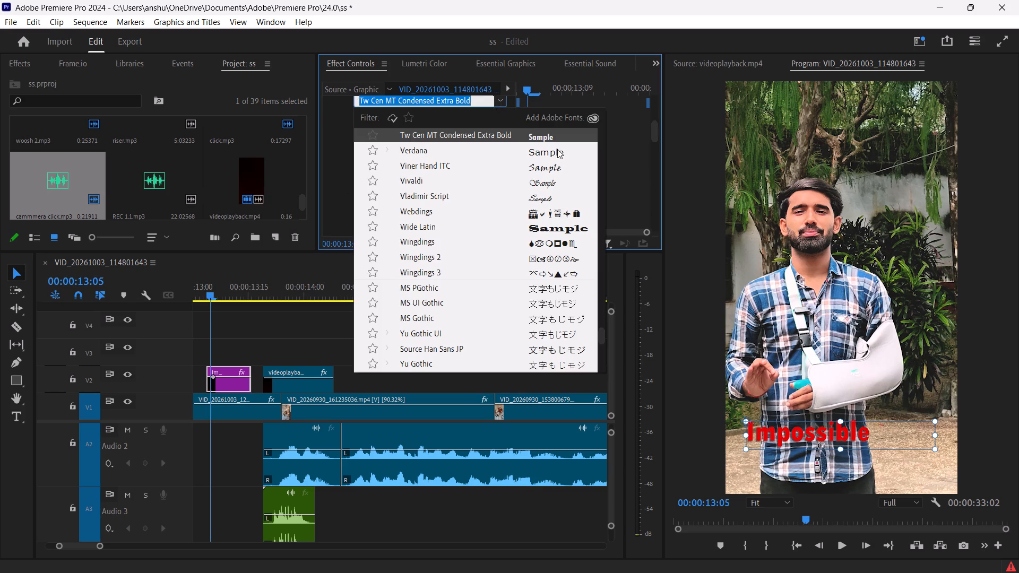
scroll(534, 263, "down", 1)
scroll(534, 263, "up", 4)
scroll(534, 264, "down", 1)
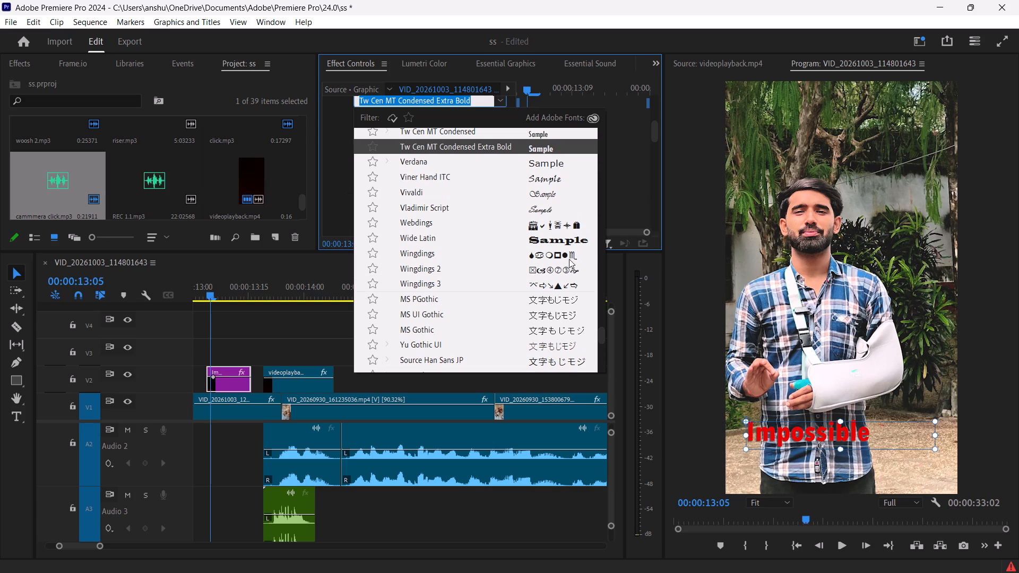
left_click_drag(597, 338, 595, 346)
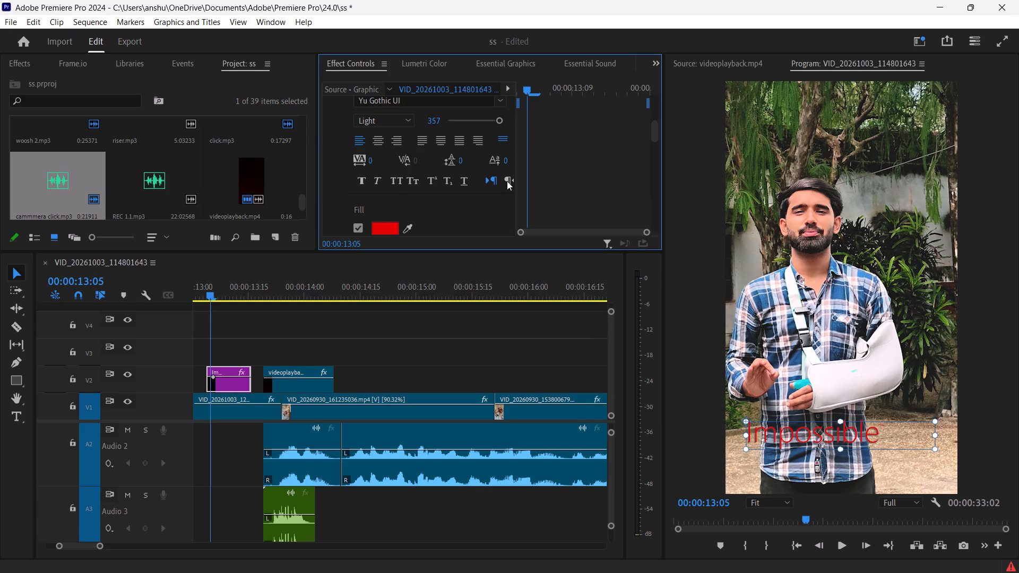
Change the Impossible title's font to Impact Regular.
left_click(503, 95)
left_click(499, 104)
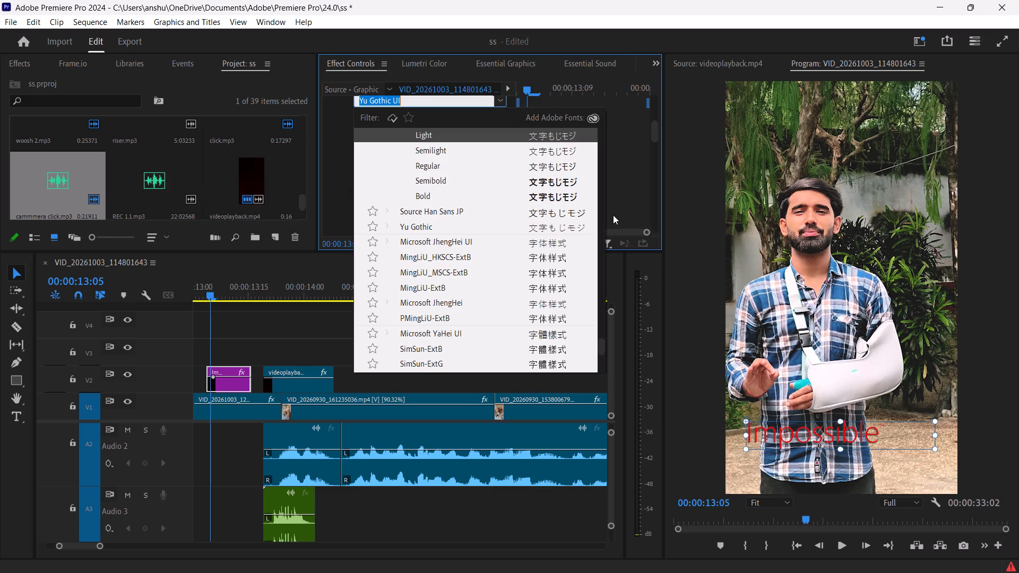
left_click_drag(604, 349, 599, 372)
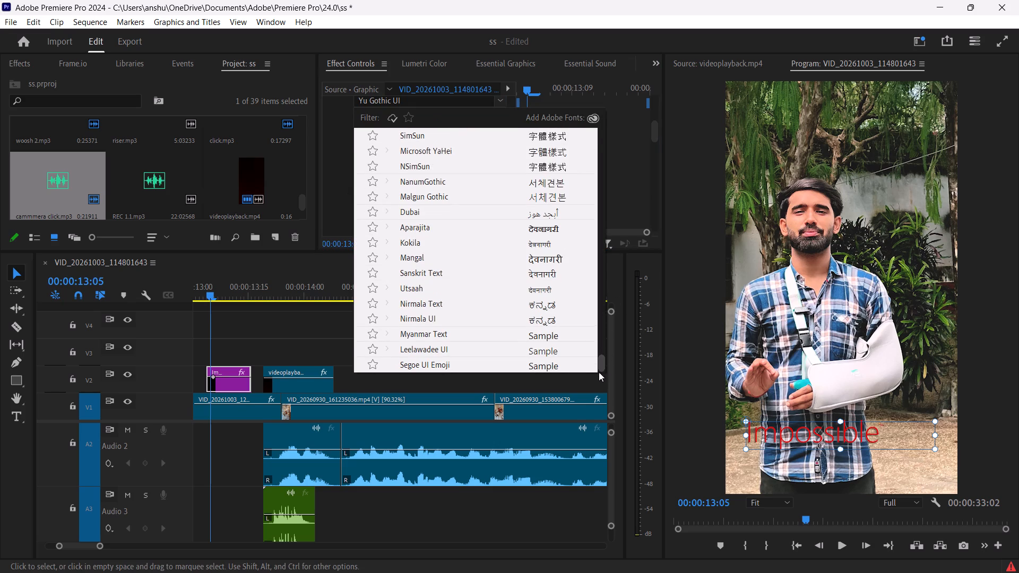
left_click_drag(599, 372, 590, 258)
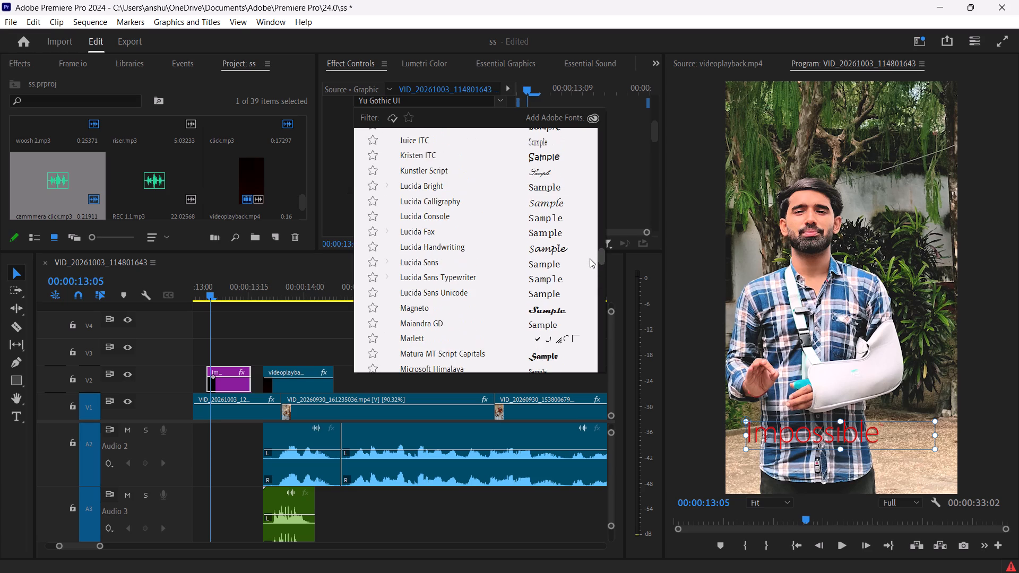
left_click_drag(590, 258, 585, 244)
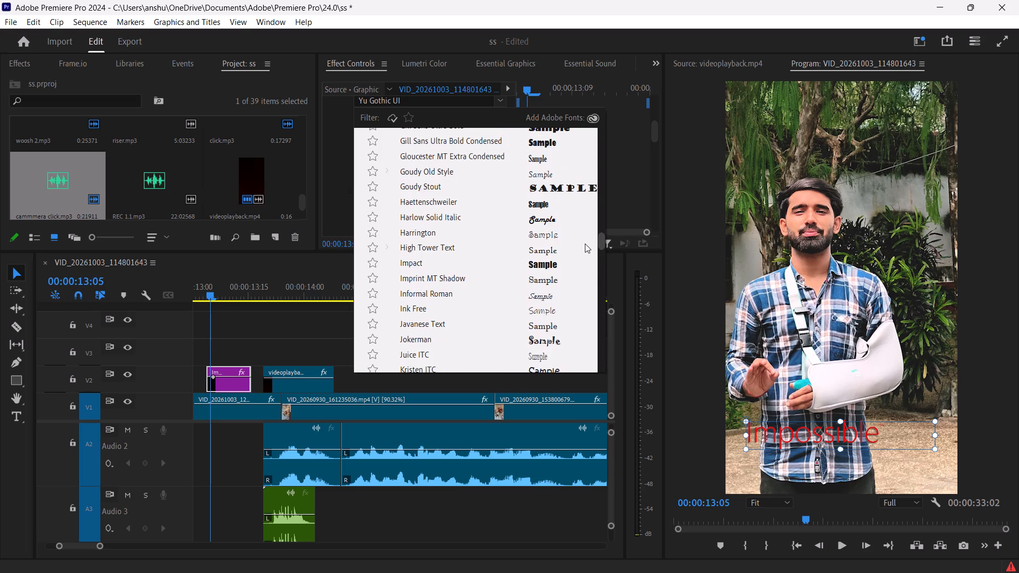
left_click_drag(585, 244, 584, 241)
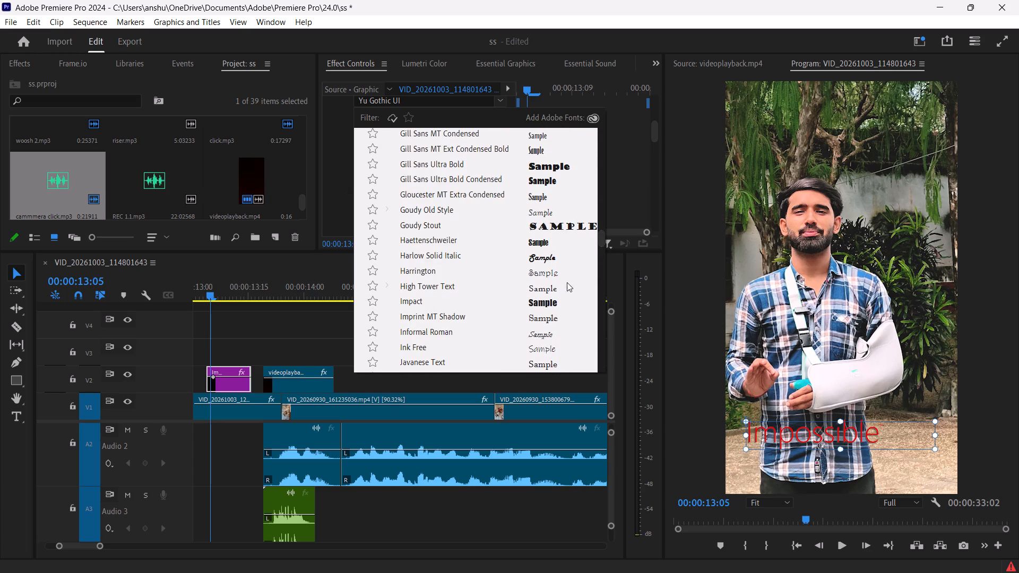
left_click(551, 304)
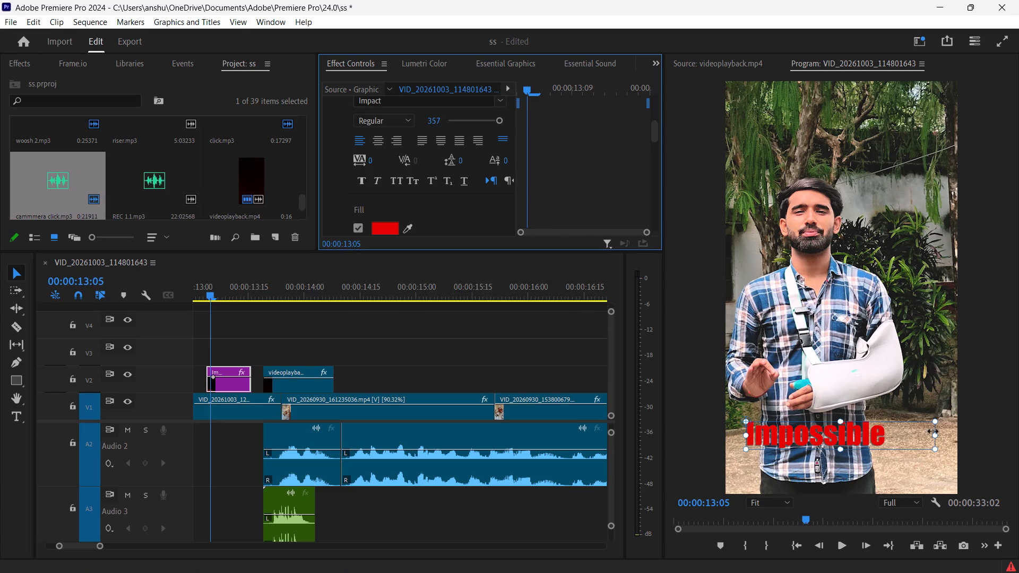
Narrow the Impossible title's text box to fit the word and centre it over the man's lower shirt.
left_click_drag(934, 435, 892, 429)
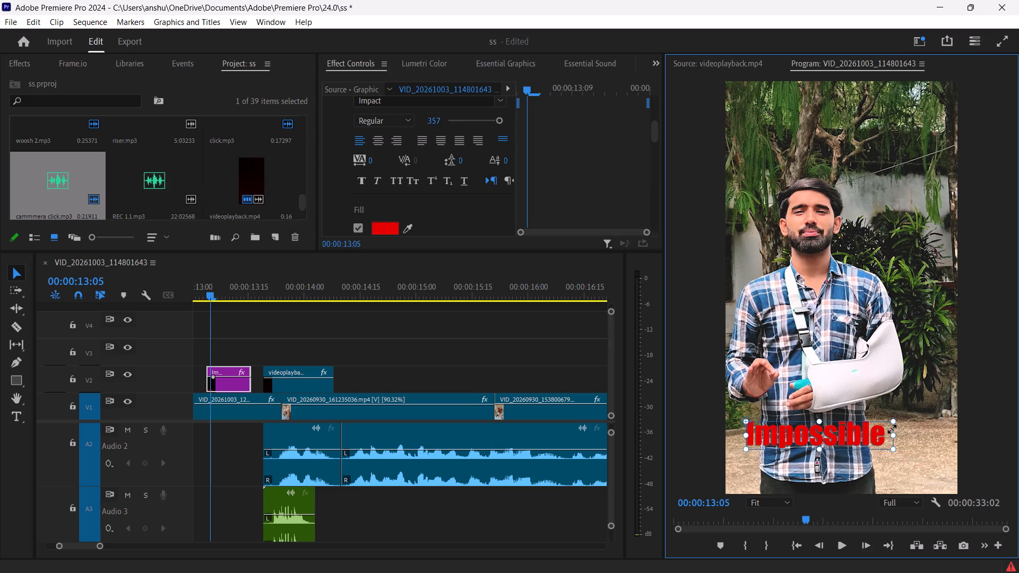
left_click_drag(892, 429, 892, 428)
left_click_drag(845, 435, 860, 430)
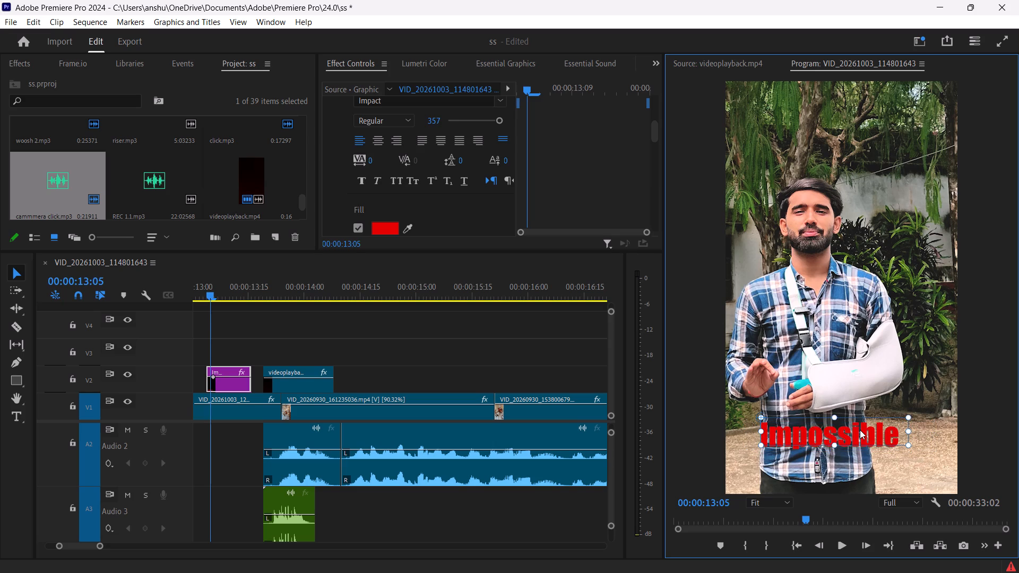
left_click_drag(860, 430, 862, 432)
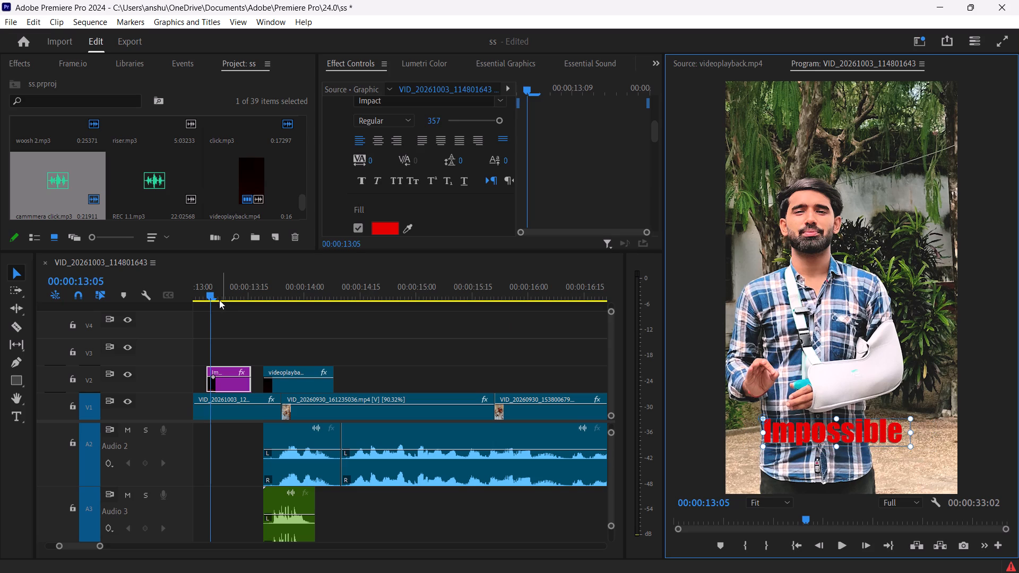
Add the click.mp3 sound effect to Audio 2 under the start of the Impossible title, near 00:00:13:04.
left_click_drag(208, 290, 257, 303)
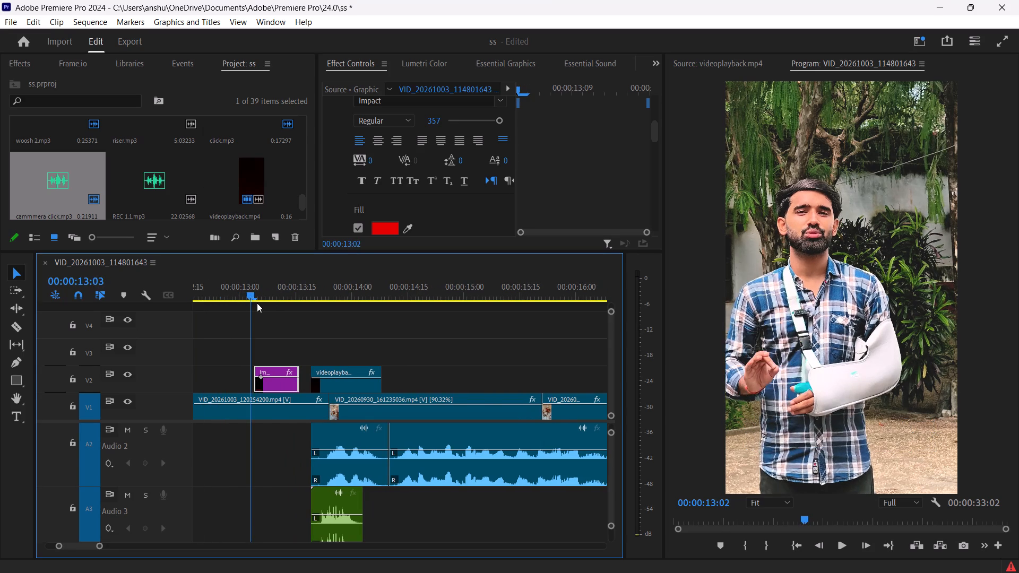
left_click_drag(257, 303, 255, 303)
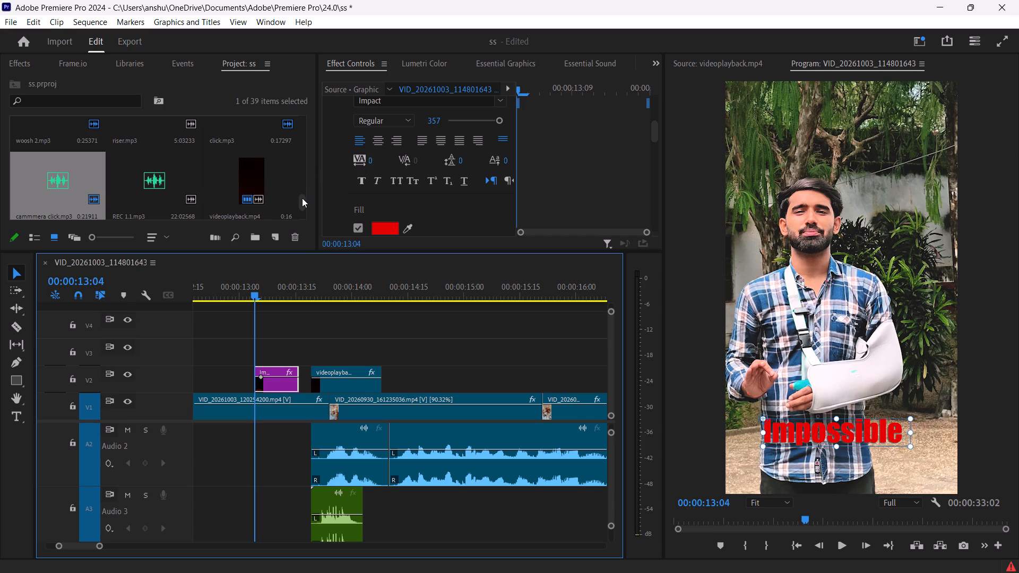
left_click_drag(302, 198, 302, 192)
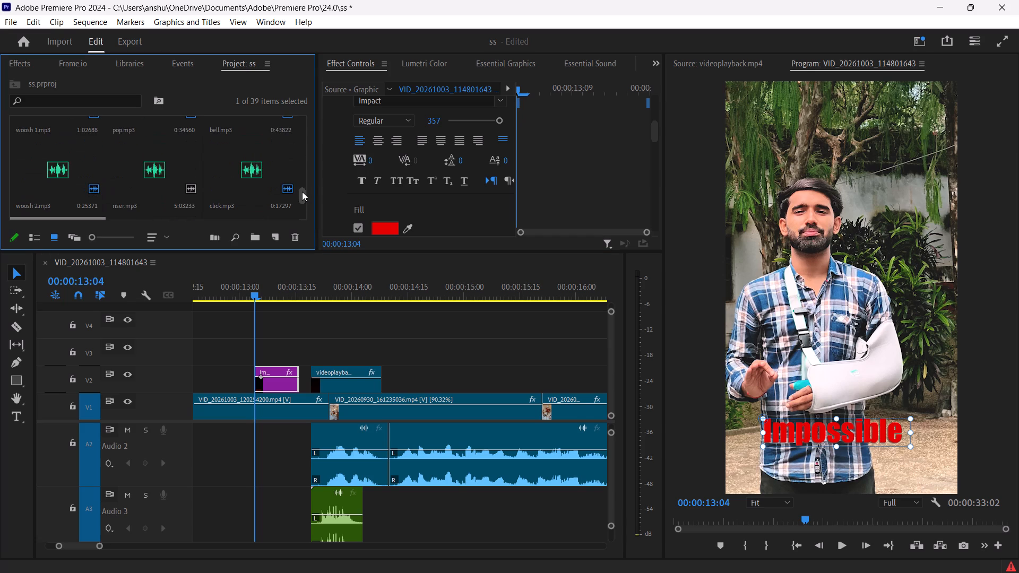
left_click_drag(302, 192, 301, 191)
left_click_drag(247, 172, 258, 437)
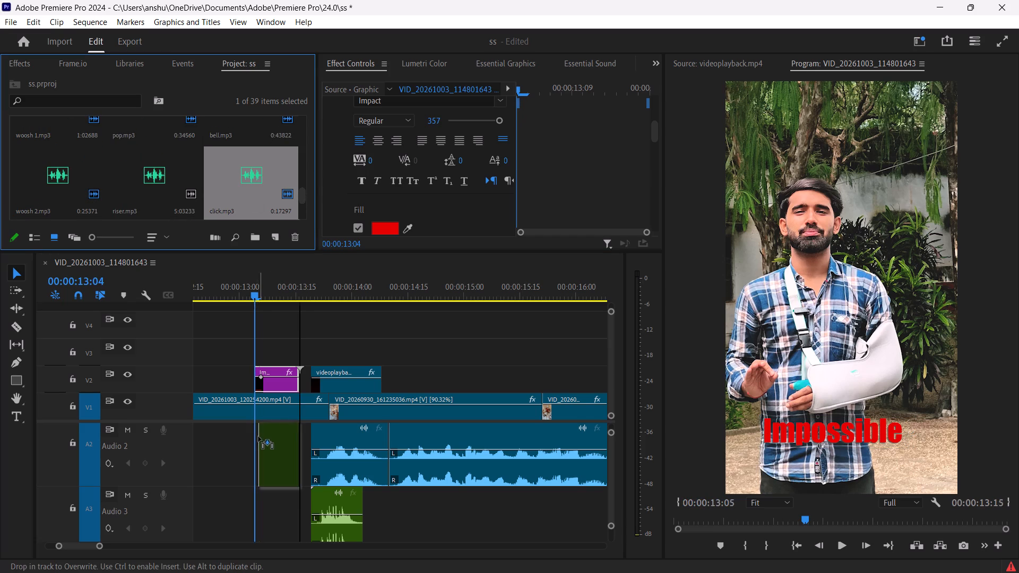
left_click_drag(258, 437, 244, 433)
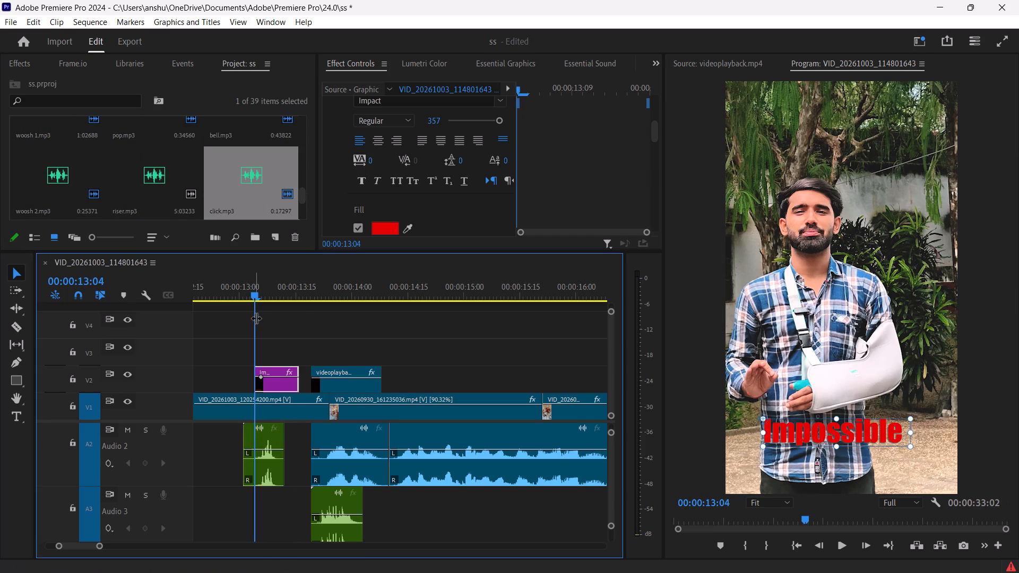
Play back the title's click sound and shift click.mp3 slightly earlier so its peak meets the title's start.
left_click(846, 545)
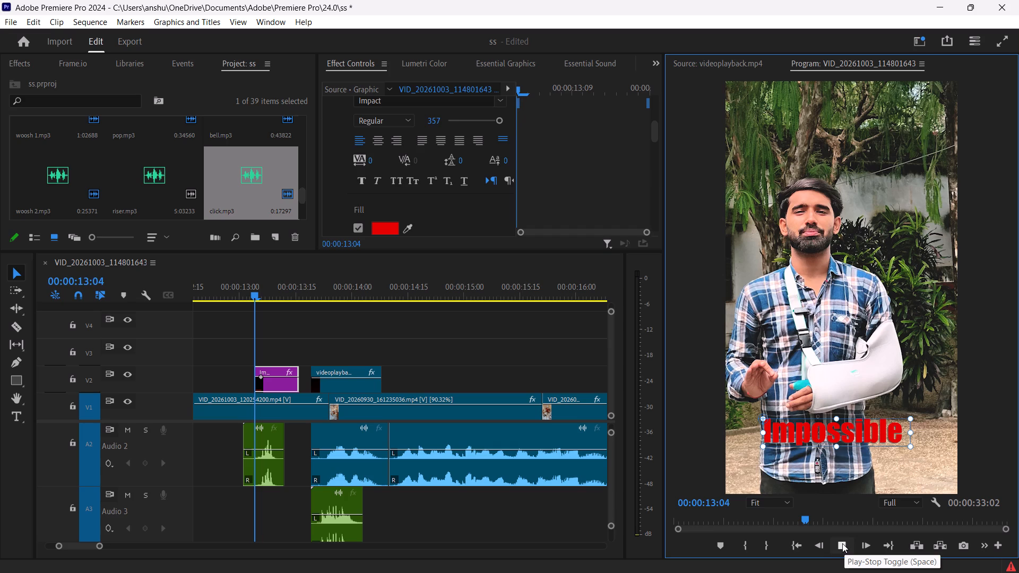
left_click(841, 543)
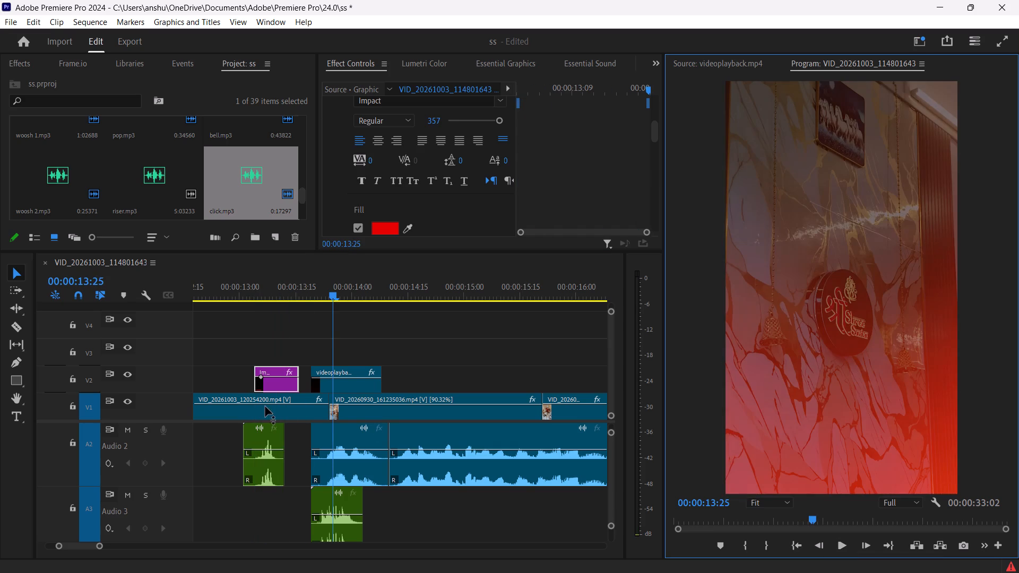
left_click_drag(334, 294, 256, 297)
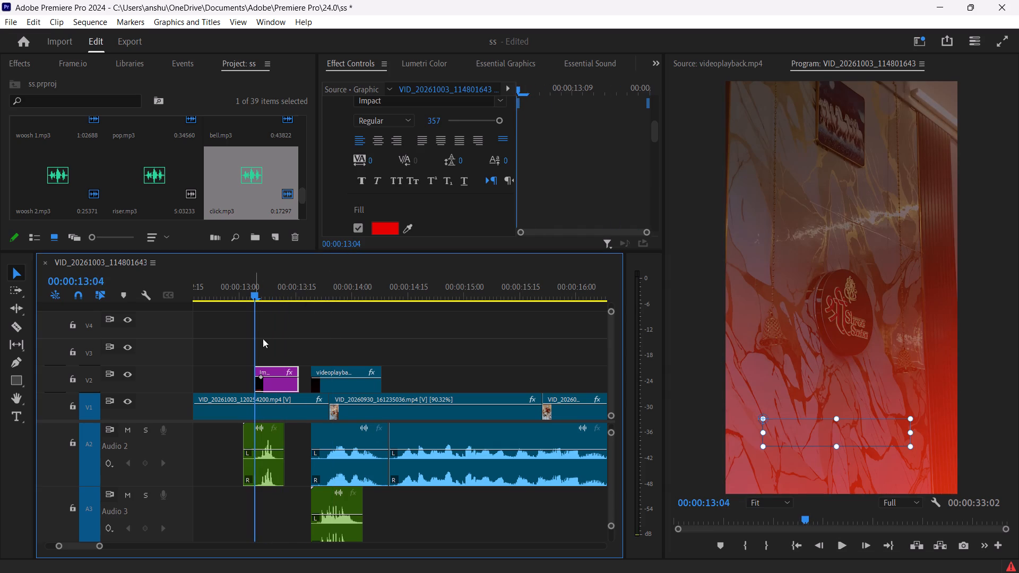
left_click_drag(264, 438, 252, 435)
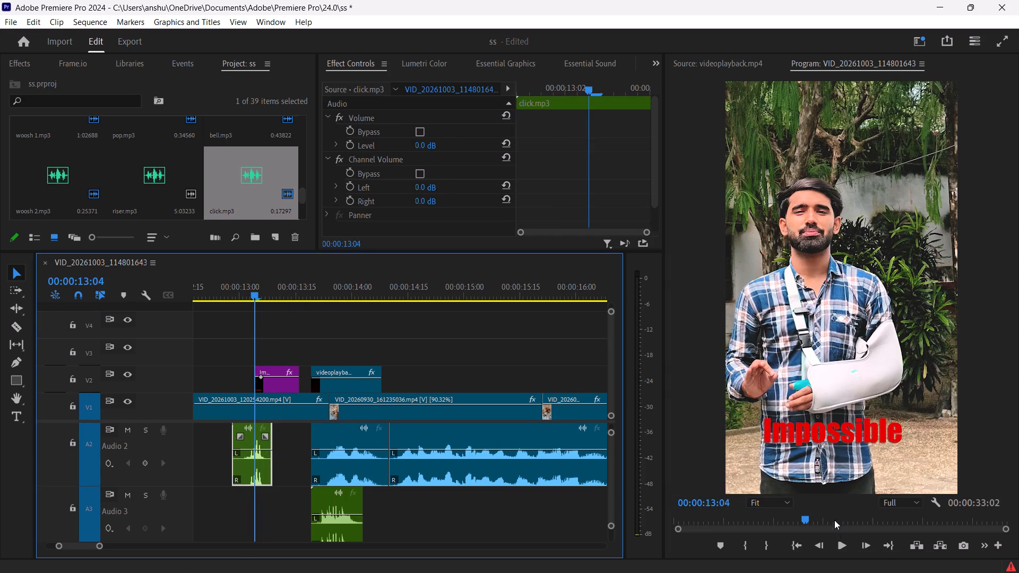
Review the edit from 00:00:12:21 through the following B-roll, and return the playhead to the sequence start.
left_click_drag(253, 298, 203, 292)
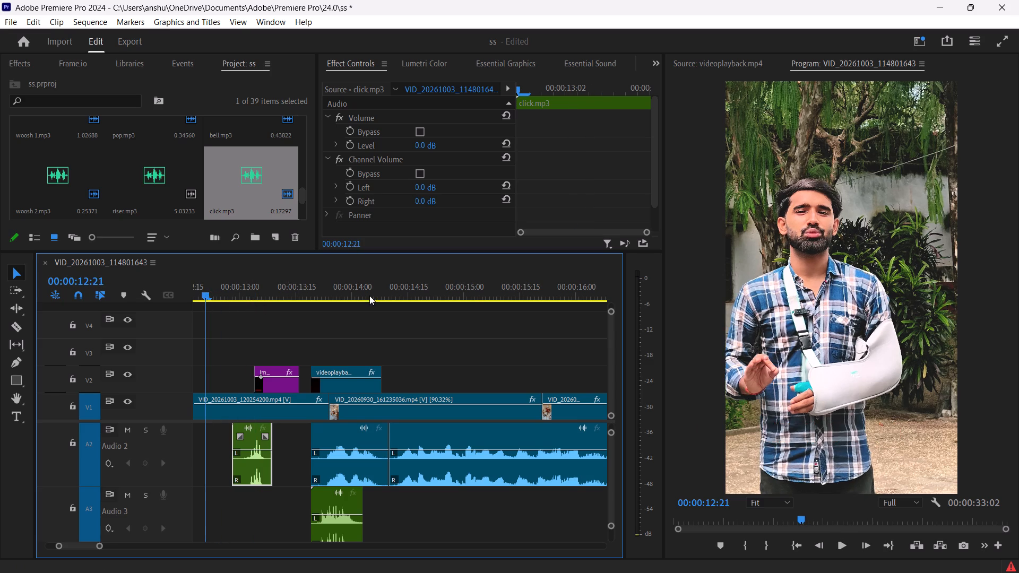
left_click(844, 546)
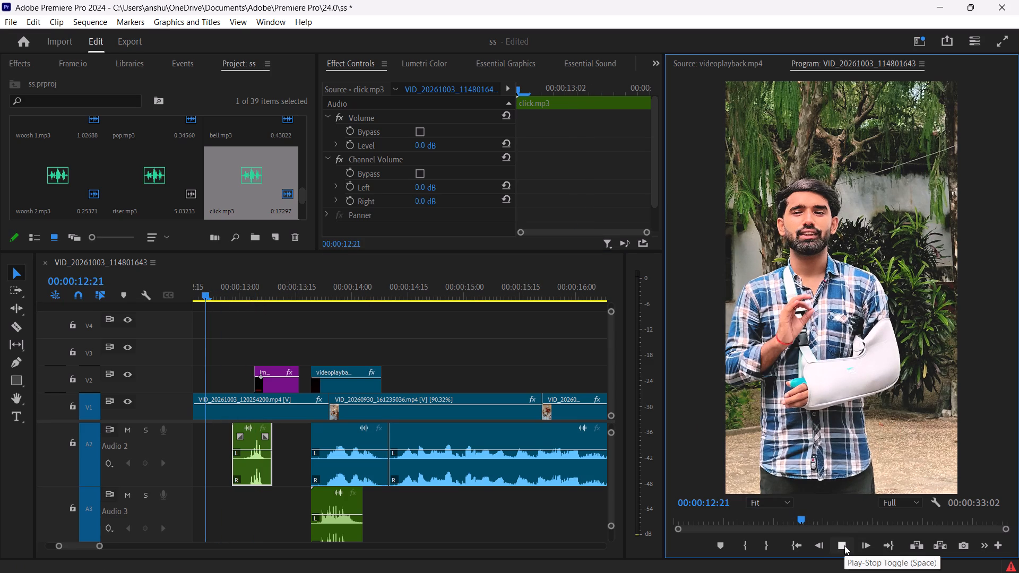
left_click(843, 545)
left_click(843, 546)
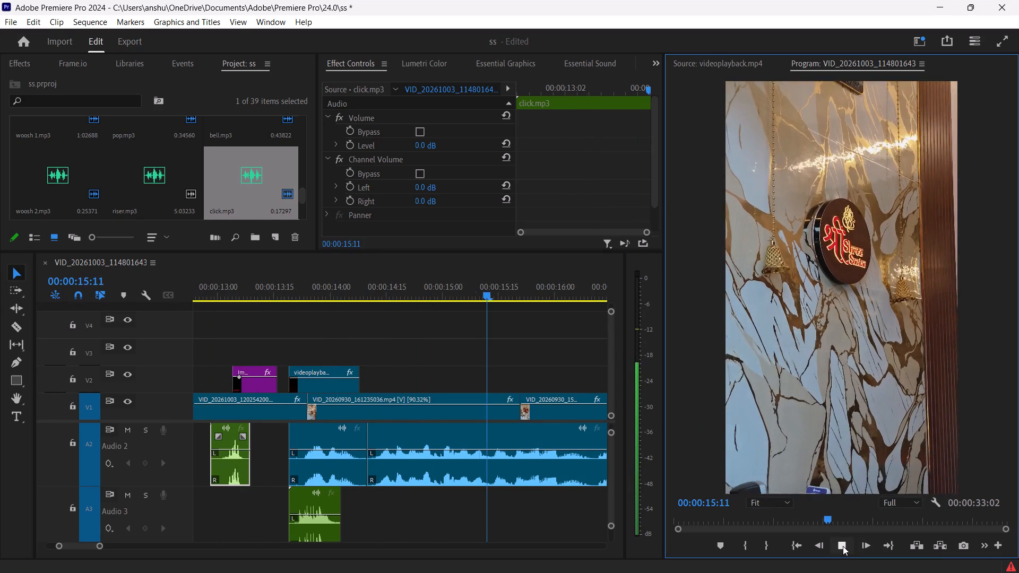
left_click(843, 546)
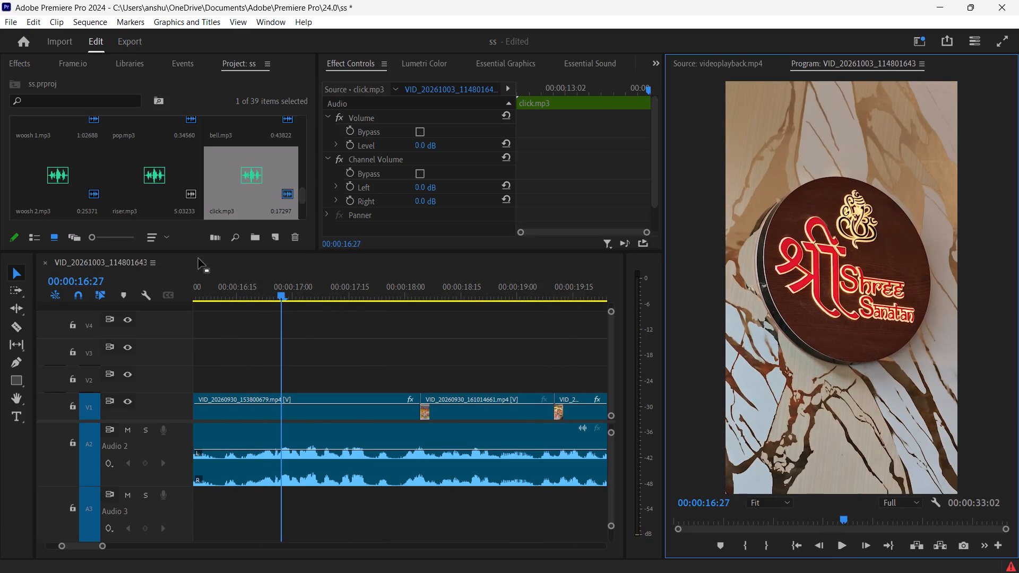
left_click(297, 300)
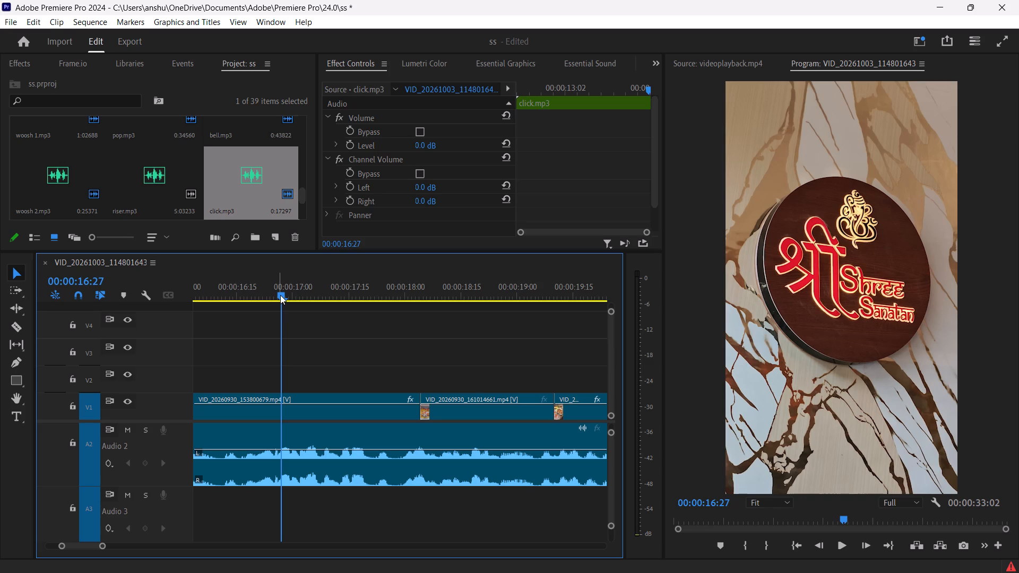
left_click_drag(280, 295, 284, 301)
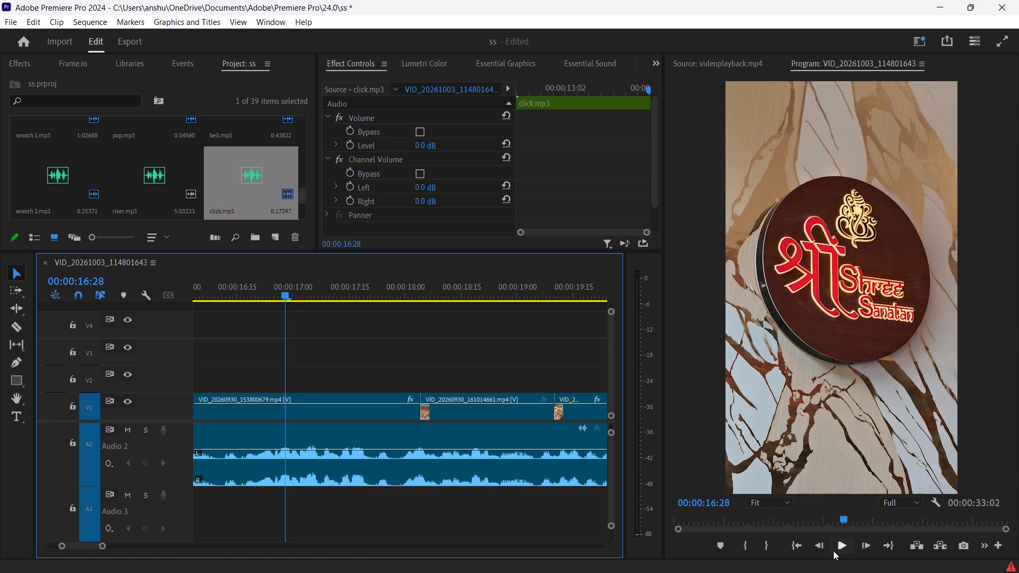
left_click(837, 551)
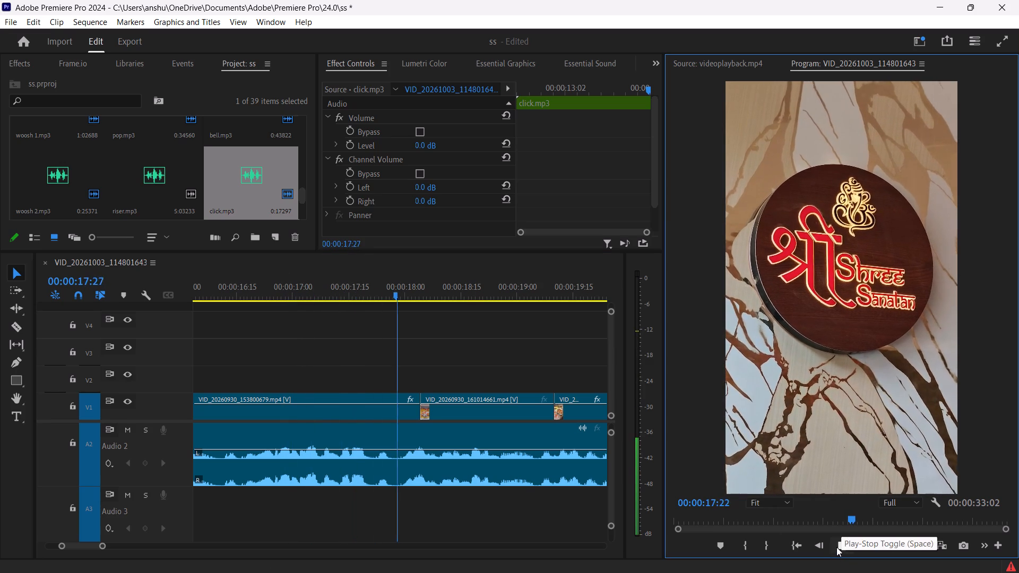
left_click(836, 542)
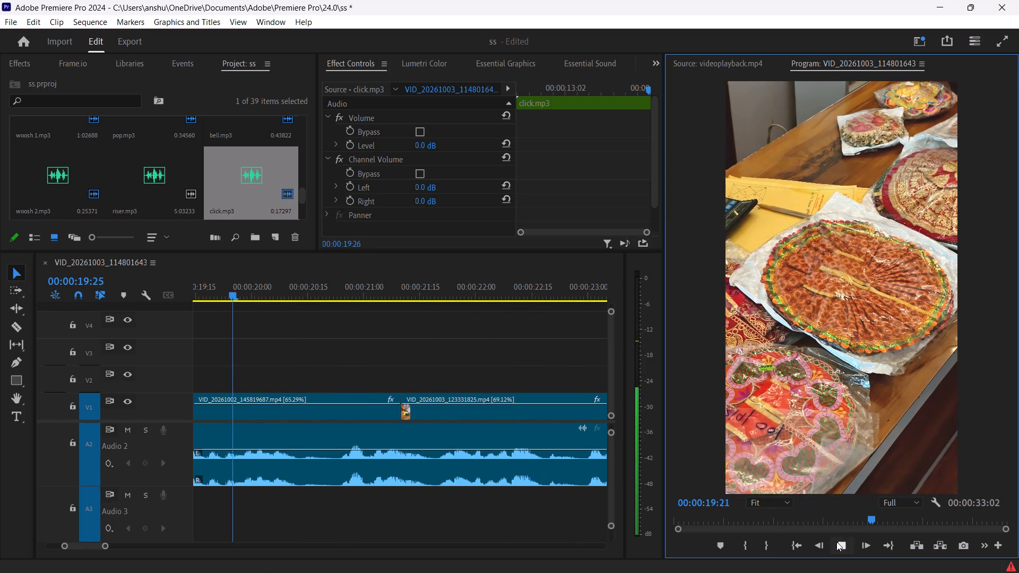
left_click_drag(251, 292, 372, 316)
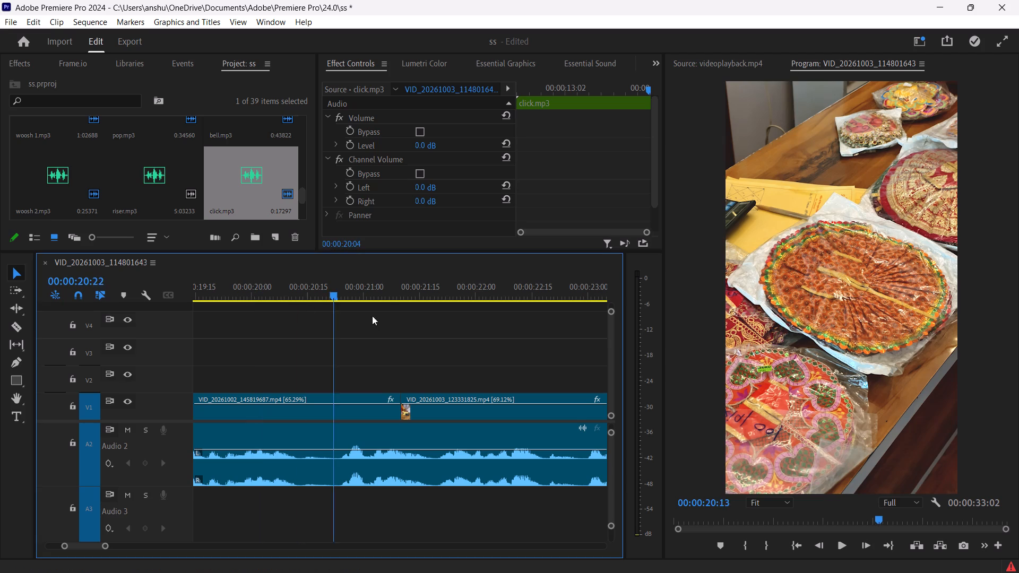
left_click_drag(372, 316, 12, 312)
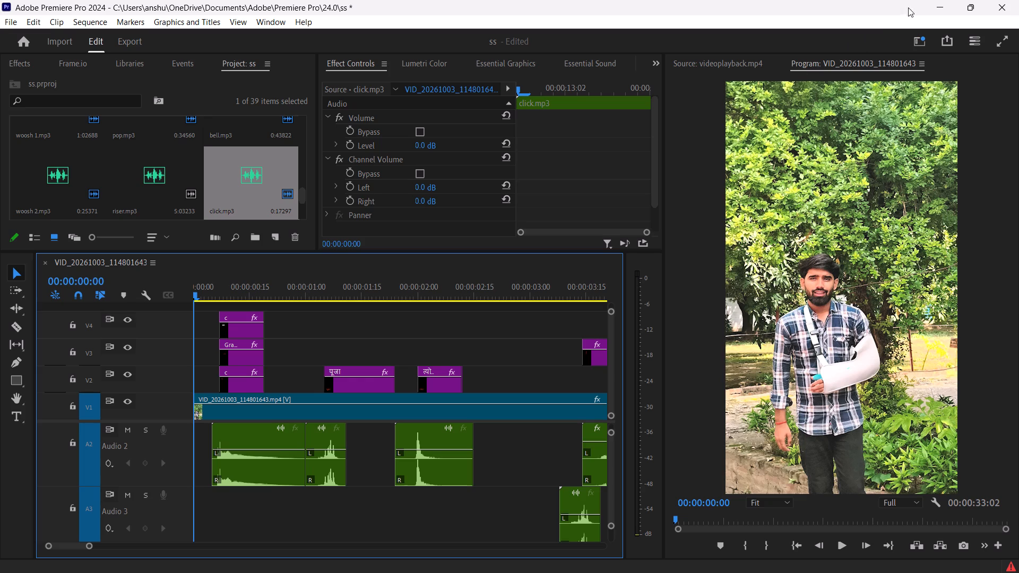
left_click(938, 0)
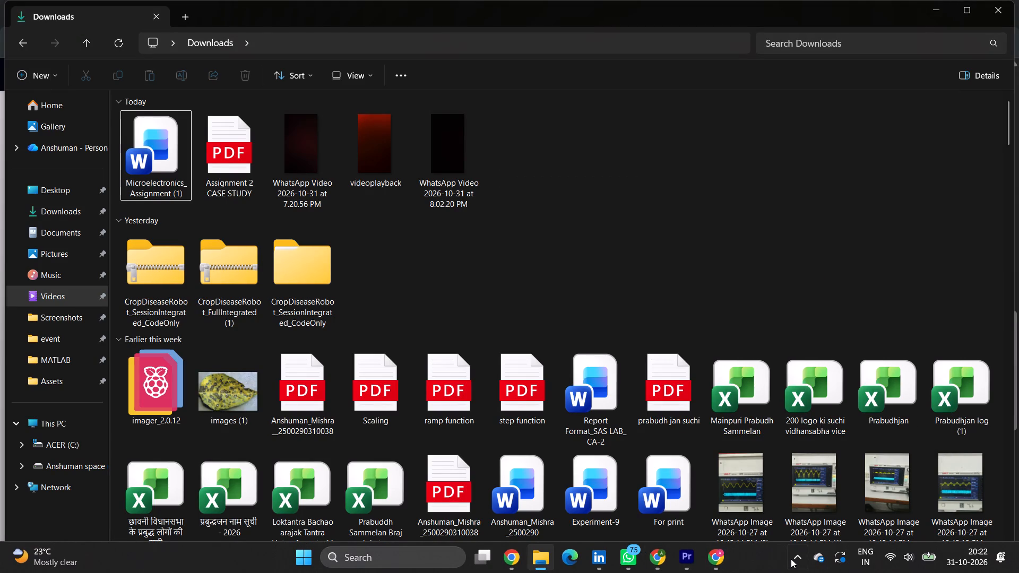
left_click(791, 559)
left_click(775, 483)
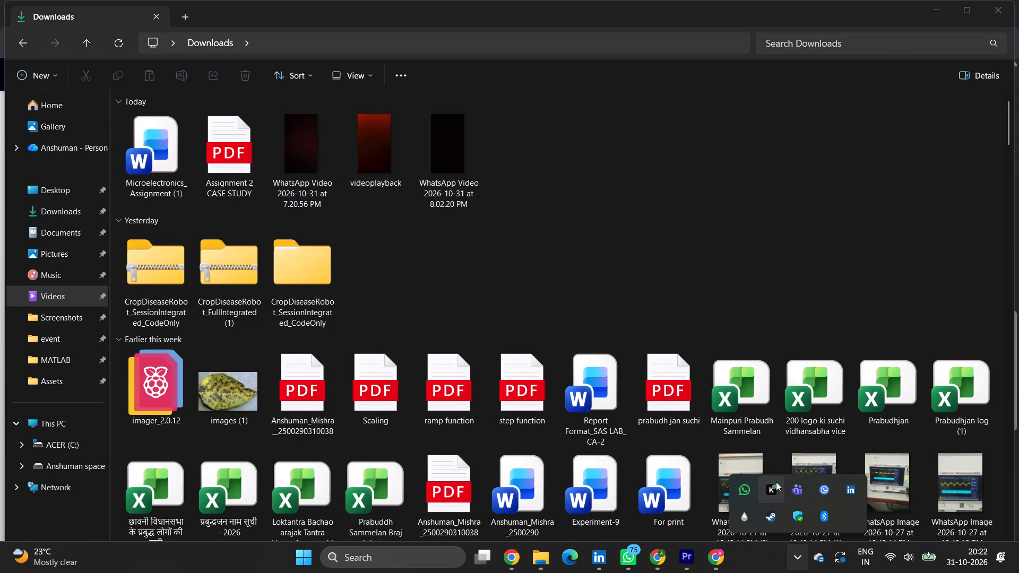
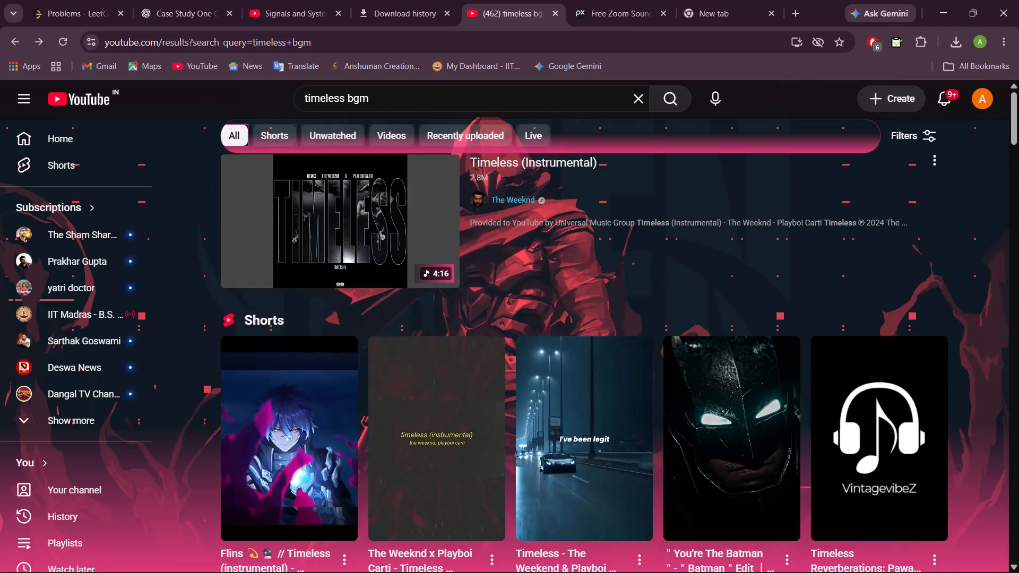
Search YouTube for "devotional ngm" in place of the timeless bgm query.
left_click(409, 105)
key("BackSpace")
key("BackSpace")
key("BackSpace")
key("BackSpace")
key("BackSpace")
key("BackSpace")
key("BackSpace")
key("BackSpace")
key("BackSpace")
key("BackSpace")
key("BackSpace")
key("BackSpace")
key("BackSpace")
key("BackSpace")
key("BackSpace")
key("BackSpace")
key("BackSpace")
key("BackSpace")
key("BackSpace")
key("BackSpace")
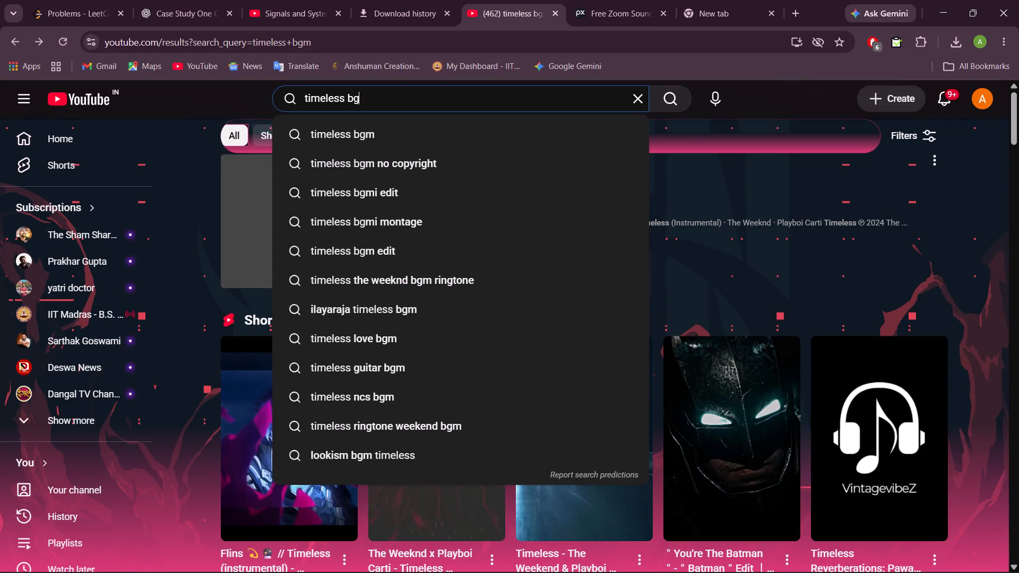
type("devotional ngm")
key("Return")
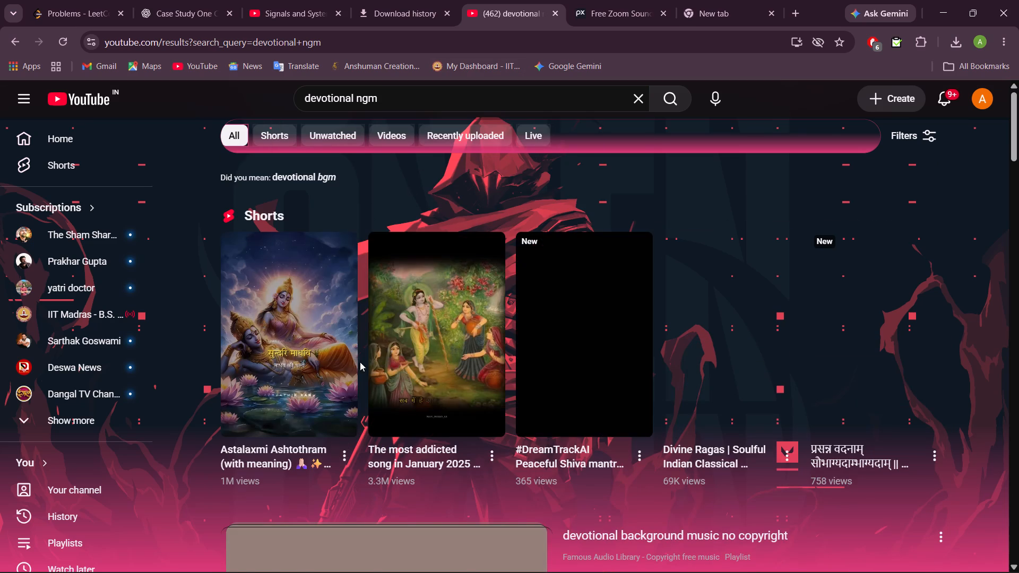
Browse the devotional music results, preview the Shree Naval Kishori Short, and return to the "devotional background music no copyright" playlist.
scroll(305, 365, "down", 2)
scroll(306, 366, "up", 1)
scroll(306, 366, "down", 2)
scroll(306, 366, "up", 4)
scroll(306, 366, "down", 1)
scroll(306, 366, "up", 1)
scroll(306, 366, "down", 1)
scroll(306, 366, "up", 2)
scroll(307, 367, "down", 1)
scroll(308, 367, "up", 2)
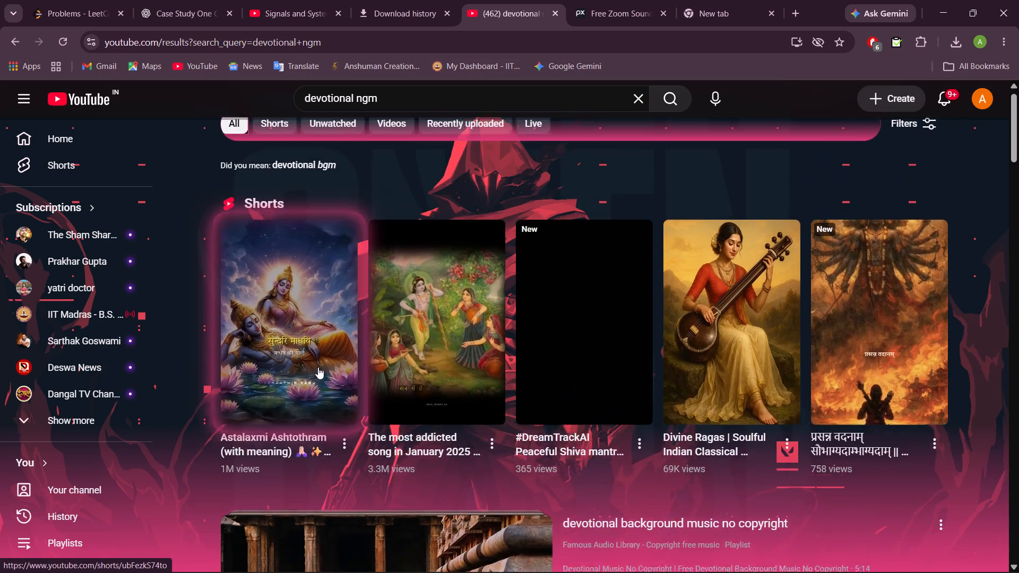
left_click_drag(1013, 148, 1015, 198)
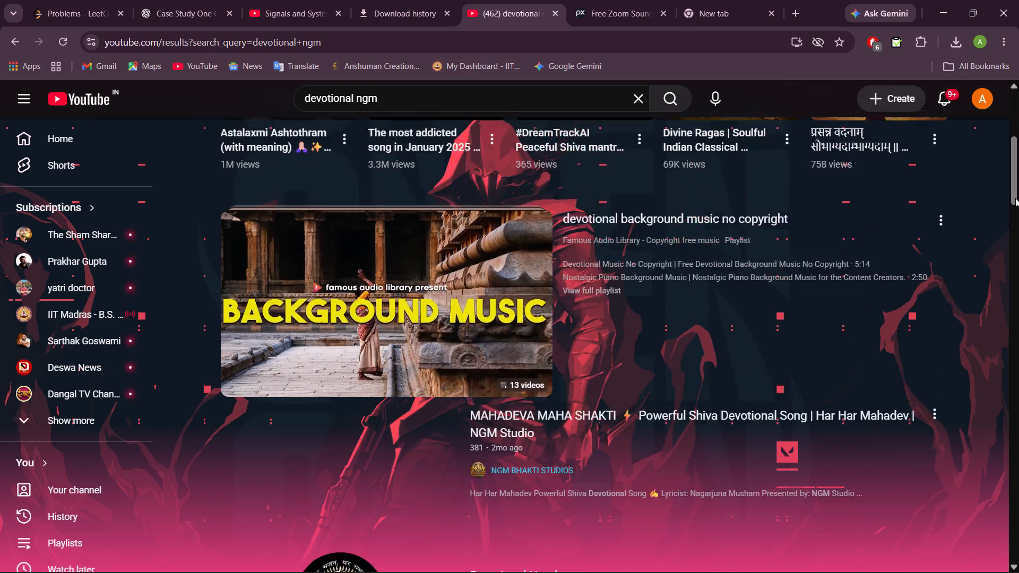
left_click_drag(1015, 198, 1018, 306)
left_click(445, 193)
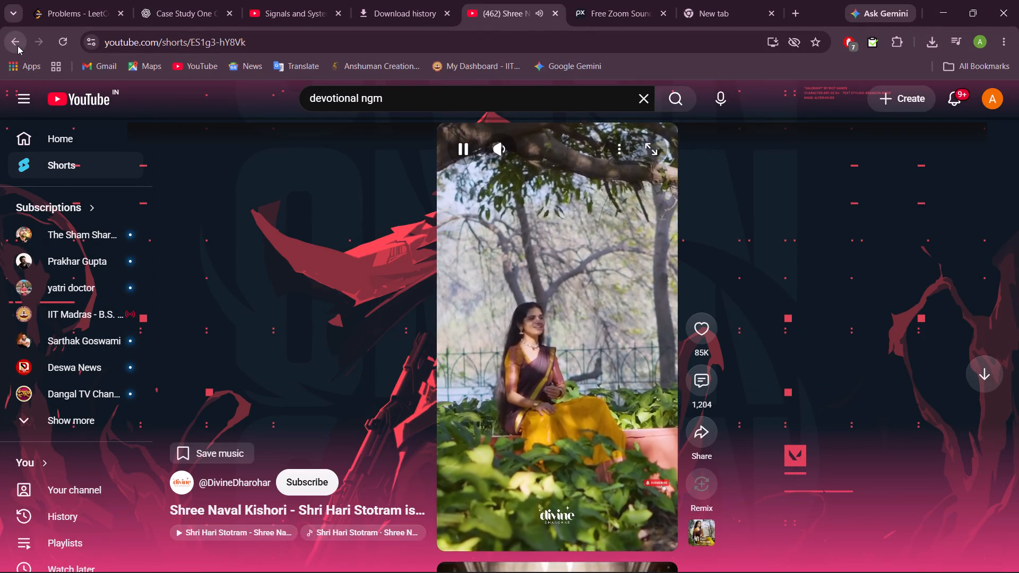
left_click(18, 46)
left_click_drag(1015, 291, 1018, 327)
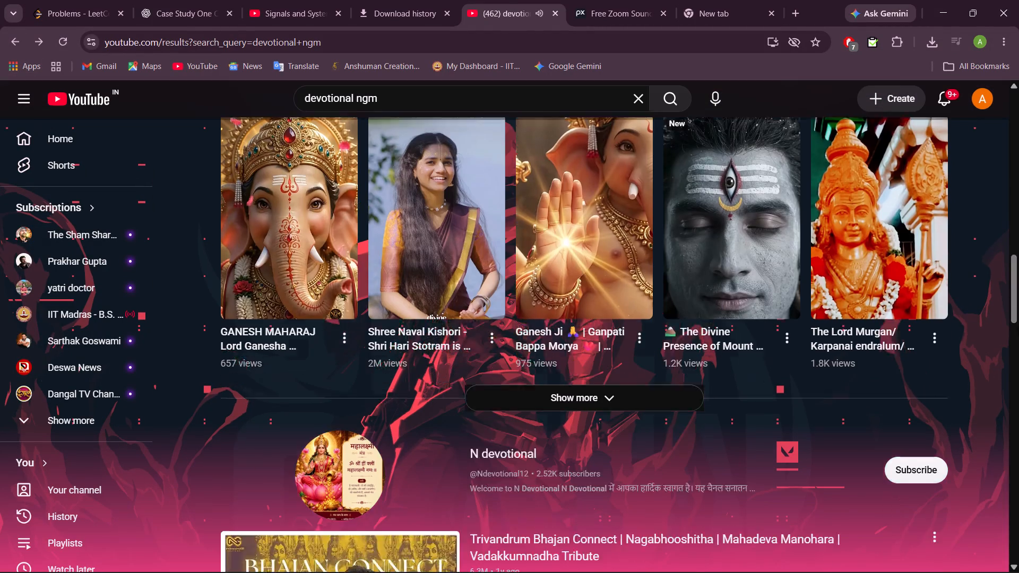
left_click_drag(1018, 327, 1018, 334)
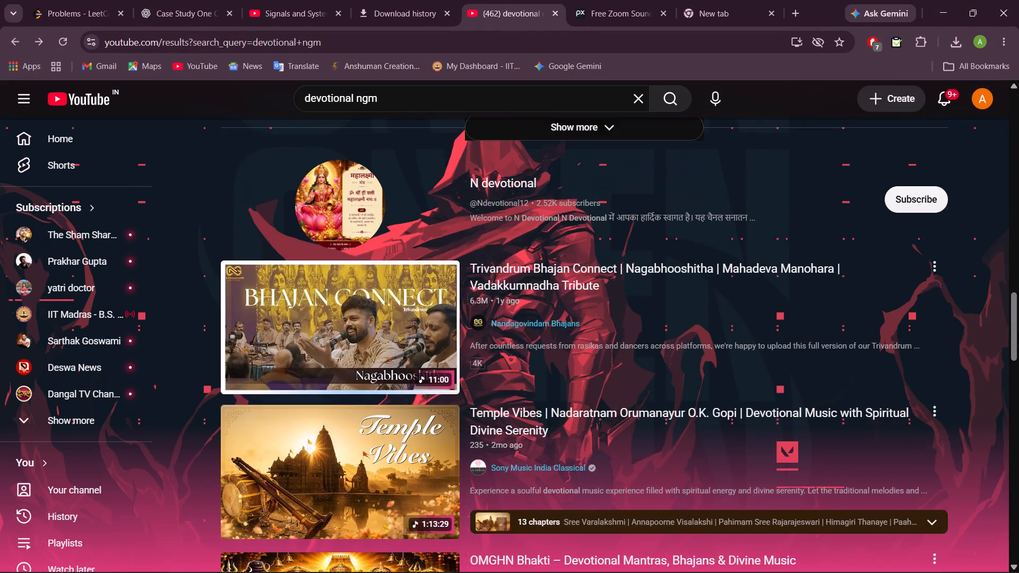
left_click_drag(1018, 334, 1002, 183)
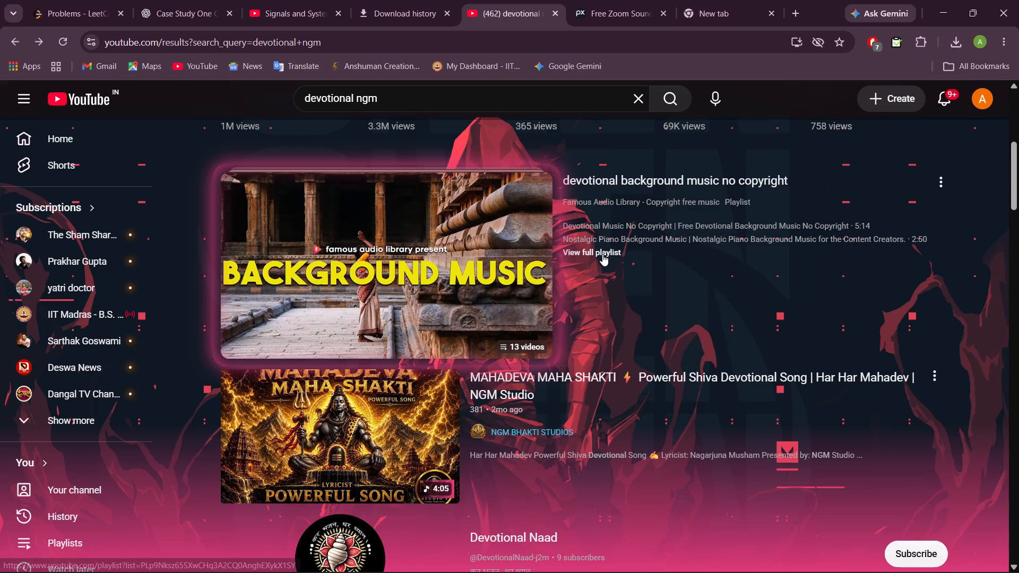
Open the "devotional background music no copyright" playlist and sample its nostalgic piano, energetic, mystery and candle-lit devotional tracks.
left_click(602, 254)
left_click(519, 262)
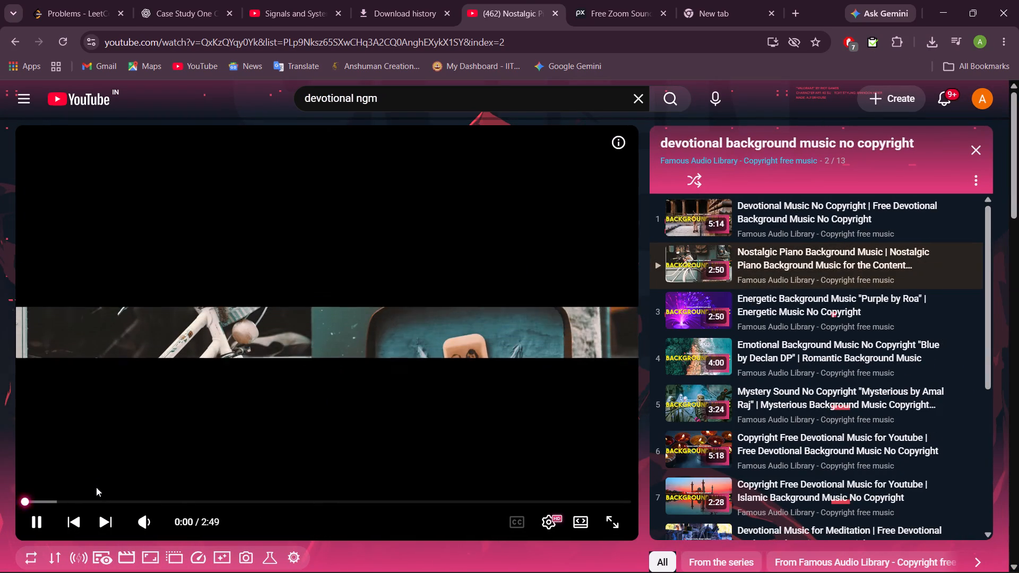
left_click(52, 500)
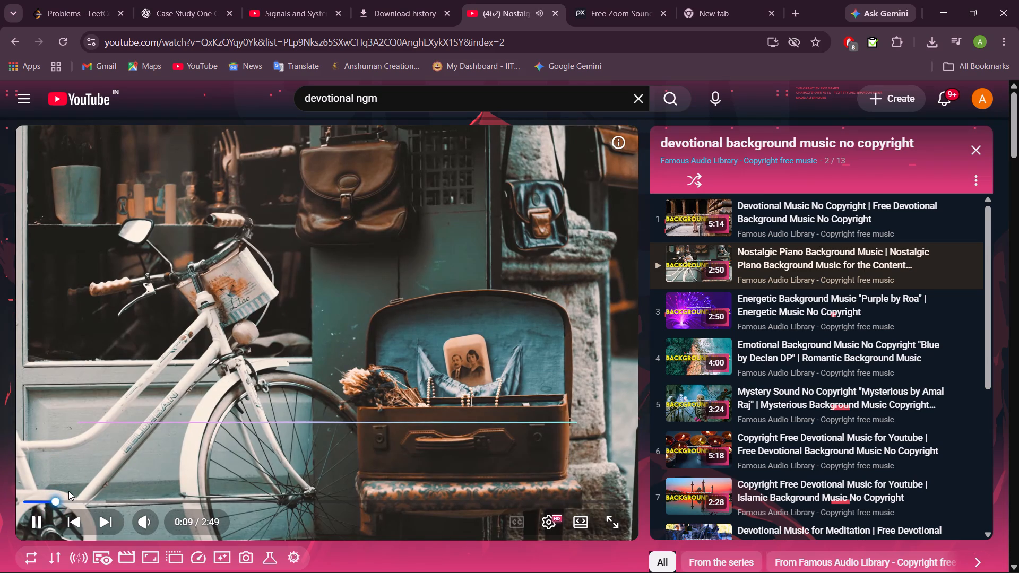
left_click(761, 307)
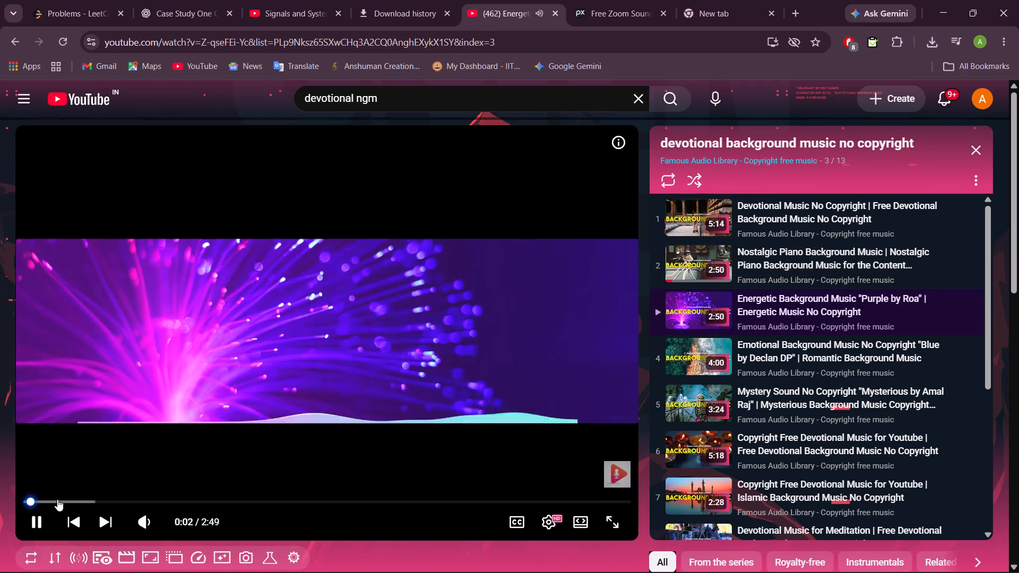
left_click(57, 499)
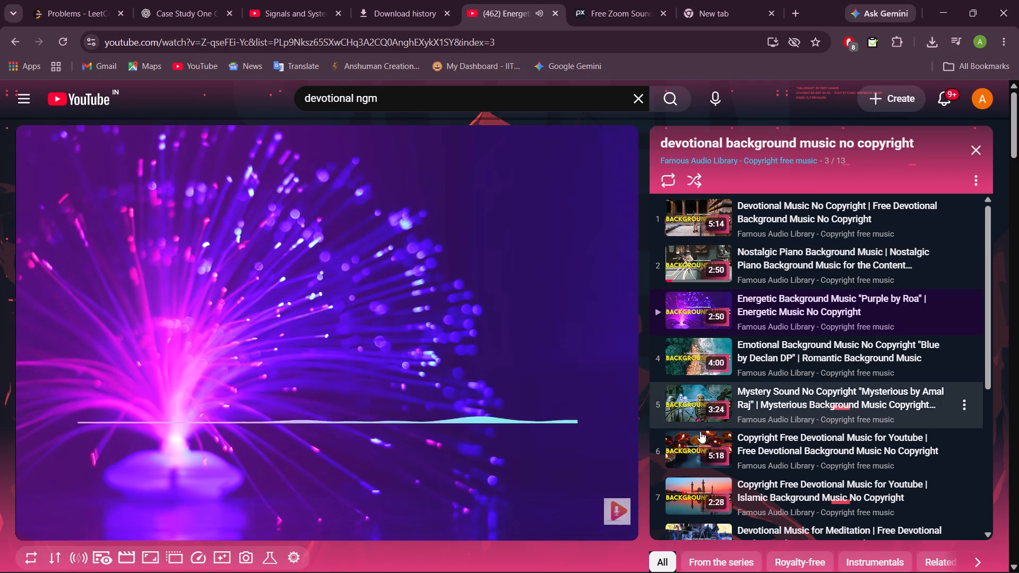
left_click(698, 415)
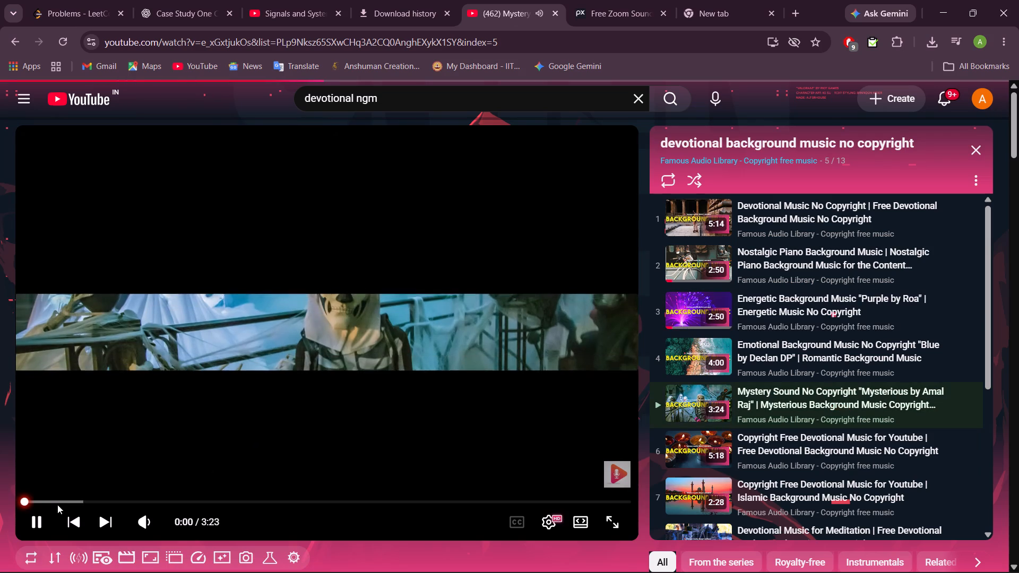
left_click(57, 500)
left_click(76, 497)
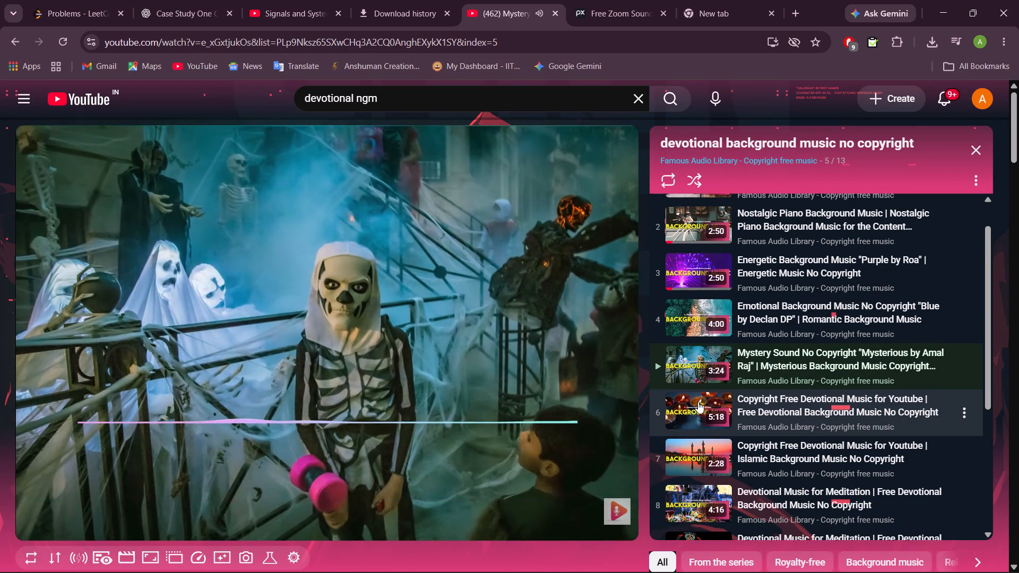
left_click(699, 402)
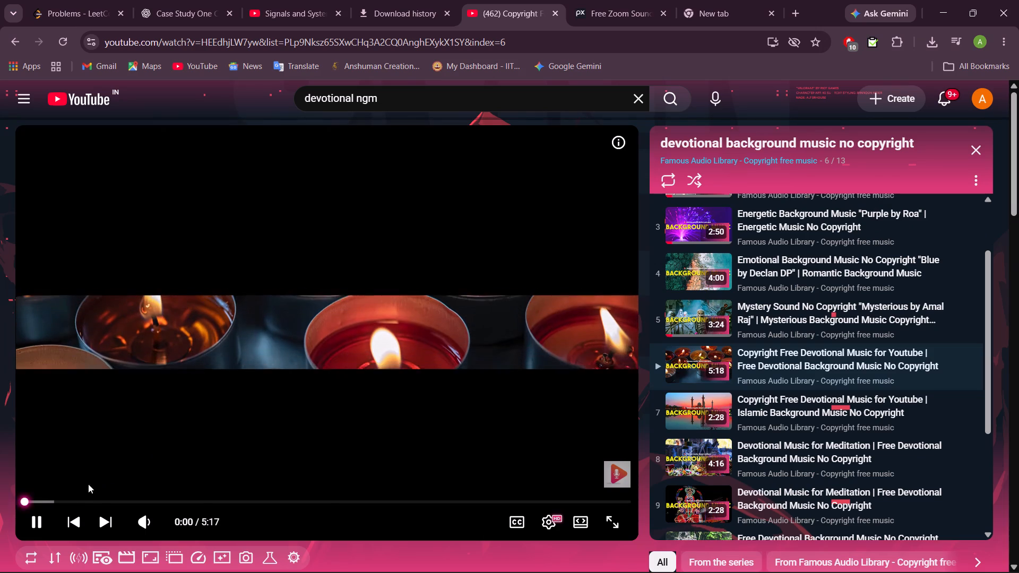
left_click(70, 495)
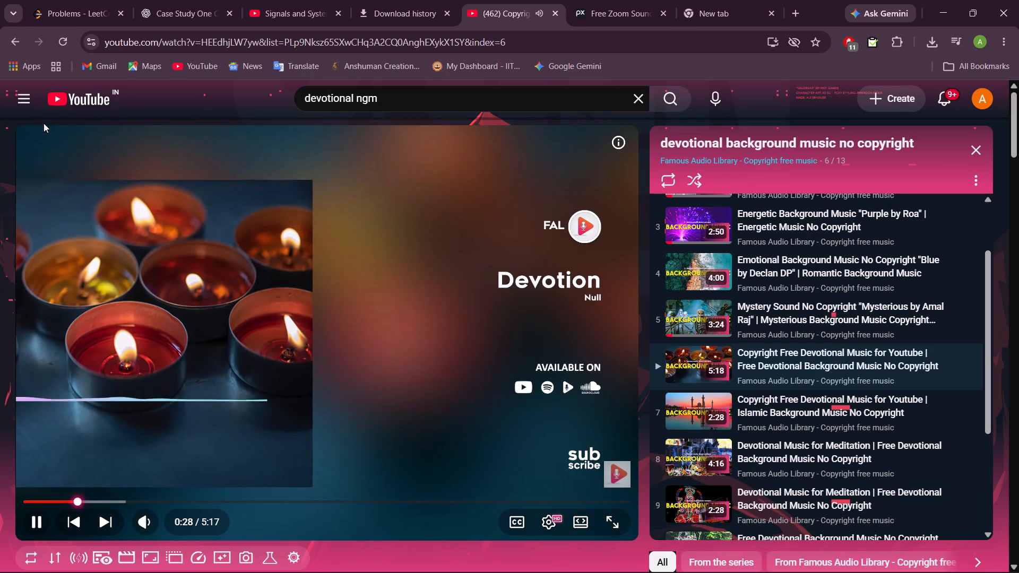
Go back to the timeless bgm search results and close the mini player.
left_click(20, 41)
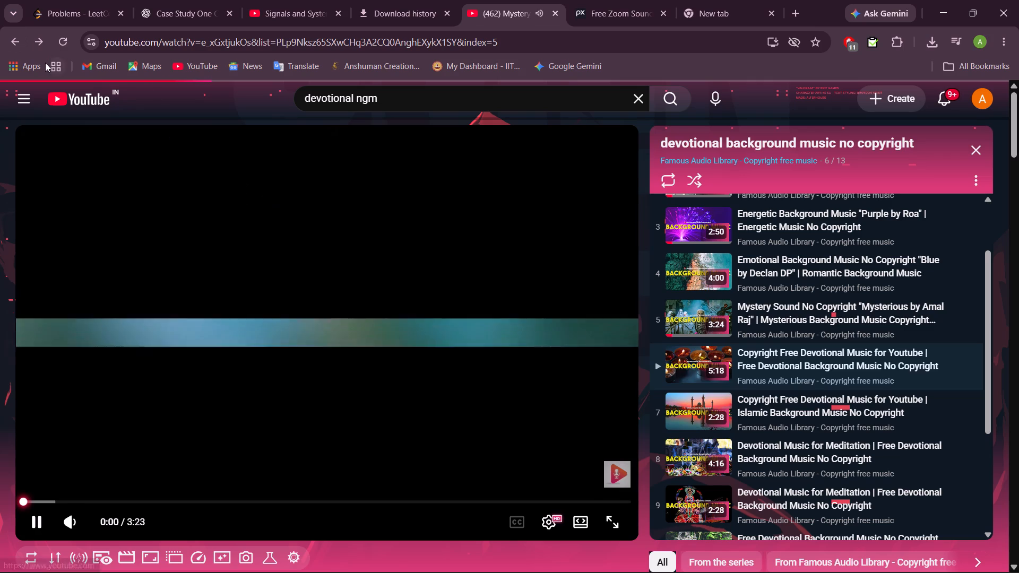
left_click(19, 45)
left_click(19, 45)
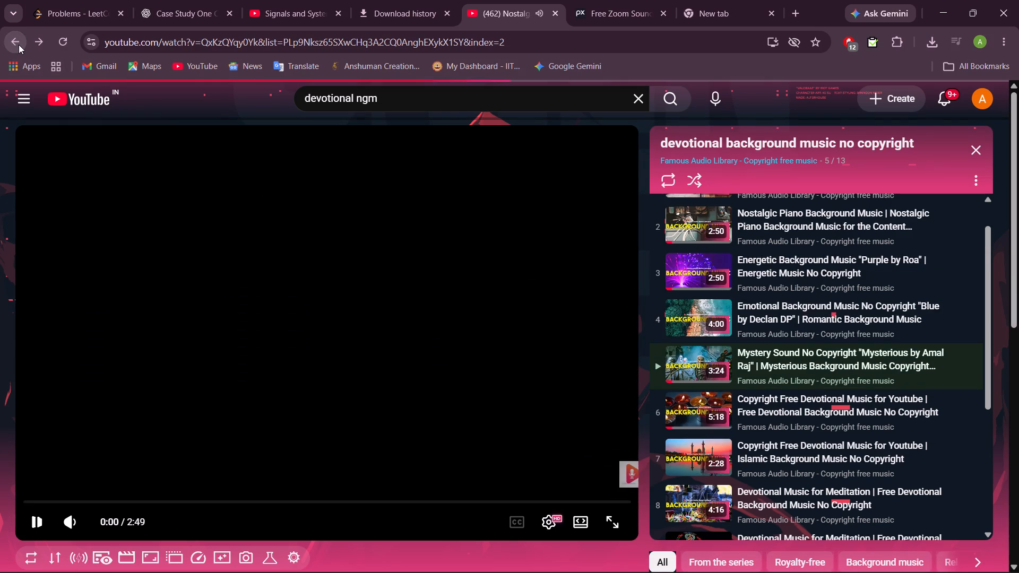
left_click(19, 45)
left_click(19, 45)
left_click(19, 45)
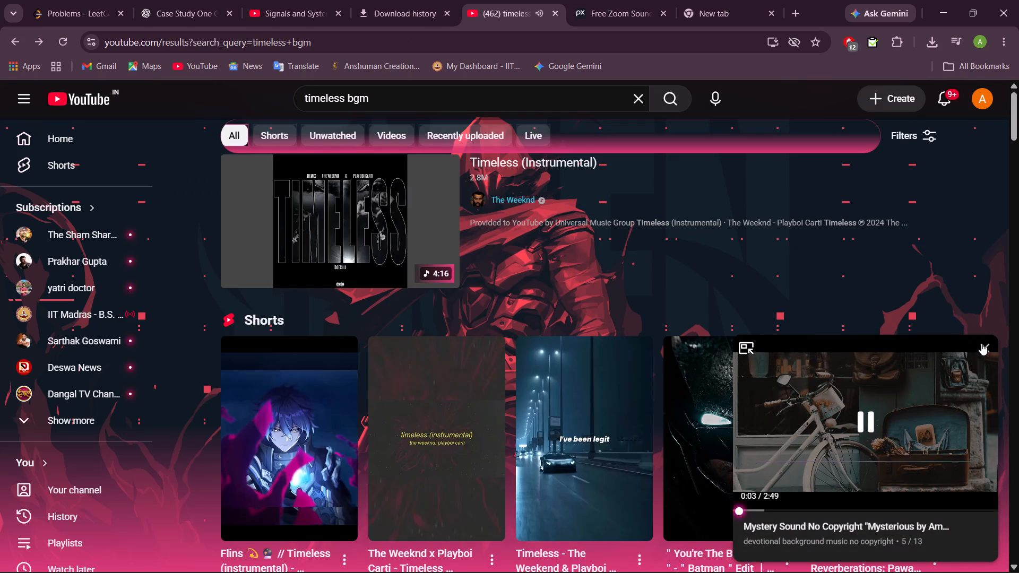
left_click(981, 343)
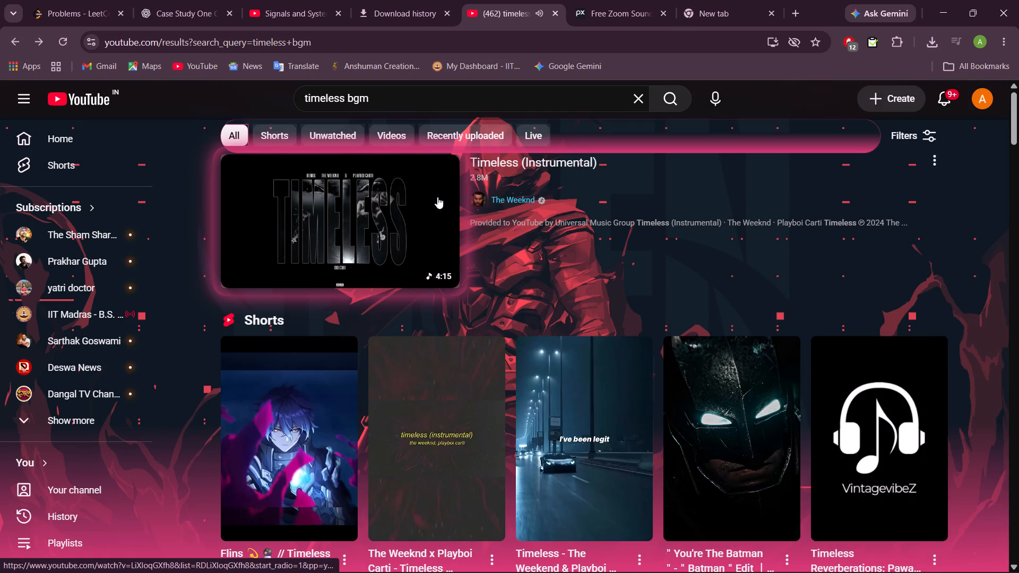
Browse further down the timeless bgm results and preview the Timeless Short by The Weeknd ft. Playboi Carti.
left_click_drag(1015, 142, 1016, 157)
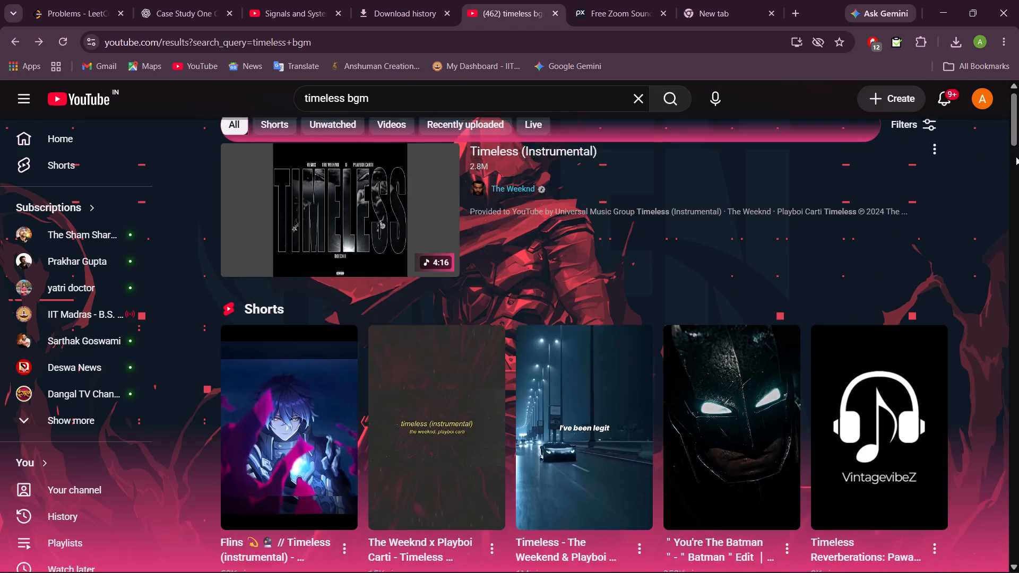
left_click_drag(1016, 157, 1018, 231)
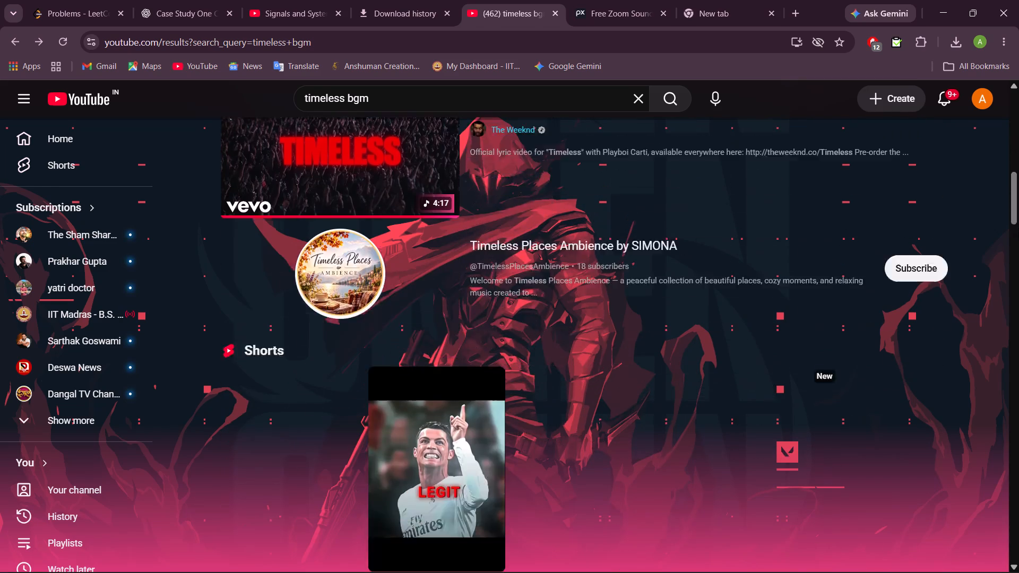
left_click_drag(1018, 231, 1017, 231)
left_click(342, 317)
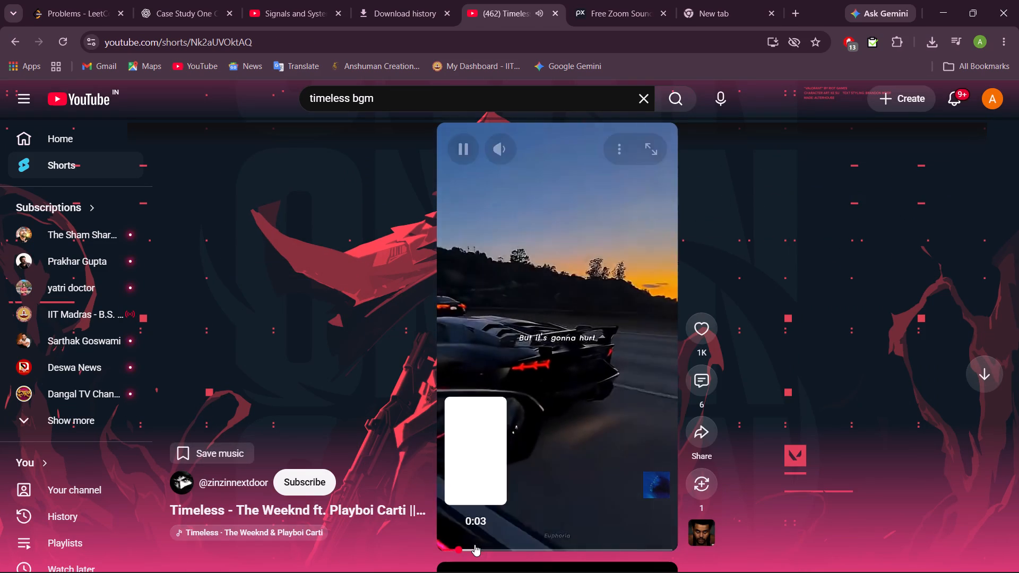
left_click(21, 47)
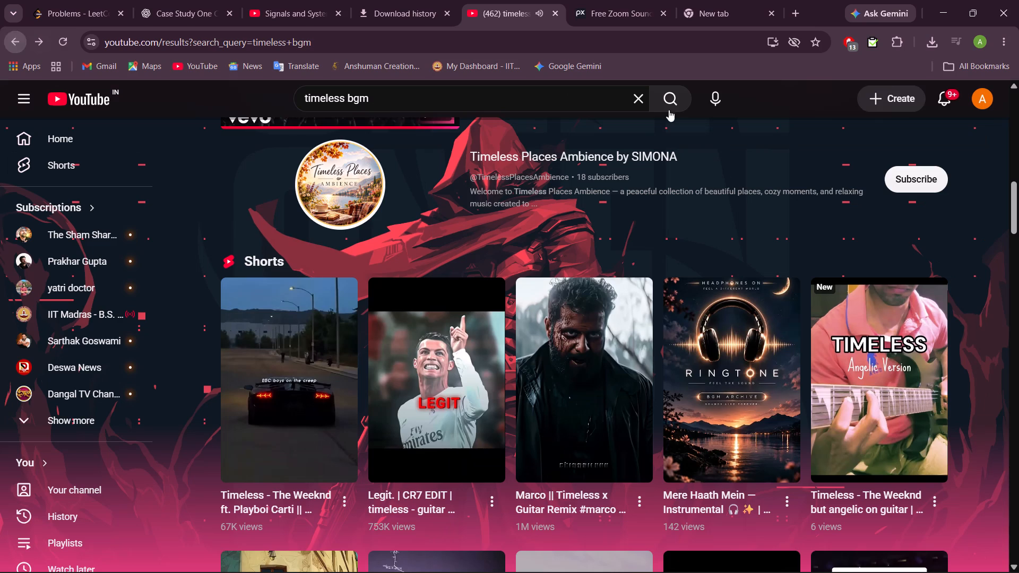
Open The Weeknd's Timeless (Instrumental) from the results and listen to several points in its opening section.
left_click_drag(1007, 203, 1013, 170)
left_click_drag(1018, 195, 1018, 78)
left_click_drag(402, 228, 408, 224)
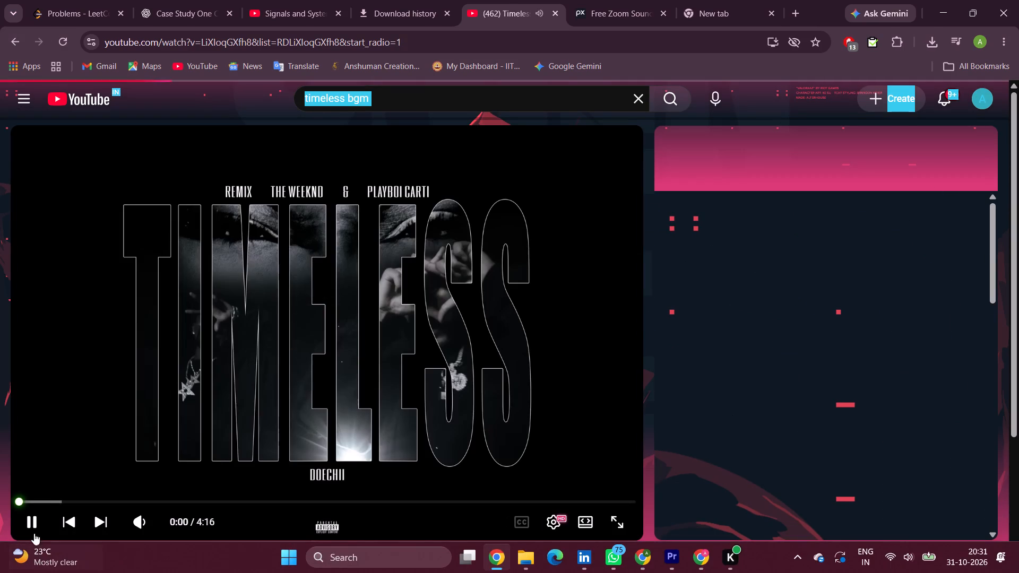
left_click(451, 366)
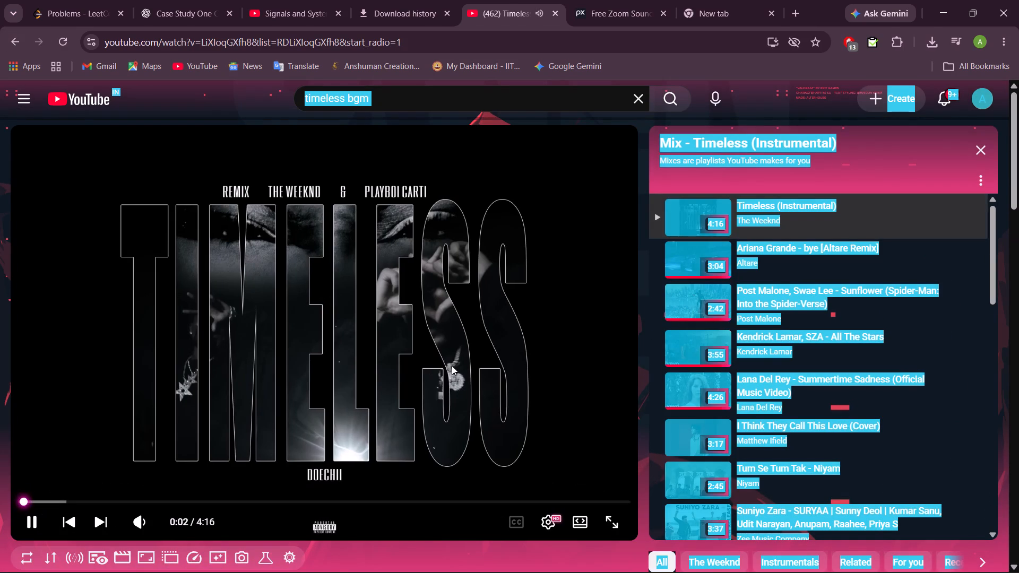
double_click(402, 105)
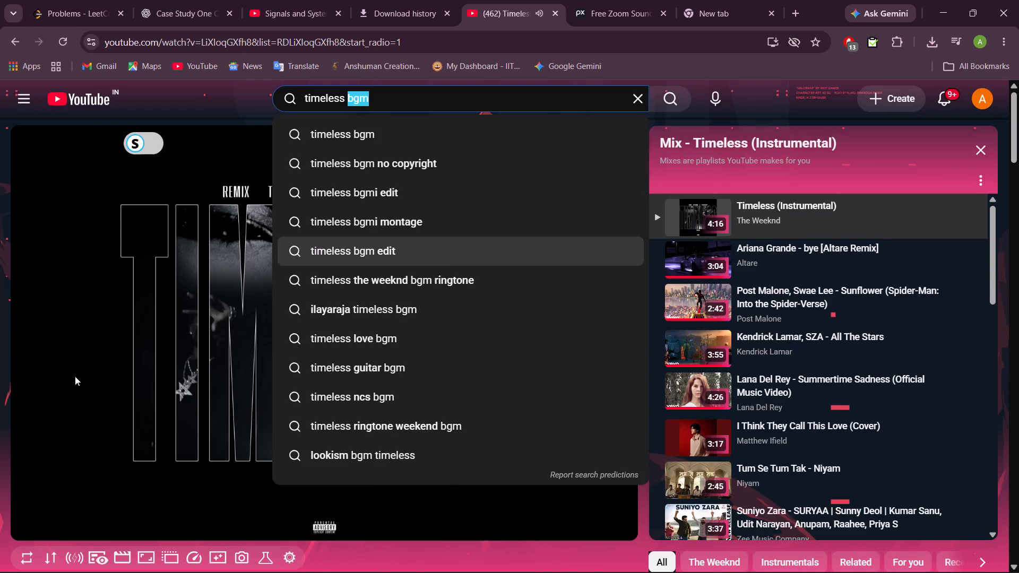
left_click(32, 377)
left_click(196, 366)
left_click(37, 499)
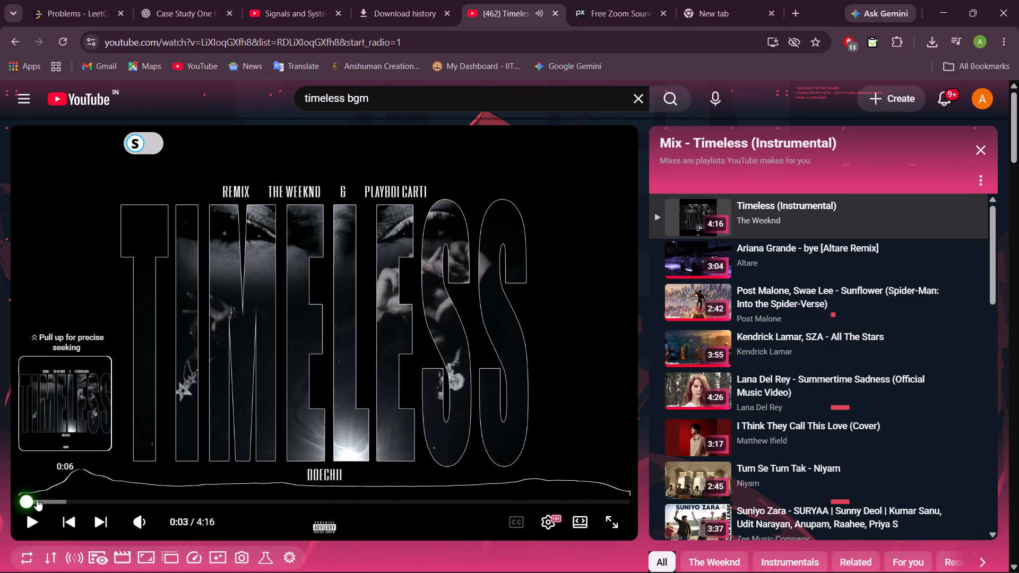
left_click(36, 516)
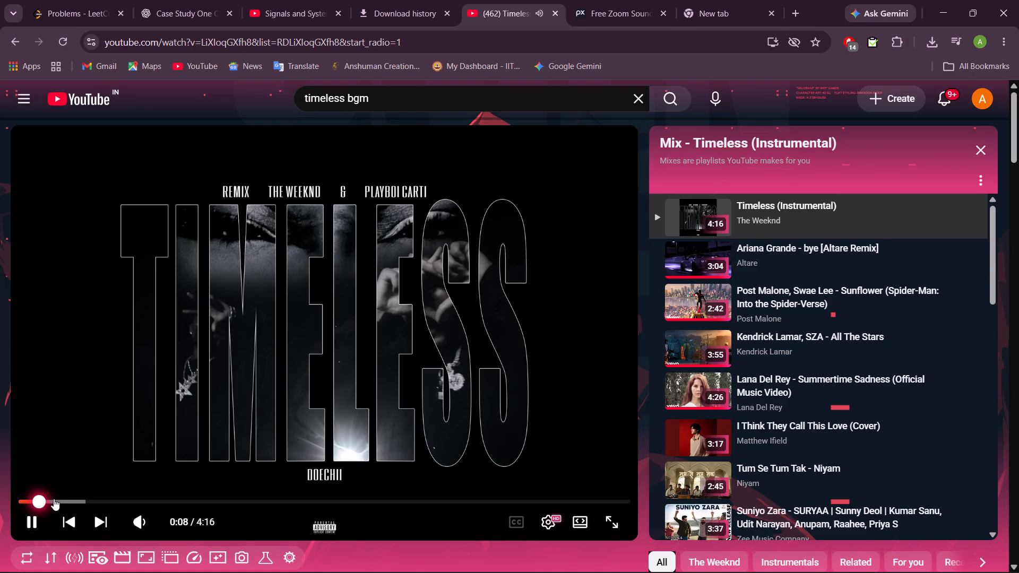
left_click_drag(55, 499, 71, 501)
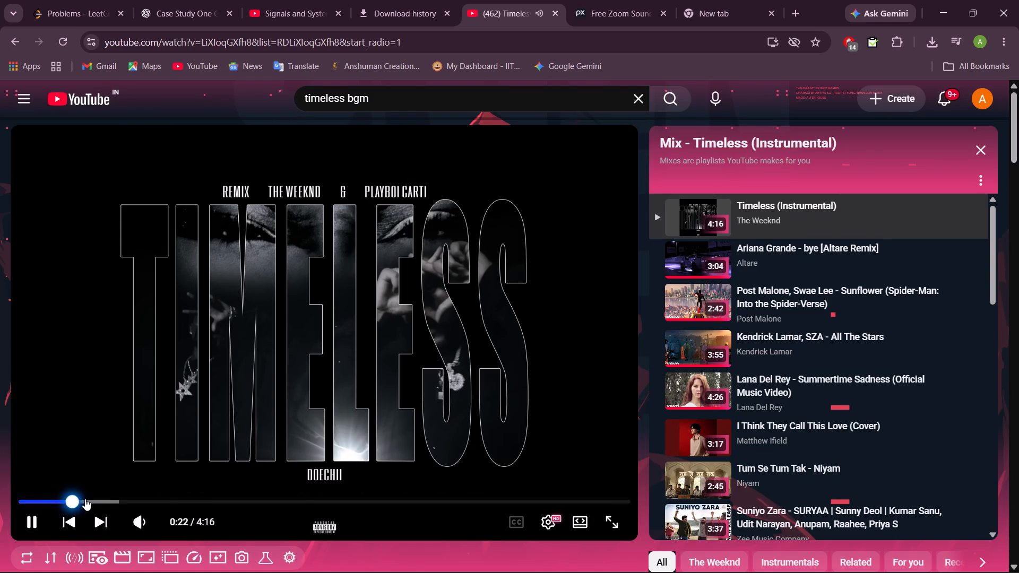
left_click(88, 499)
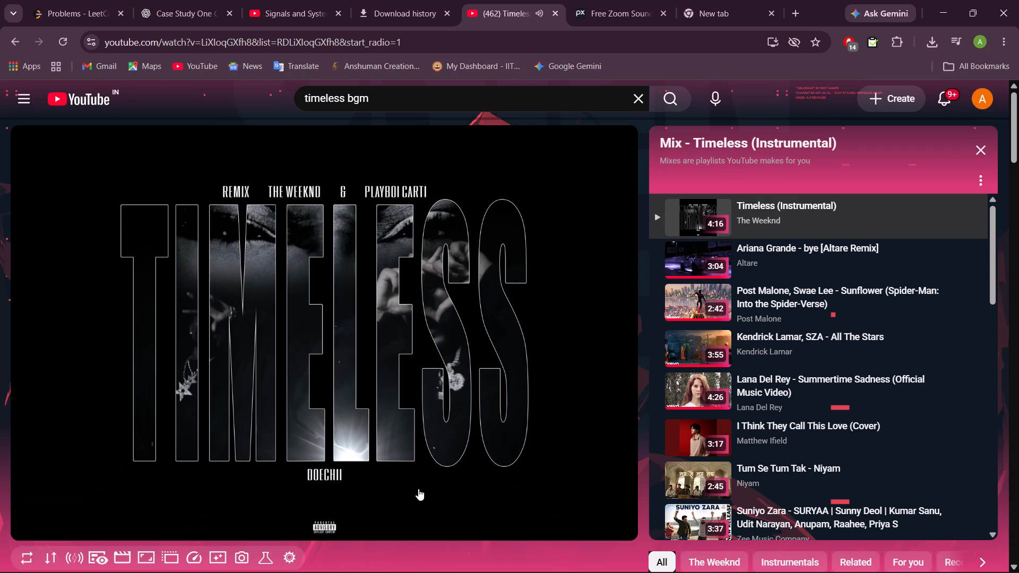
Copy the share link of the Timeless (Instrumental) video without a start time.
left_click_drag(1018, 145, 1018, 181)
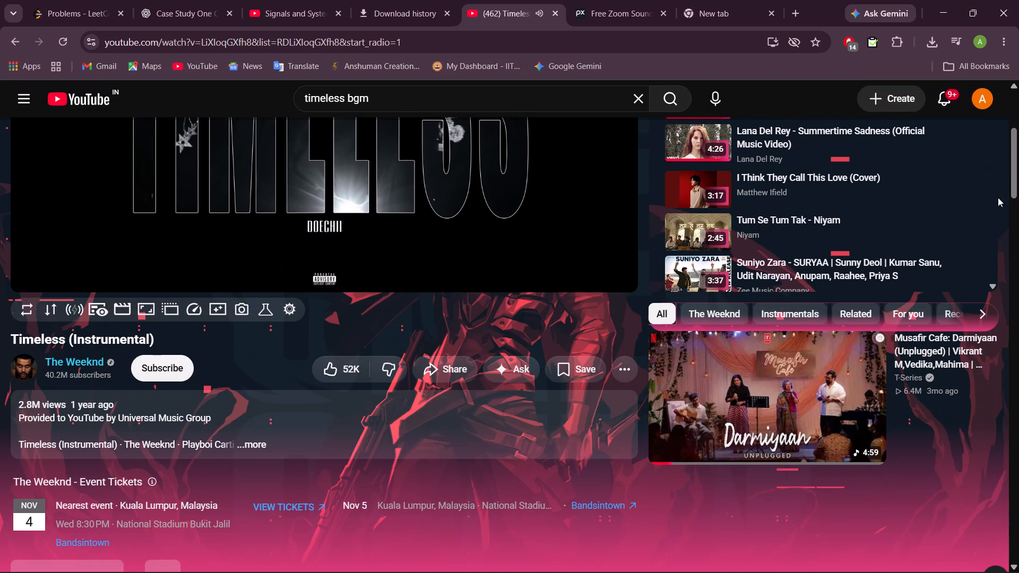
left_click(443, 362)
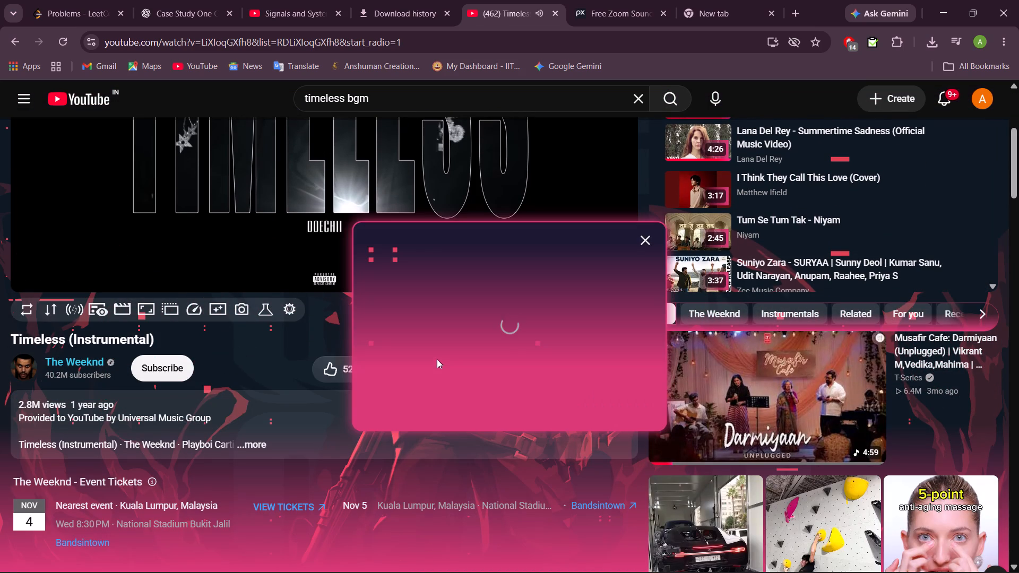
left_click(619, 398)
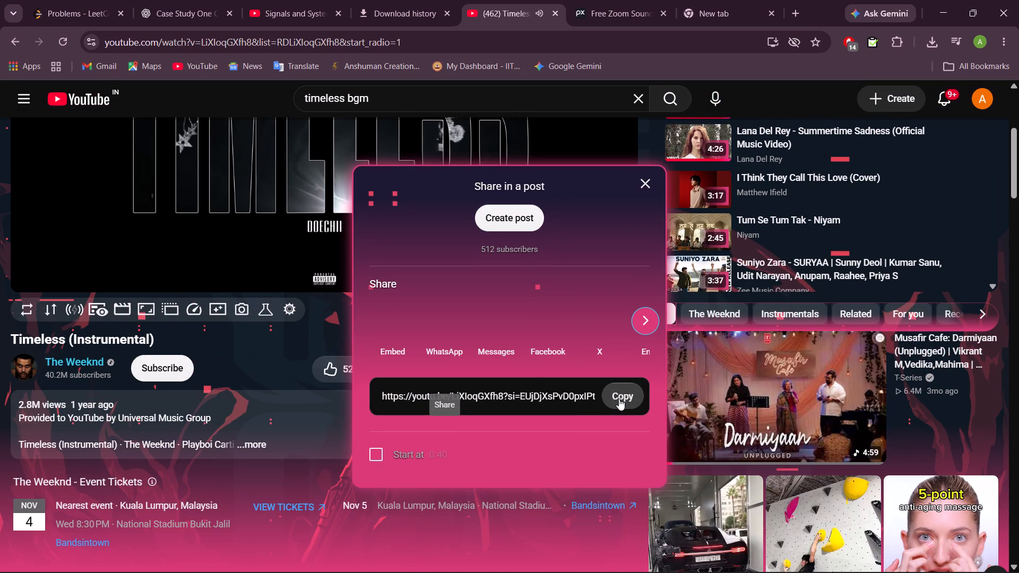
Search the web for "yt to mp3" in the empty browser tab and open the YouTube to MP3 Converter: YTMP3 result.
left_click(634, 0)
left_click(705, 0)
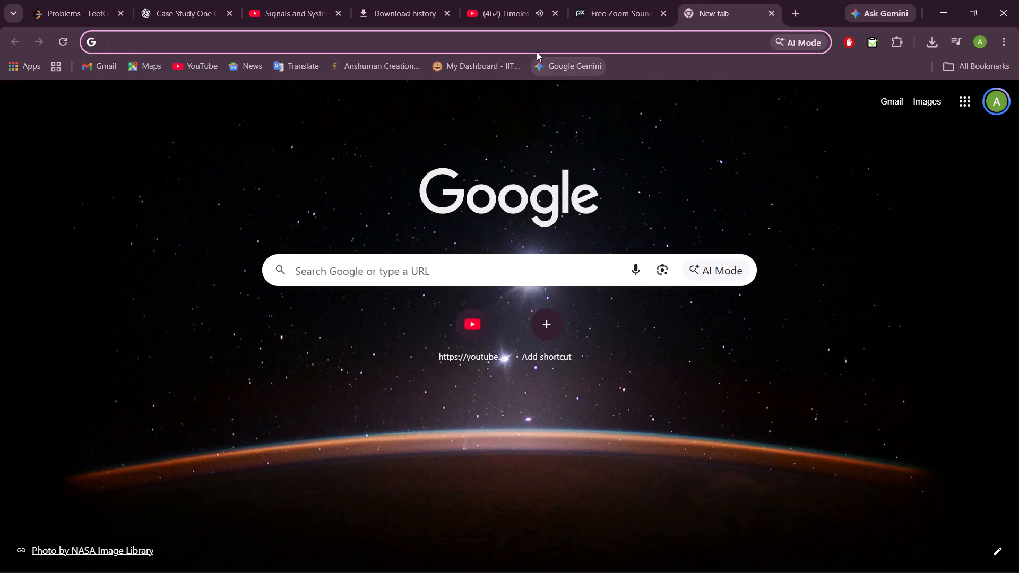
left_click(537, 38)
type("yt to mp3")
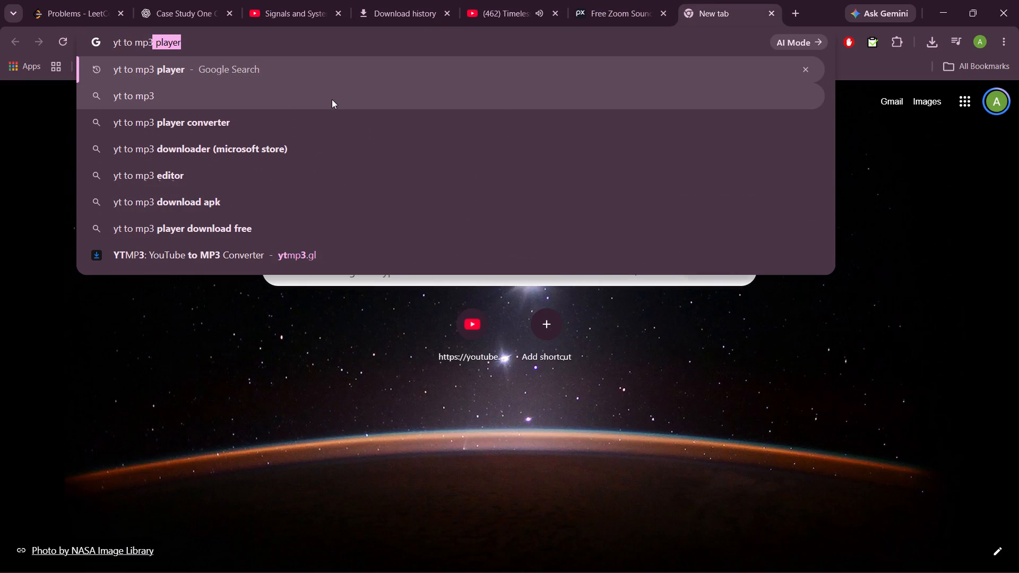
left_click(332, 99)
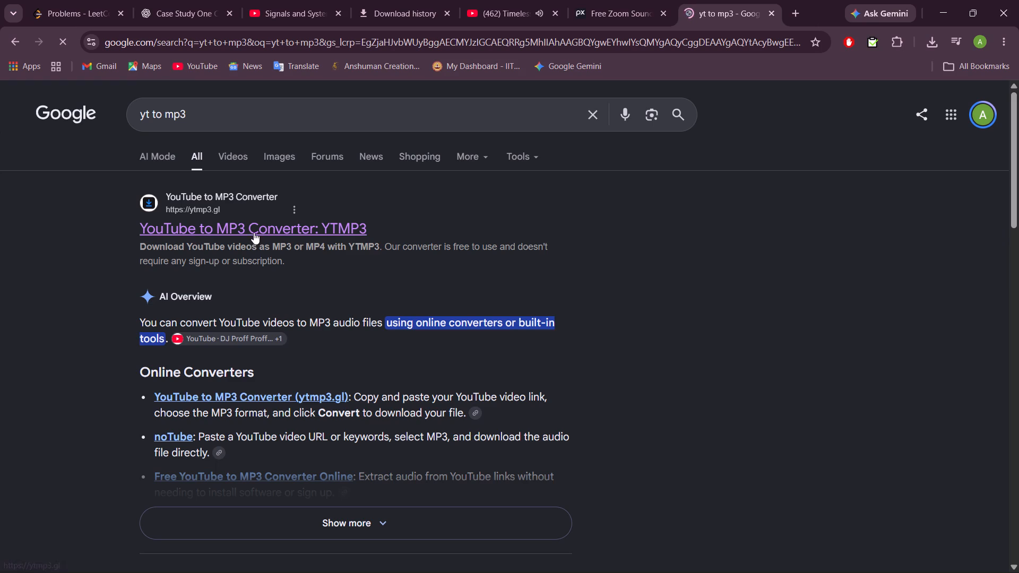
left_click(255, 233)
Convert the copied Timeless (Instrumental) video link to MP3, download the file and check it in the recent downloads.
left_click(386, 204)
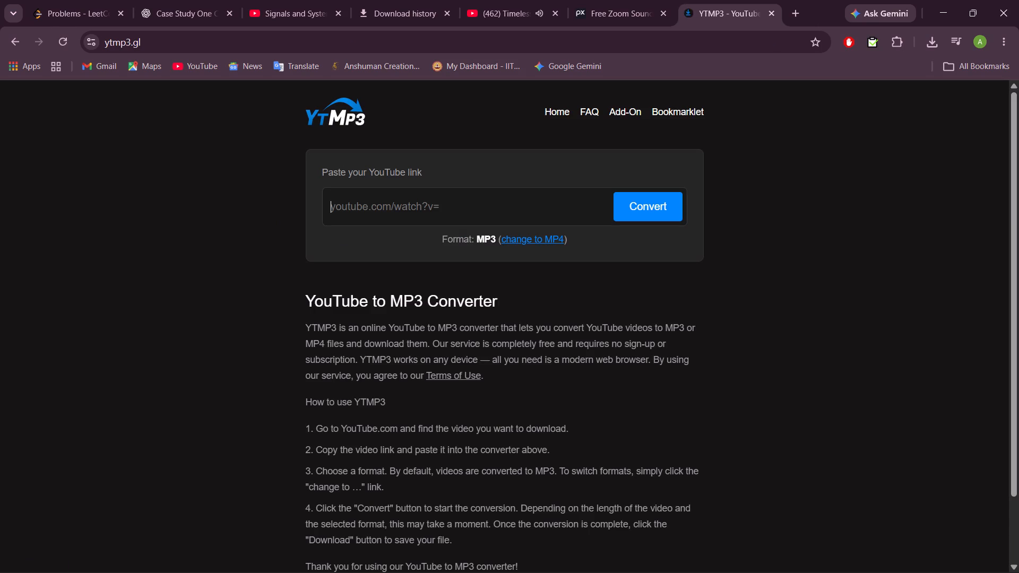
key("ctrl+v")
key("ctrl+g")
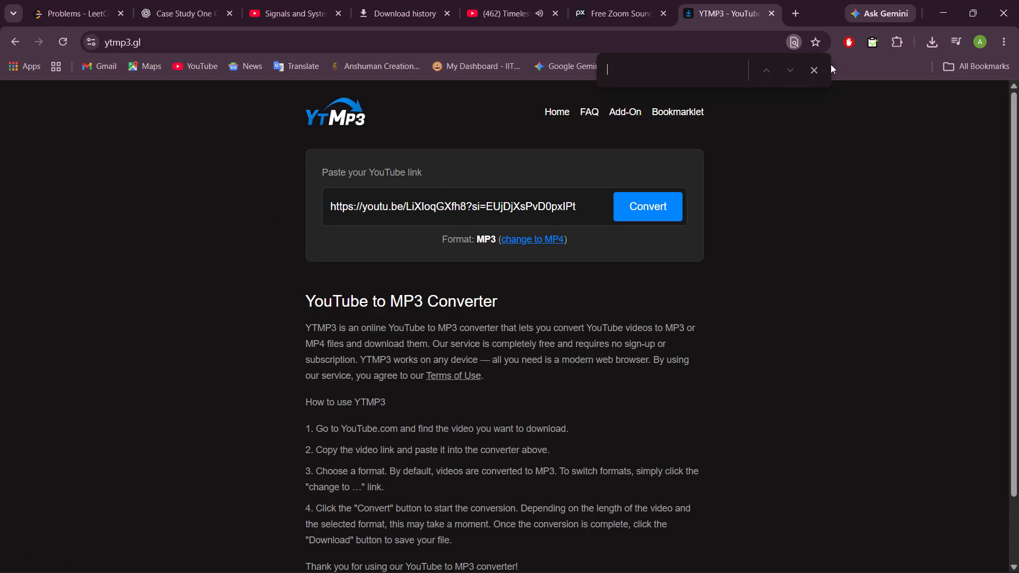
left_click(818, 65)
left_click(667, 195)
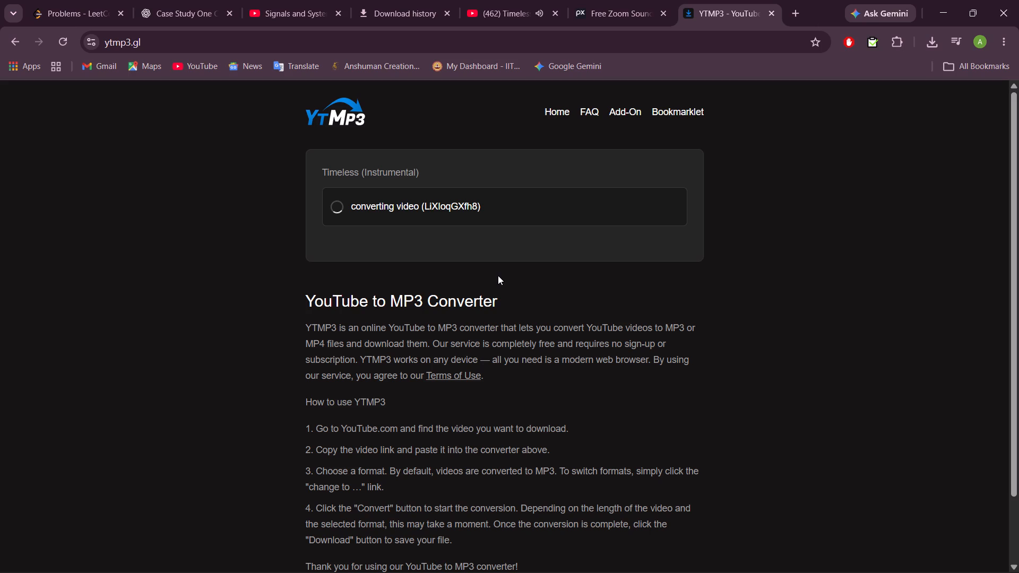
left_click(453, 202)
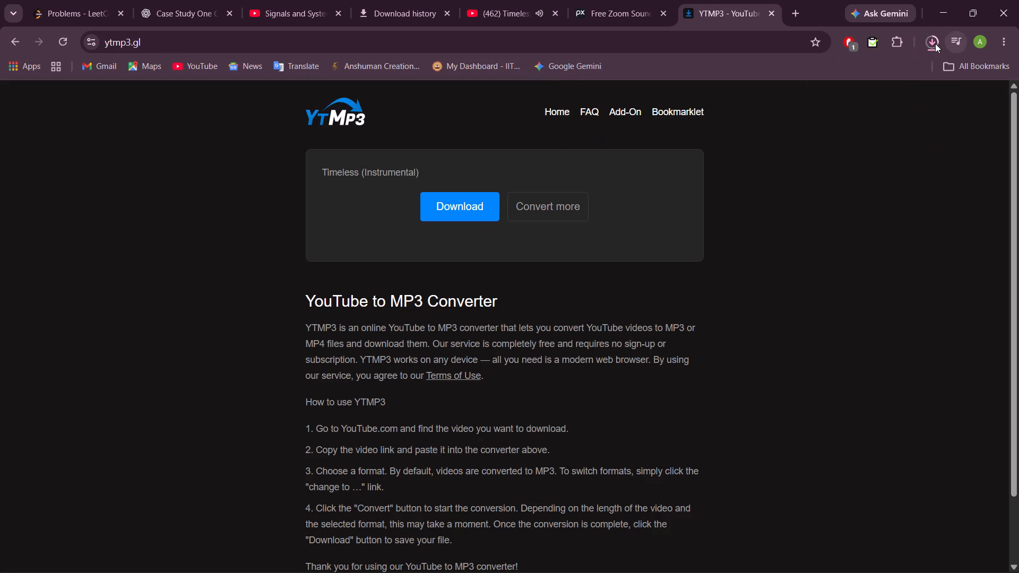
left_click(935, 45)
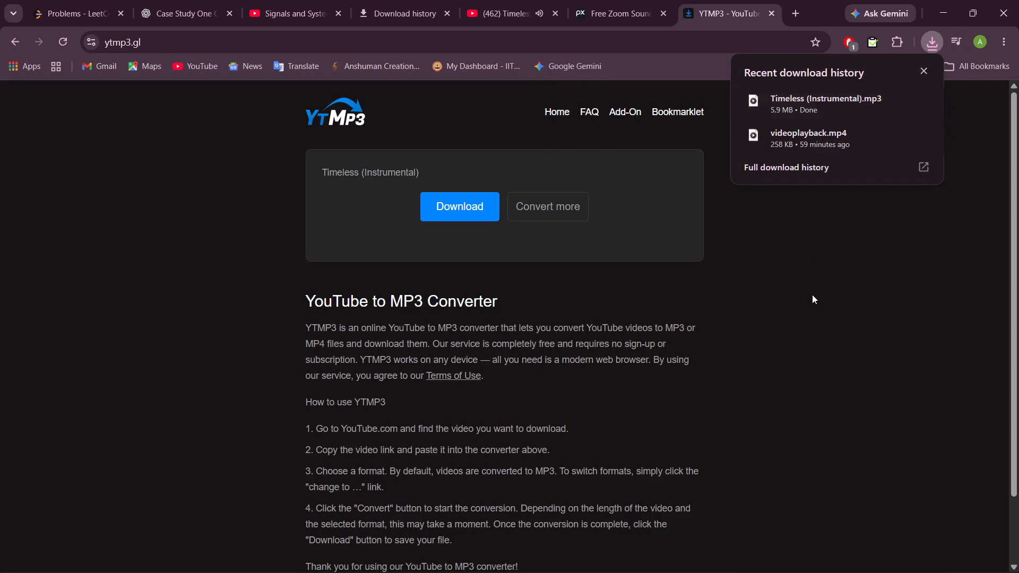
left_click(814, 296)
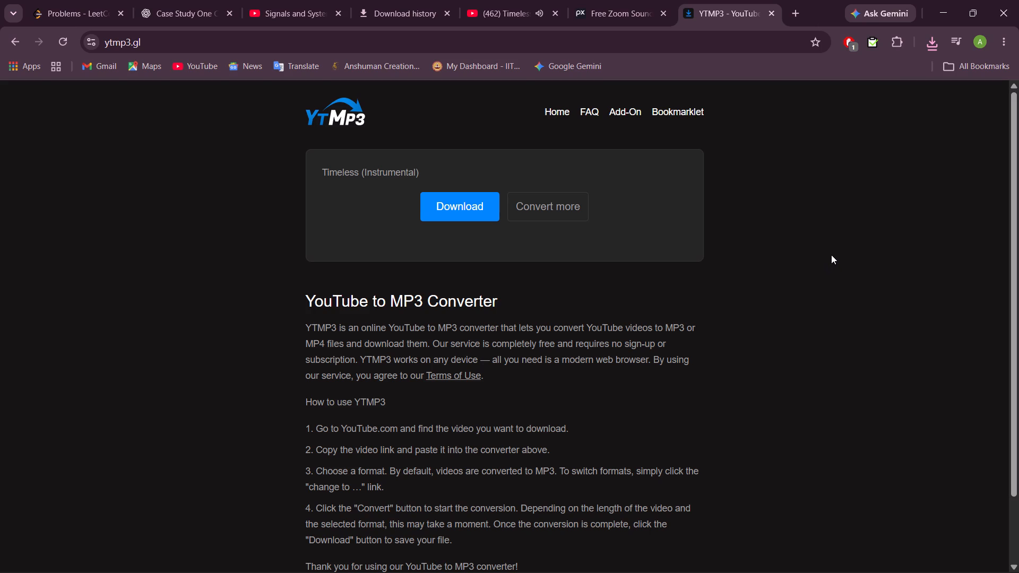
Return to the Timeless (Instrumental) video page, dismiss its share dialog and pause playback.
left_click(627, 0)
left_click(529, 0)
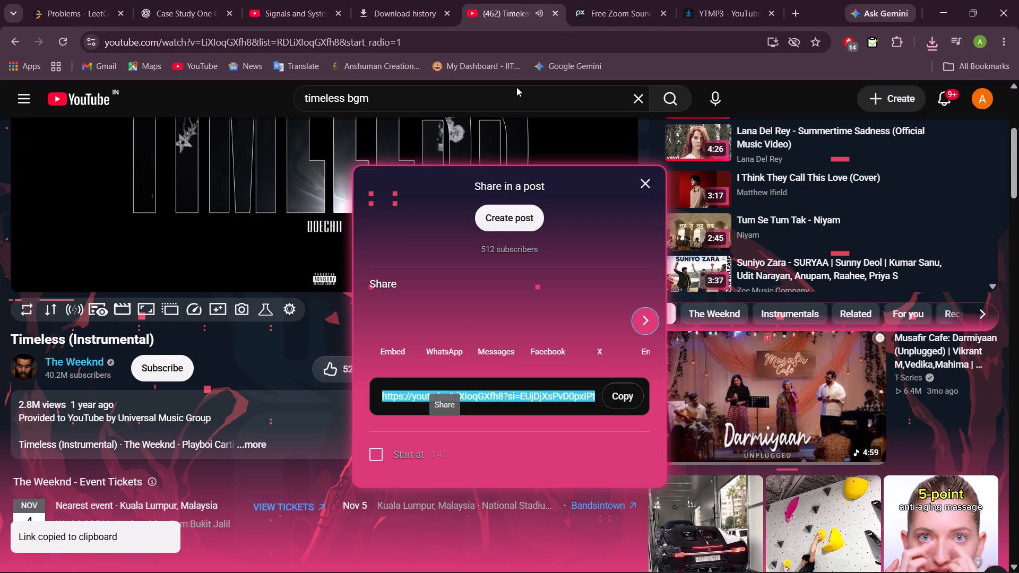
left_click(644, 187)
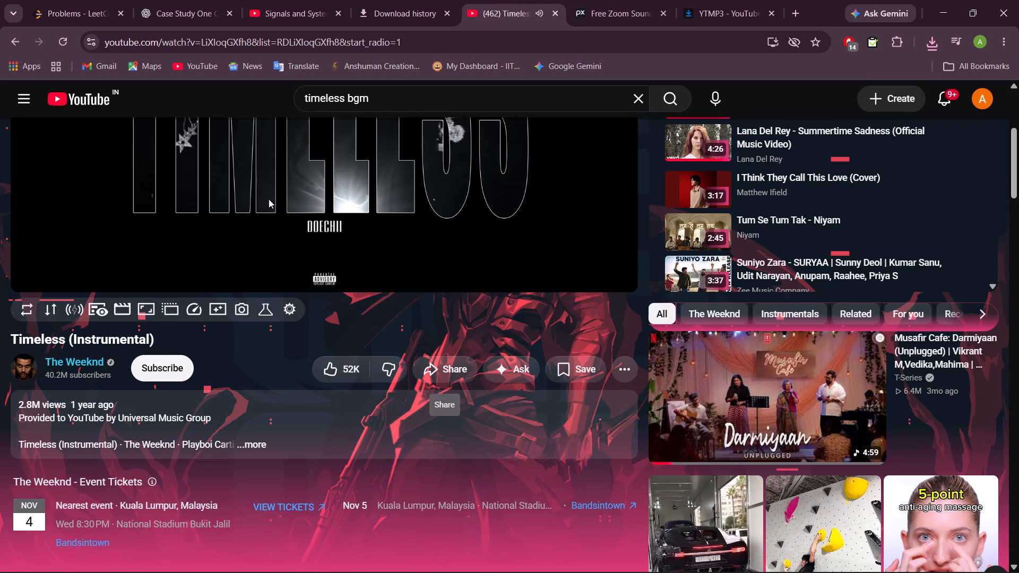
left_click(265, 206)
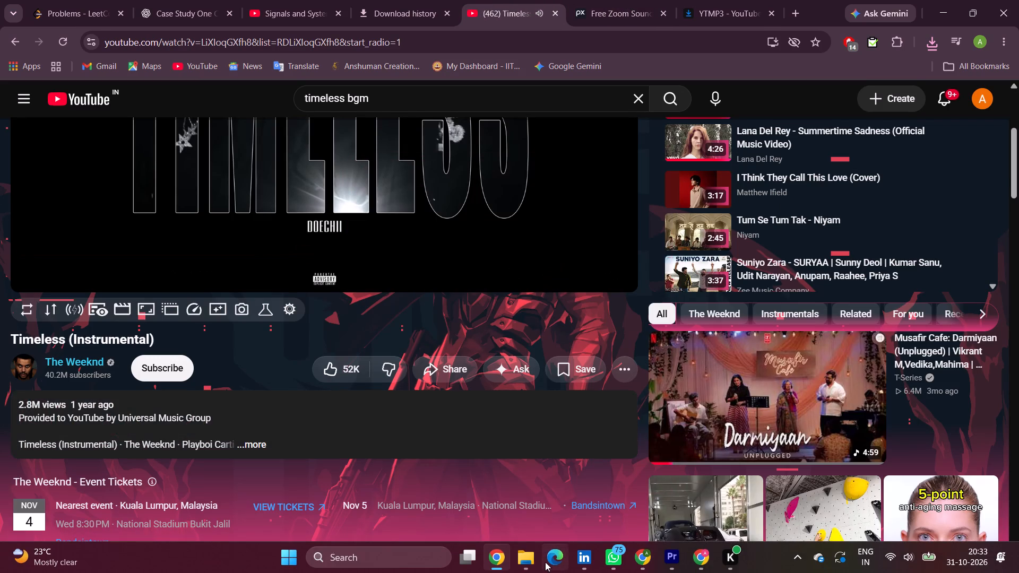
Switch to Premiere Pro and import Timeless (Instrumental) from the Downloads folder into the project.
left_click(672, 557)
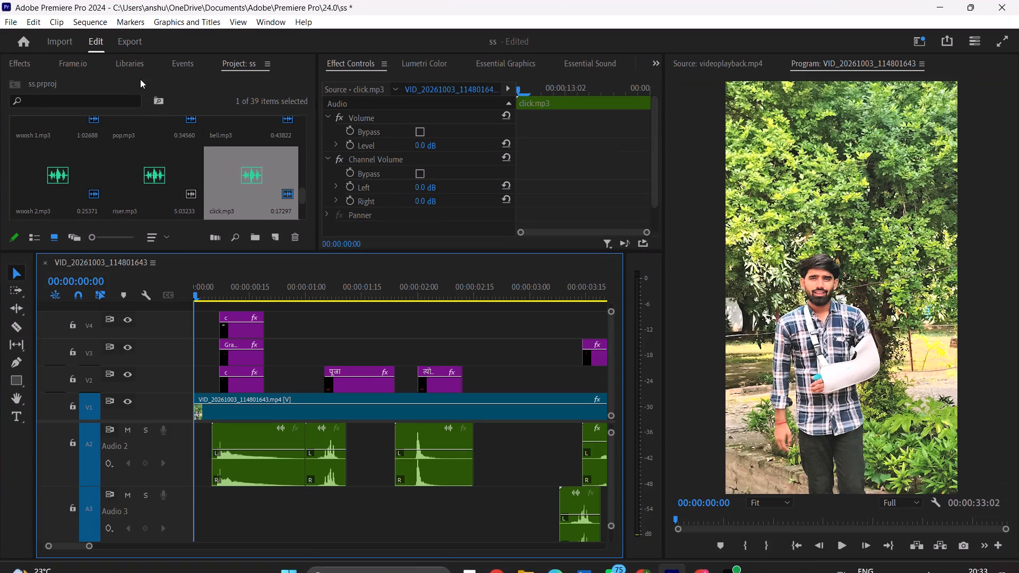
left_click(52, 44)
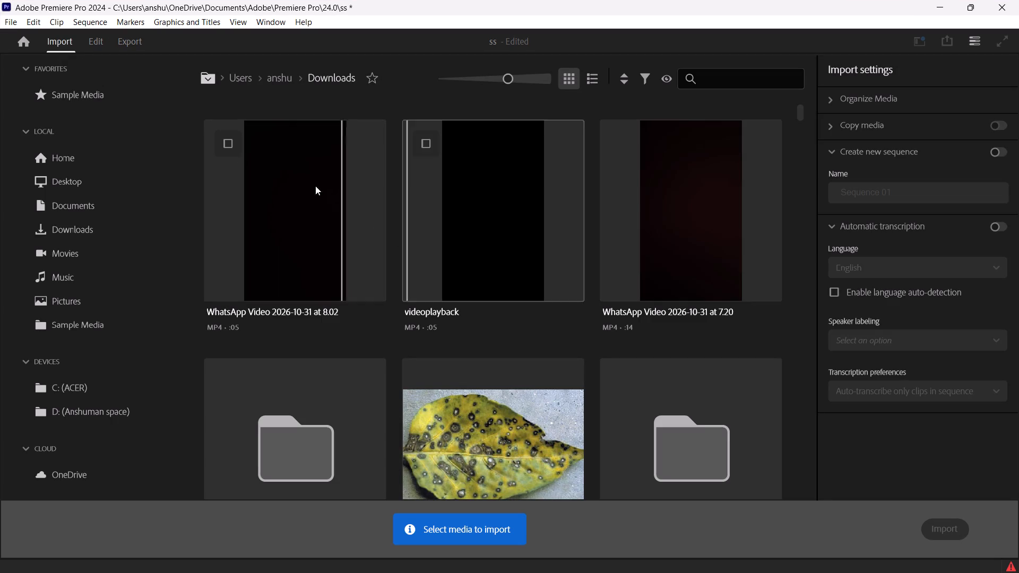
left_click(106, 155)
left_click(87, 227)
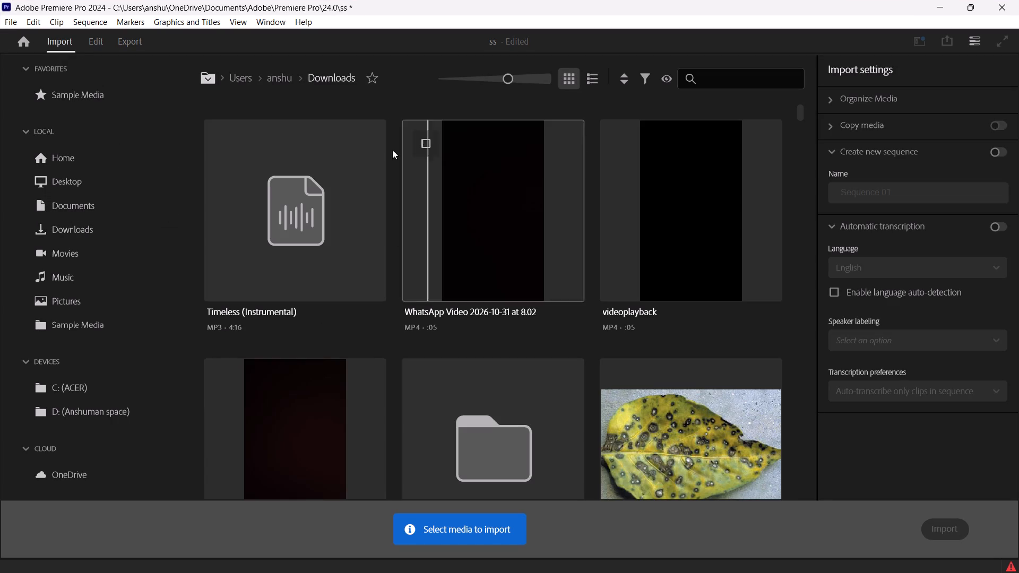
left_click(315, 163)
left_click(973, 524)
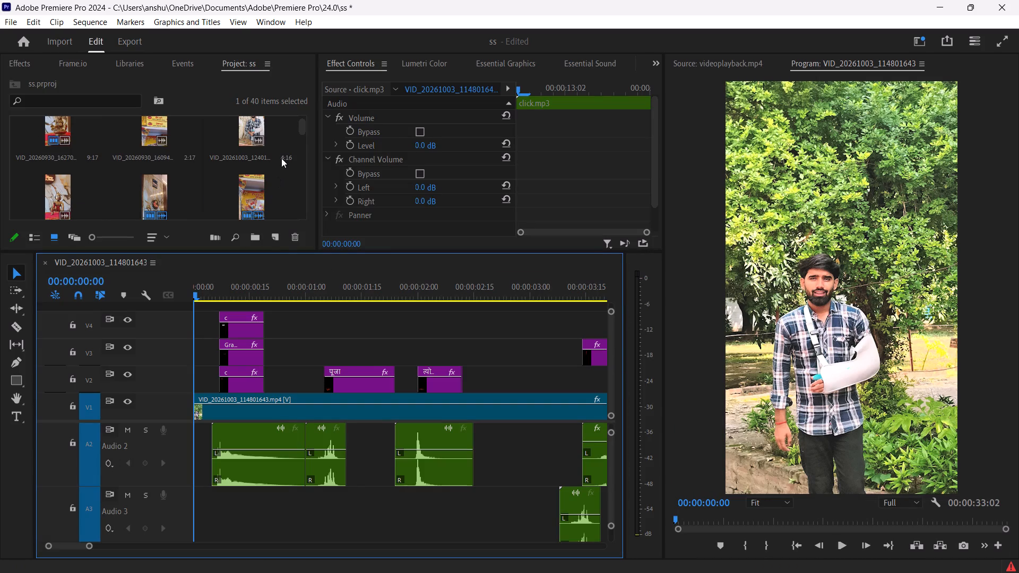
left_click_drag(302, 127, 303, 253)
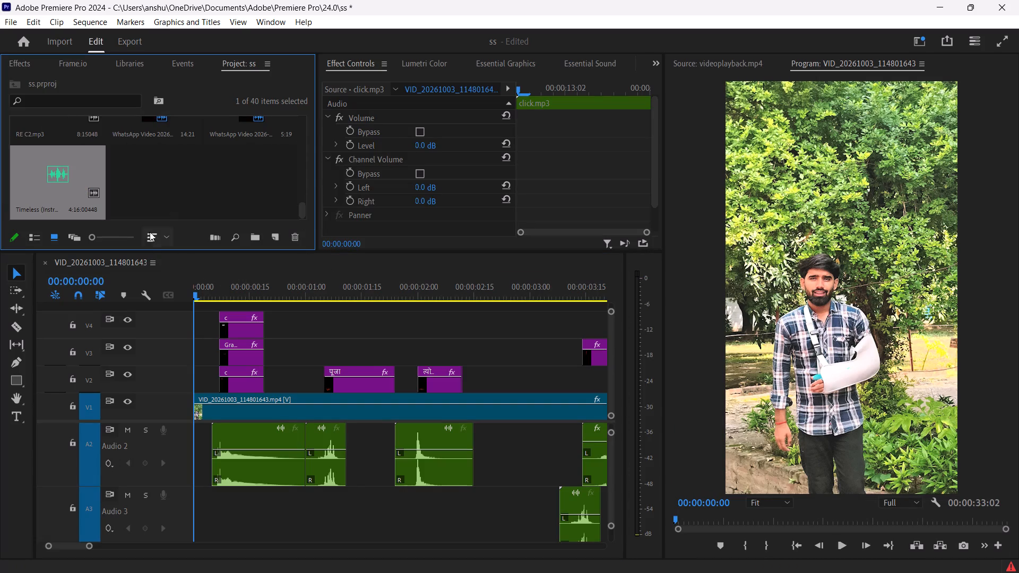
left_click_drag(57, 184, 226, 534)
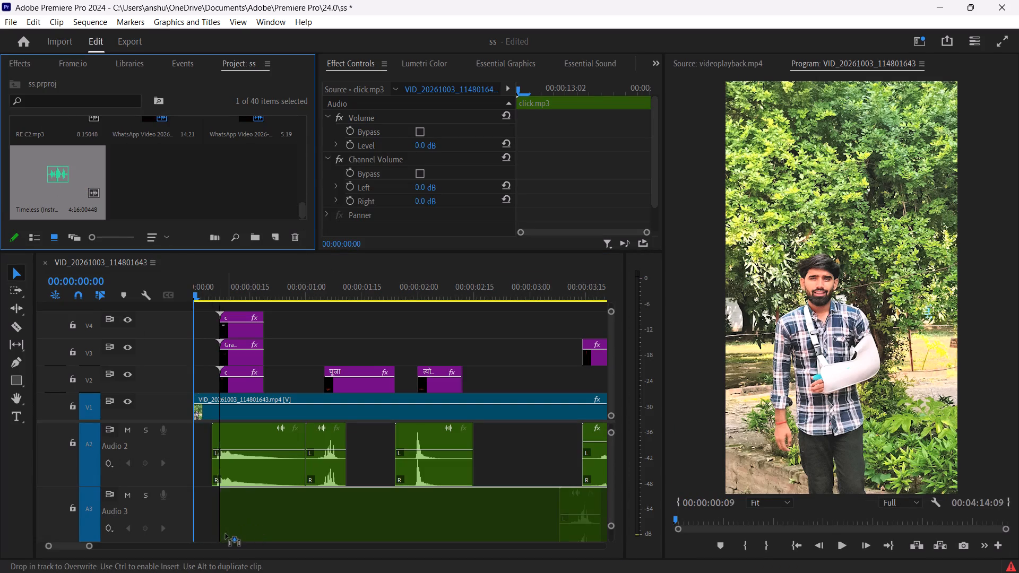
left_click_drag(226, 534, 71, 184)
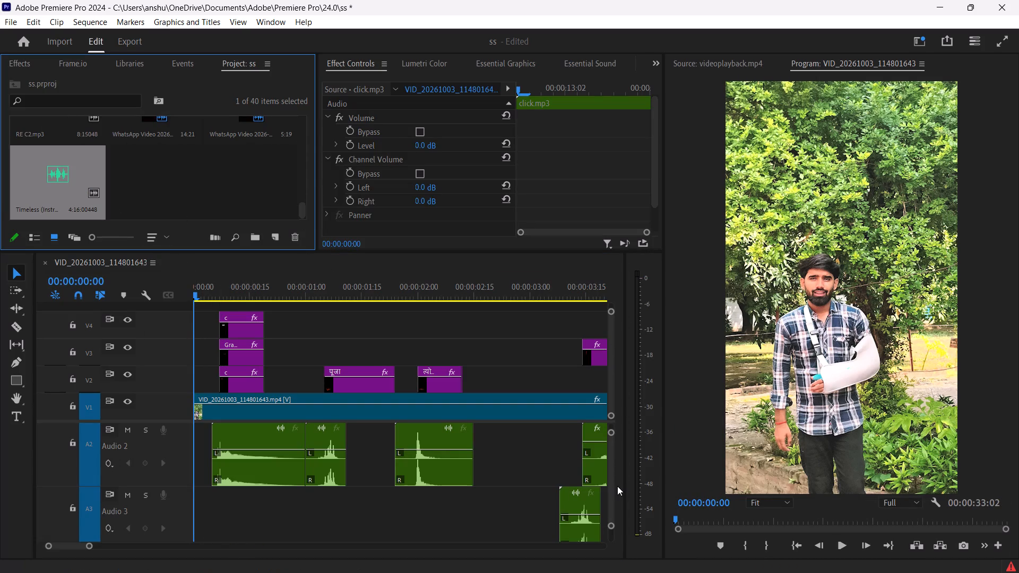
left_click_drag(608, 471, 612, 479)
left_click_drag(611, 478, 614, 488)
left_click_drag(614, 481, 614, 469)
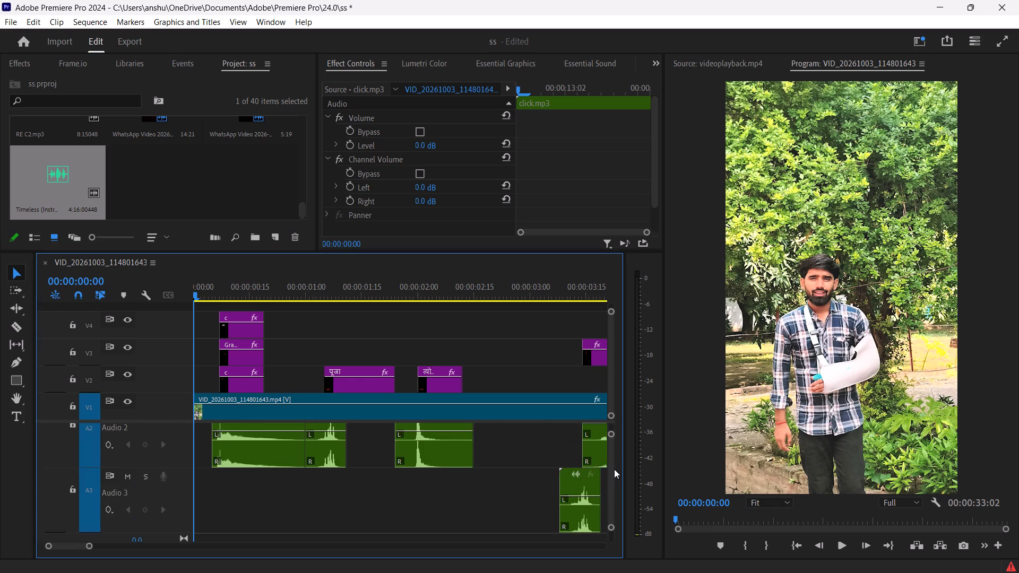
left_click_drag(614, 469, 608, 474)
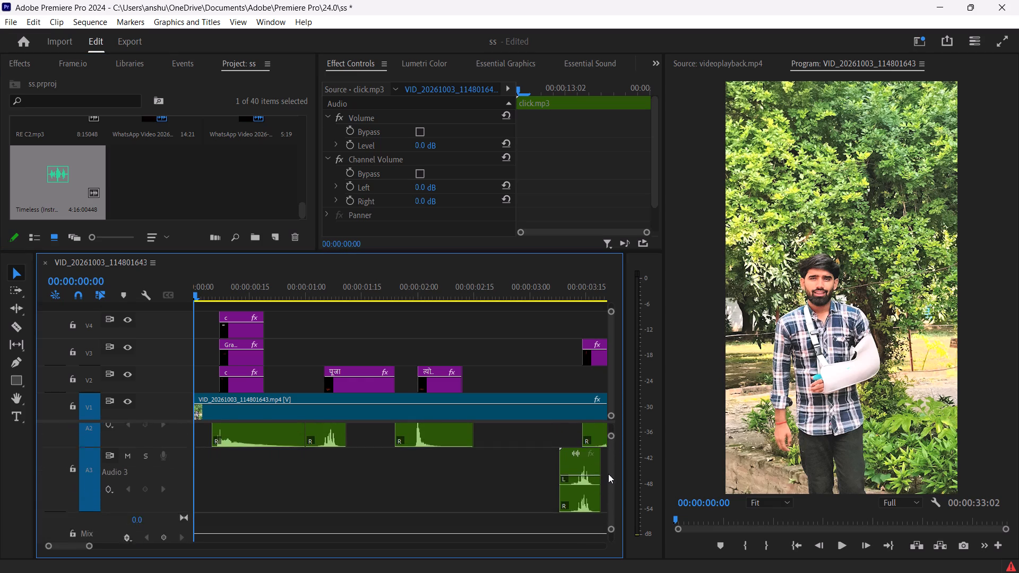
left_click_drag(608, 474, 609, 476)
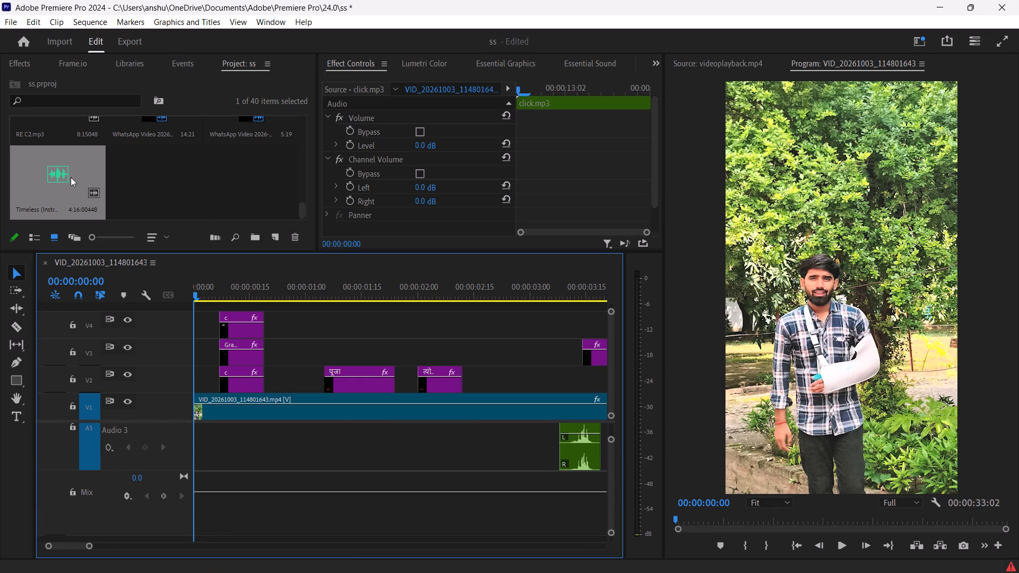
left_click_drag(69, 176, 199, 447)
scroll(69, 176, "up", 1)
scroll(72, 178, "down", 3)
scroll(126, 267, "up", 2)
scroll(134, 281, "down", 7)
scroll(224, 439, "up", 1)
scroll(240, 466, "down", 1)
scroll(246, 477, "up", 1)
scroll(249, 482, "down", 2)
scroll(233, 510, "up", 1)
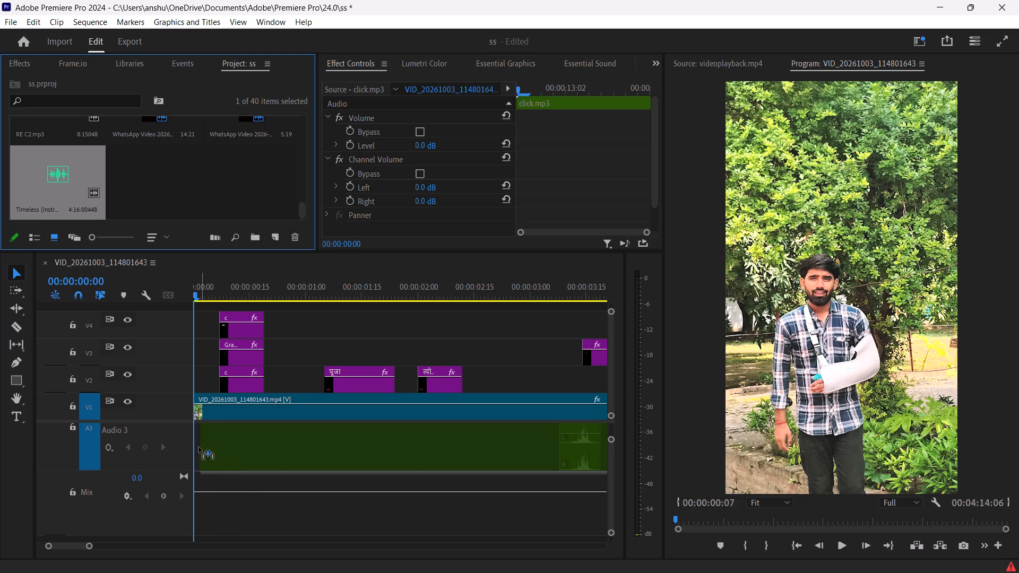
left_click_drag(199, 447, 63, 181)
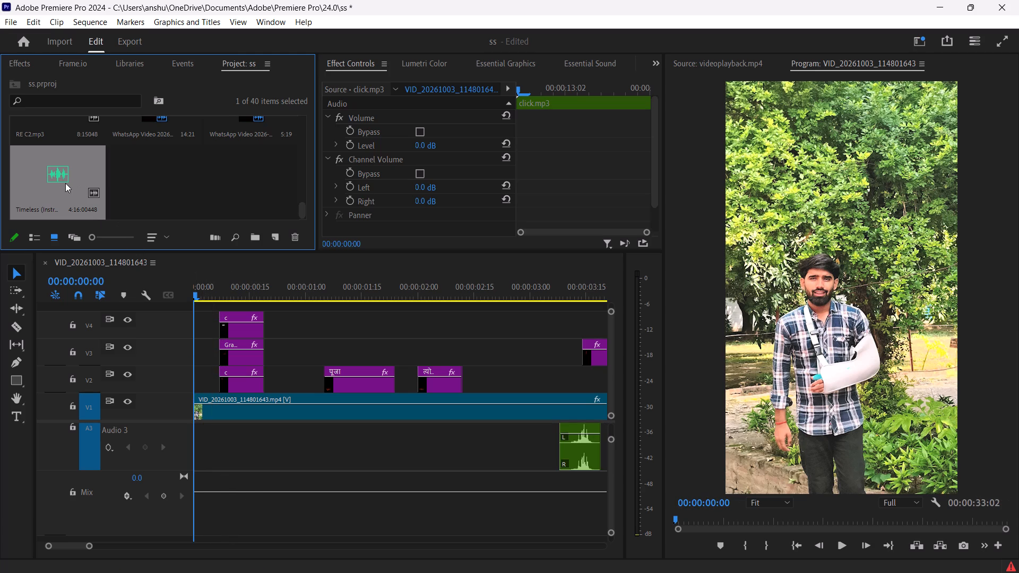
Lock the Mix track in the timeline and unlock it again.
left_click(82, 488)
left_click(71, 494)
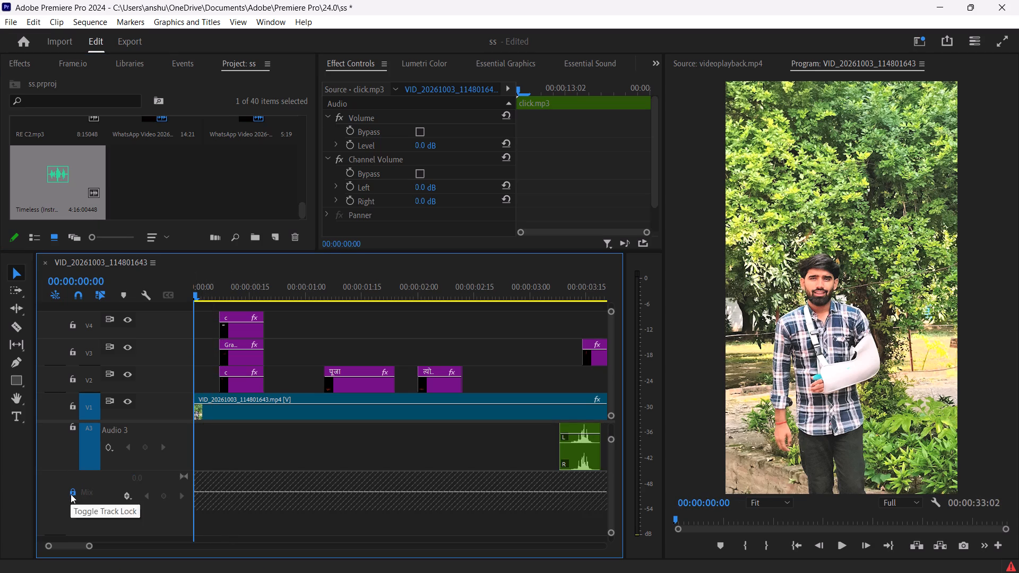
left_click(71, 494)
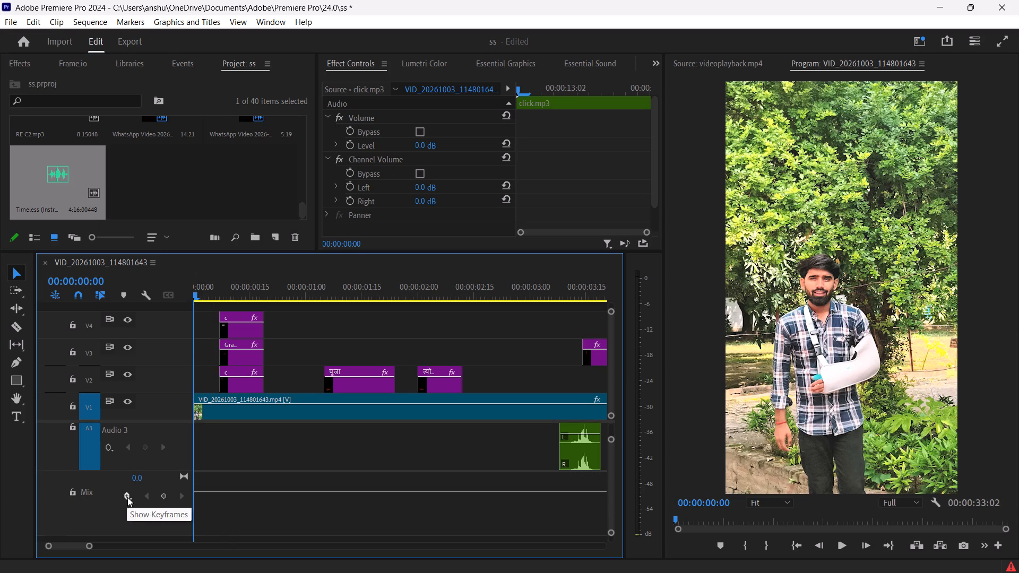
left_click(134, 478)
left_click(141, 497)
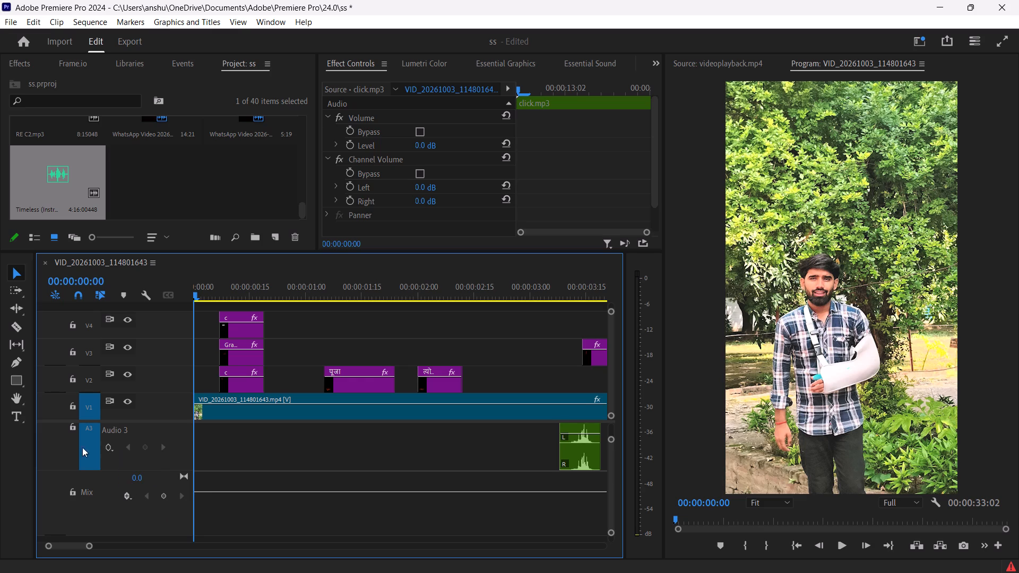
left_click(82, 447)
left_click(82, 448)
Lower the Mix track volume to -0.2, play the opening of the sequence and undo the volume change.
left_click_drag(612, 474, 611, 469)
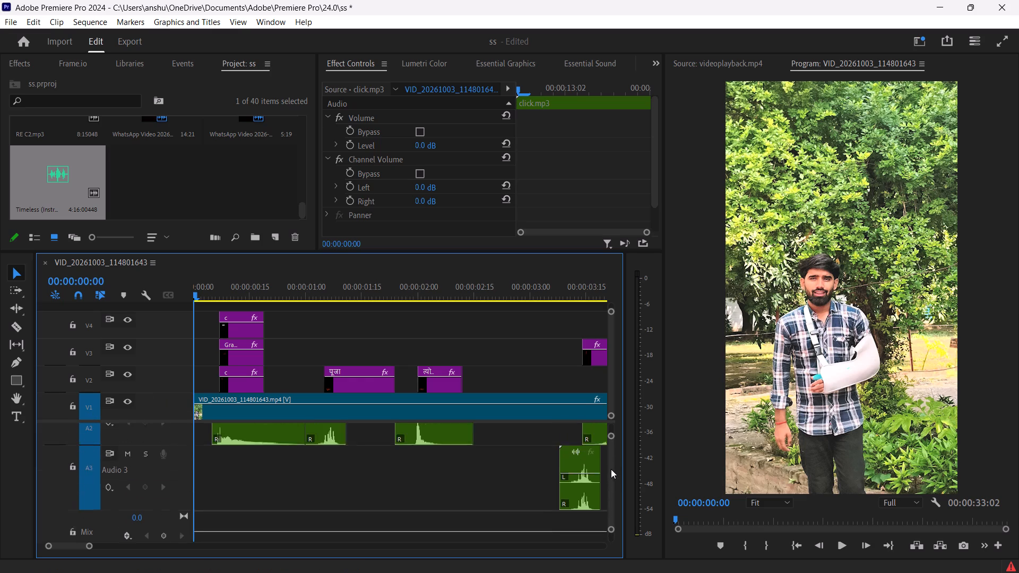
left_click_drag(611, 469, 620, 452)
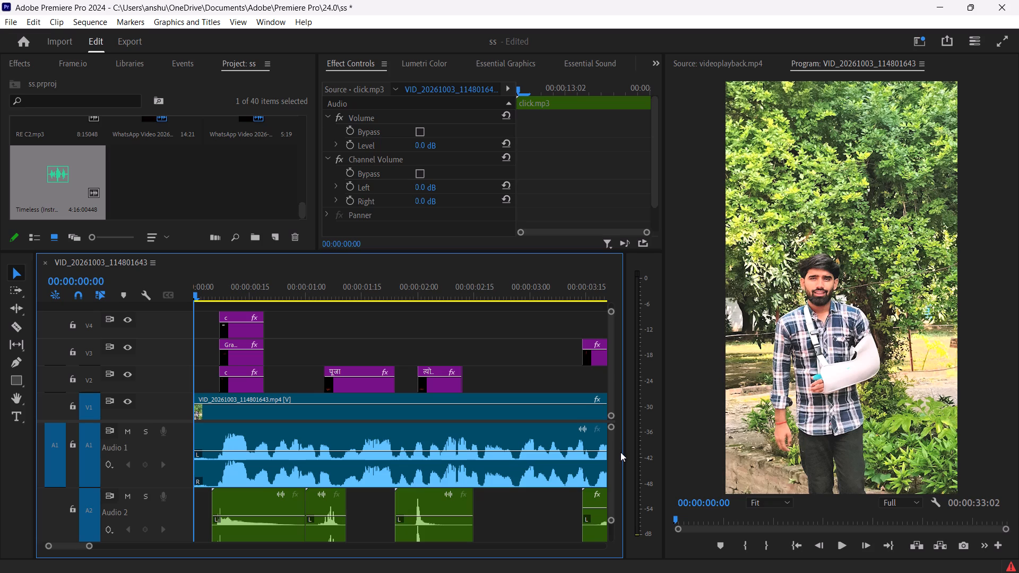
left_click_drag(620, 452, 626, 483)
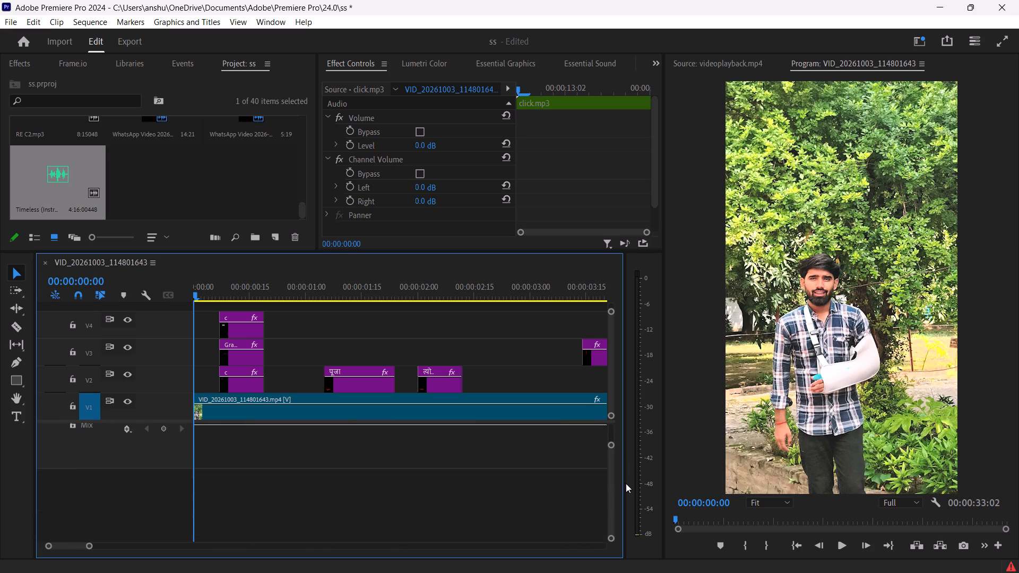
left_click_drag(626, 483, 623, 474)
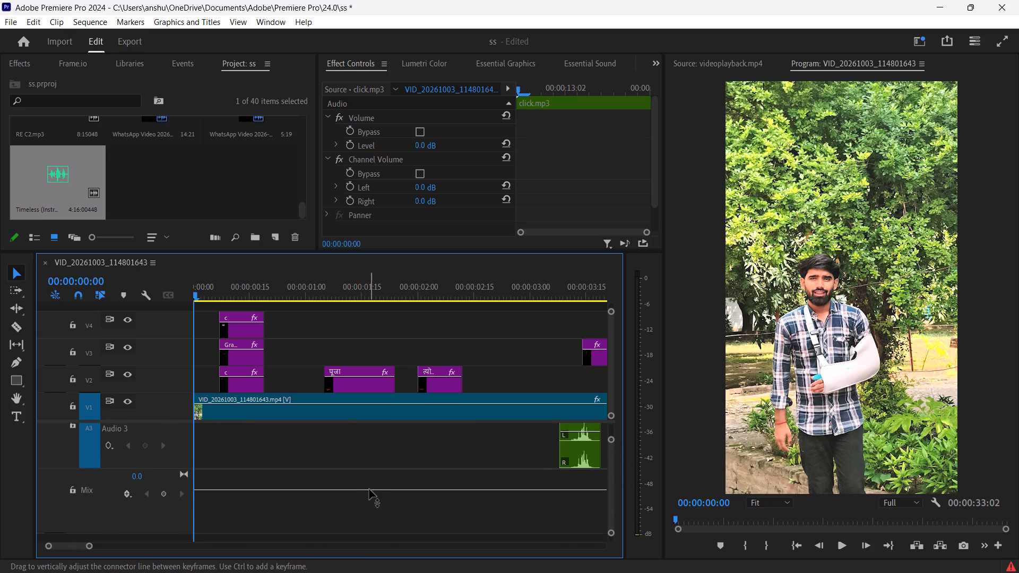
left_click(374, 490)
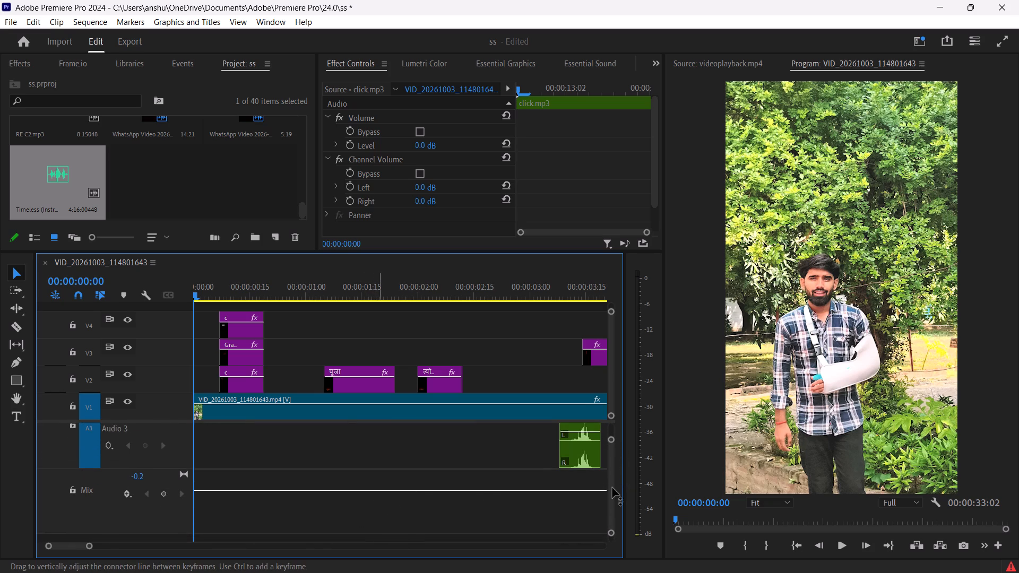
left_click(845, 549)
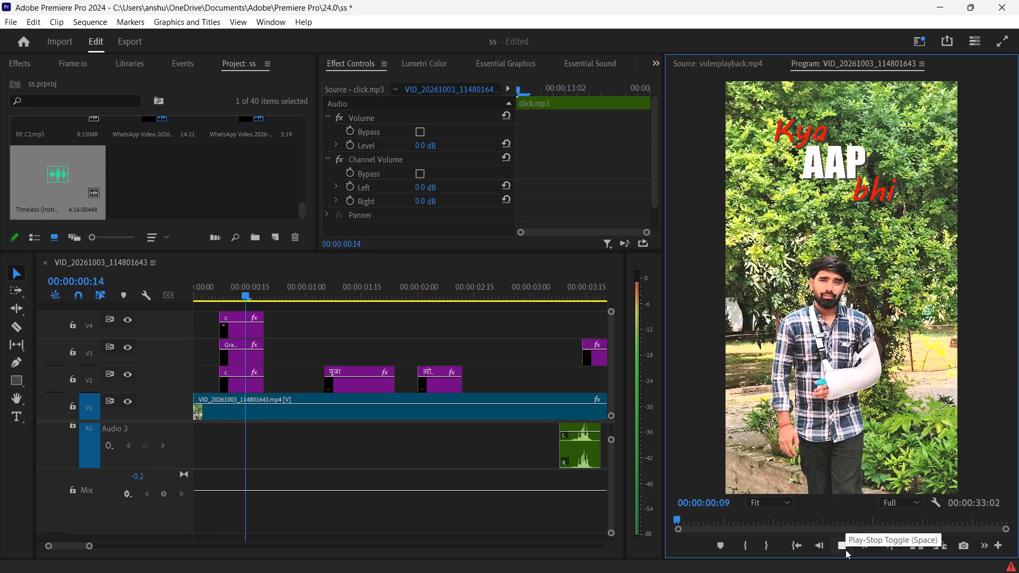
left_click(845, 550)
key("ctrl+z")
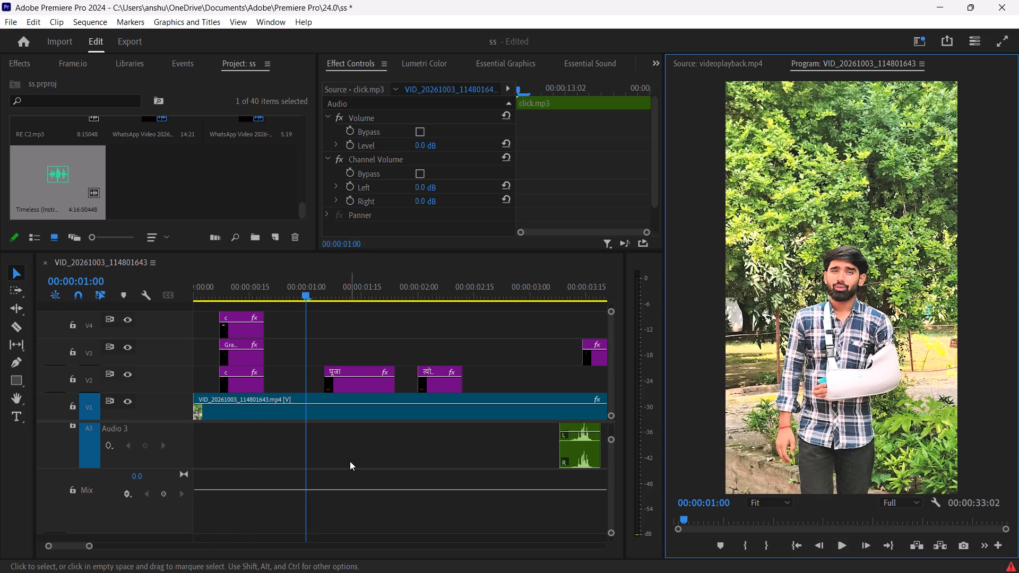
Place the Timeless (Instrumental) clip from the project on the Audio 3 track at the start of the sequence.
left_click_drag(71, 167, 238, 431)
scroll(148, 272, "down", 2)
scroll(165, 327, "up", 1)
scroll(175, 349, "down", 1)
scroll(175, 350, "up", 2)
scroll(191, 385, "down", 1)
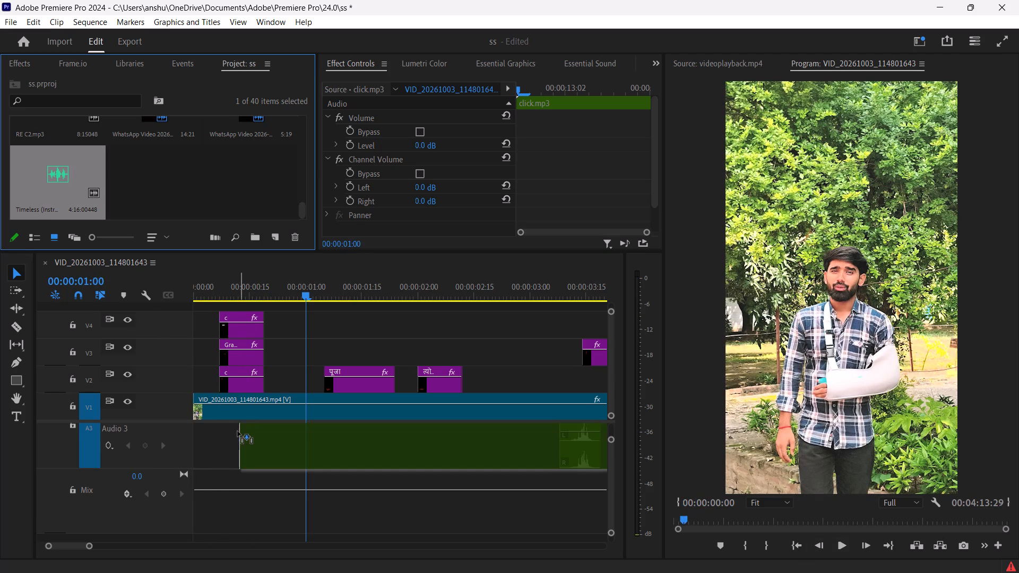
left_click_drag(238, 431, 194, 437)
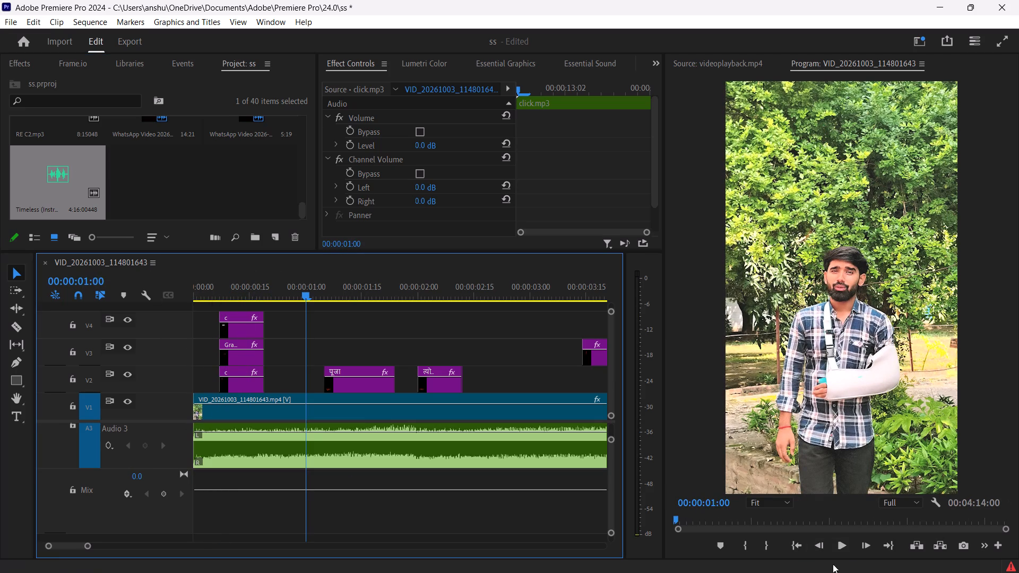
Play and scrub through the sequence to review the Timeless music against the footage.
left_click(841, 546)
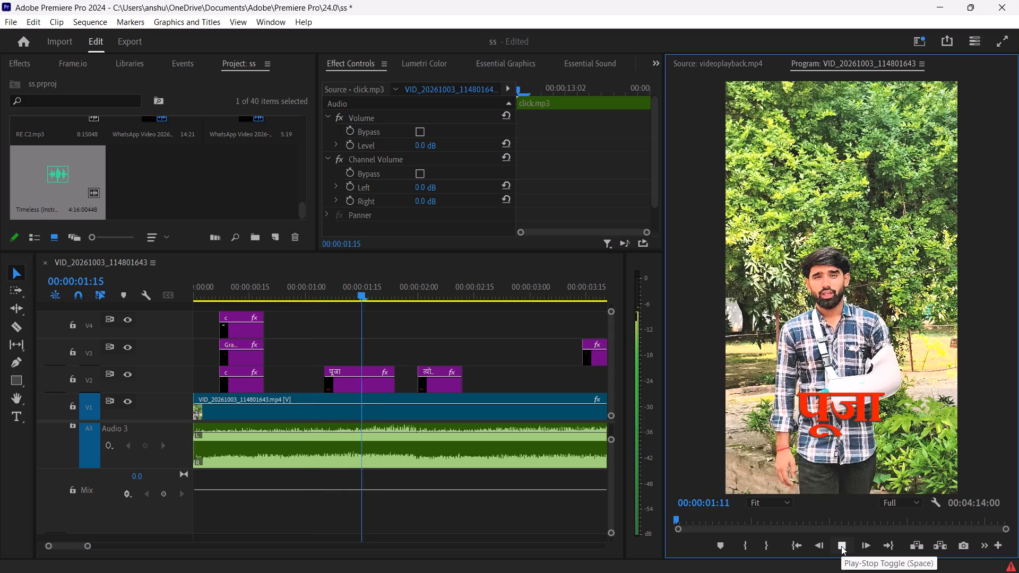
left_click(840, 546)
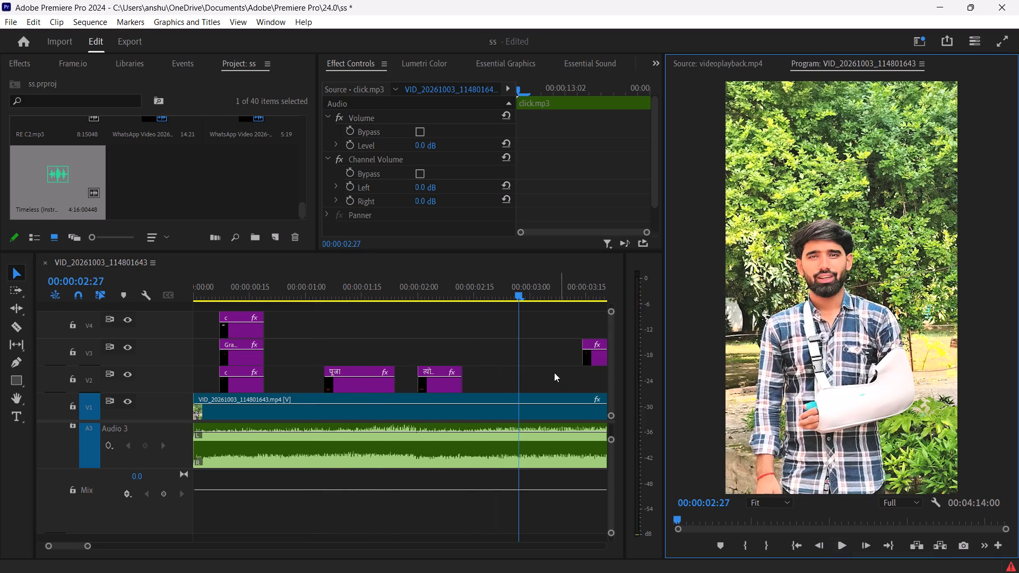
left_click_drag(519, 292, 215, 302)
scroll(362, 294, "down", 1)
scroll(360, 295, "up", 1)
scroll(359, 295, "down", 1)
scroll(348, 298, "up", 1)
scroll(340, 299, "down", 2)
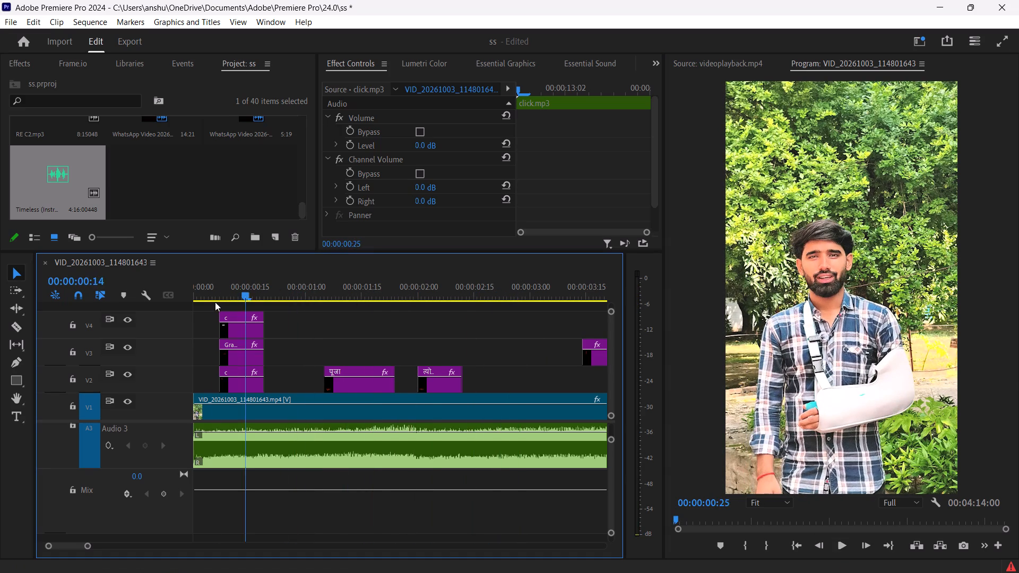
left_click_drag(215, 302, 334, 302)
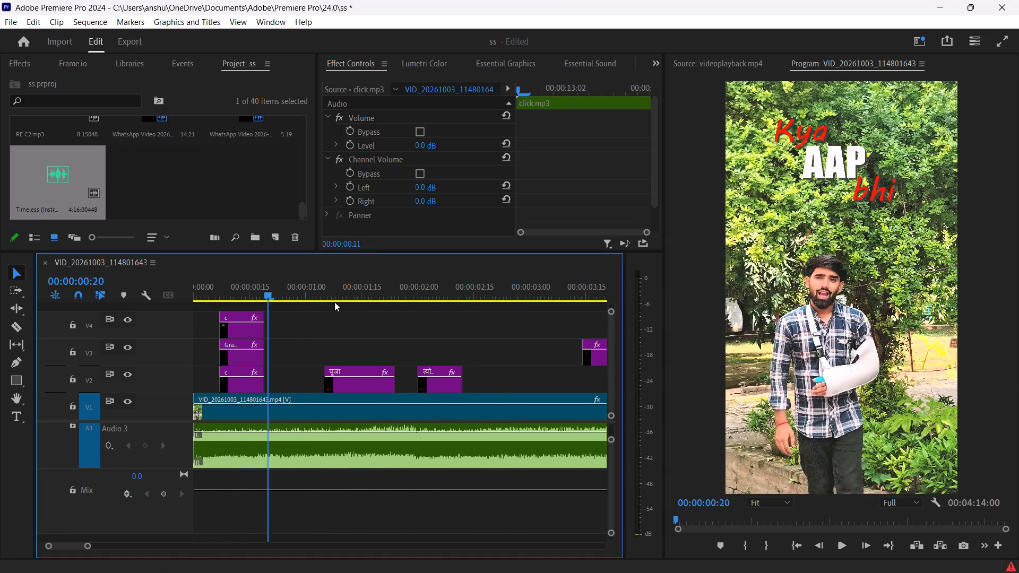
left_click_drag(334, 302, 464, 307)
left_click(841, 548)
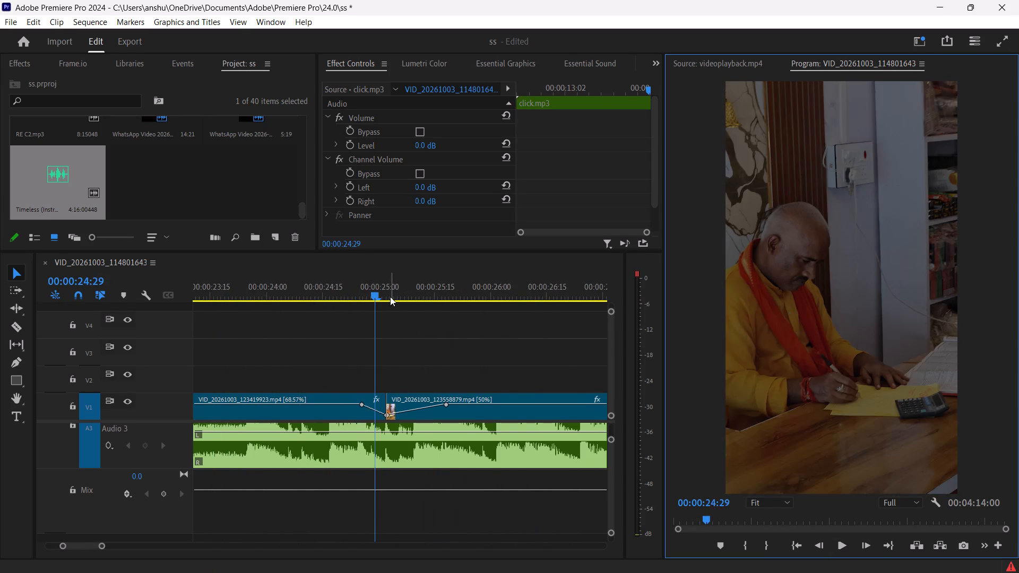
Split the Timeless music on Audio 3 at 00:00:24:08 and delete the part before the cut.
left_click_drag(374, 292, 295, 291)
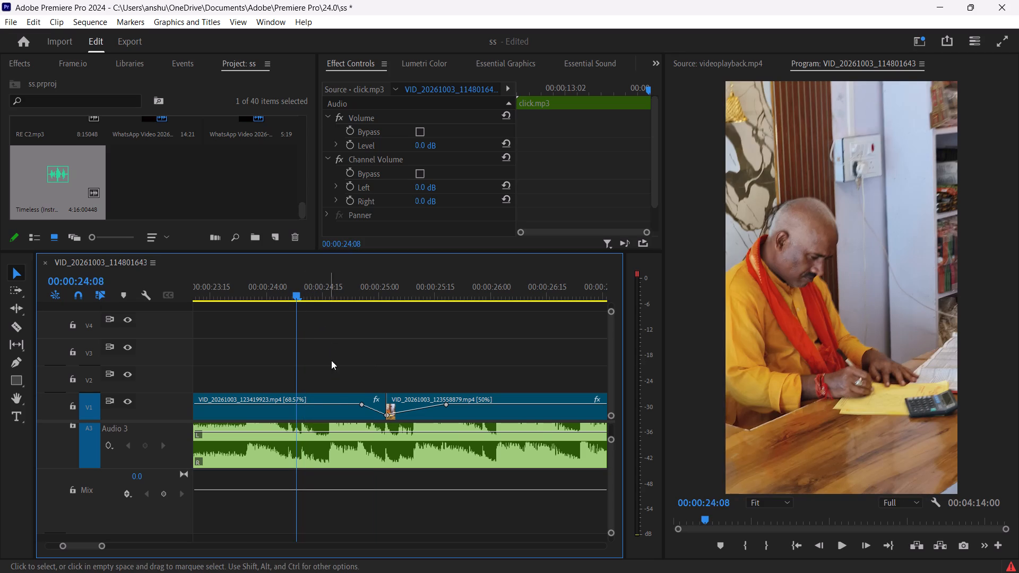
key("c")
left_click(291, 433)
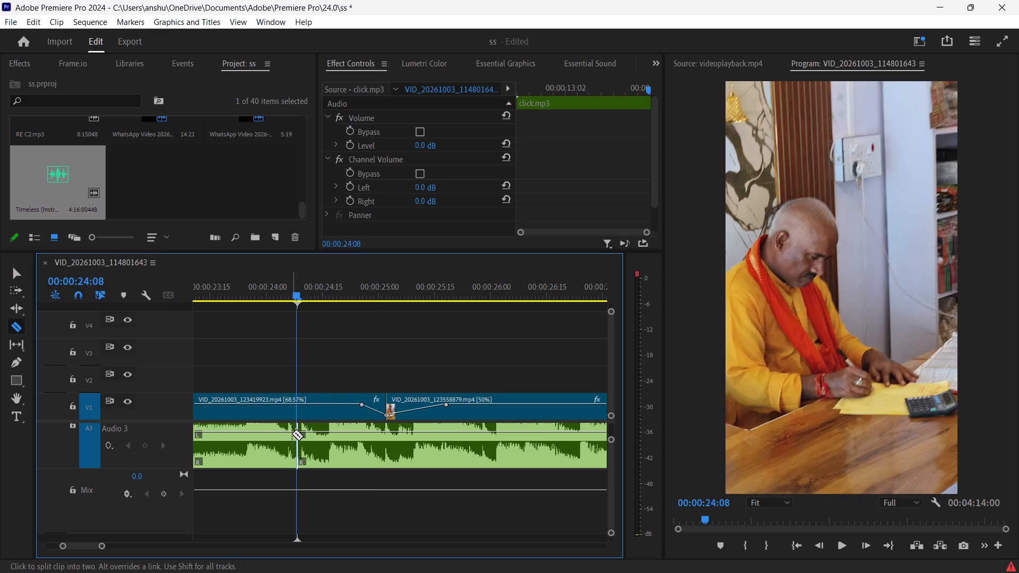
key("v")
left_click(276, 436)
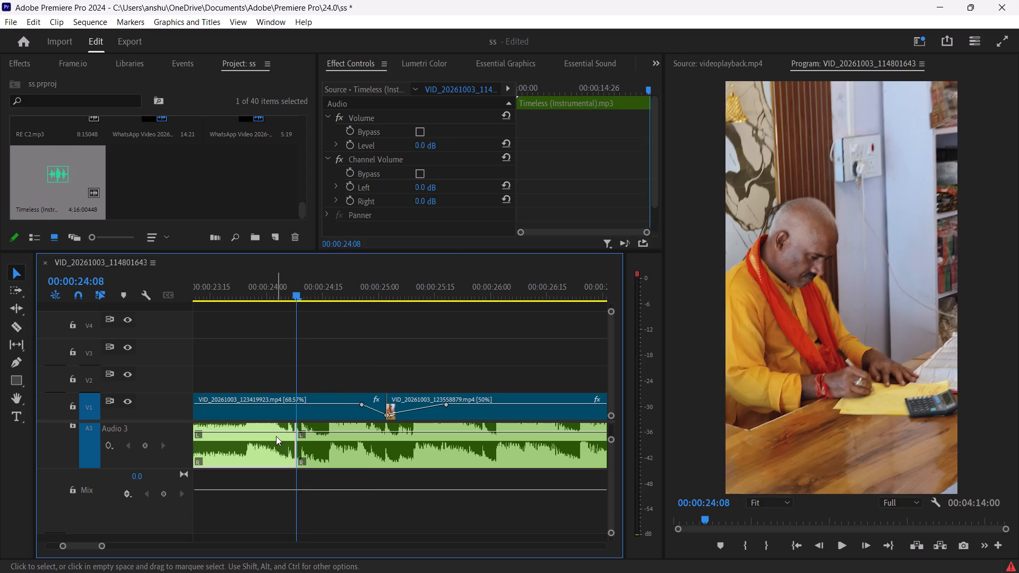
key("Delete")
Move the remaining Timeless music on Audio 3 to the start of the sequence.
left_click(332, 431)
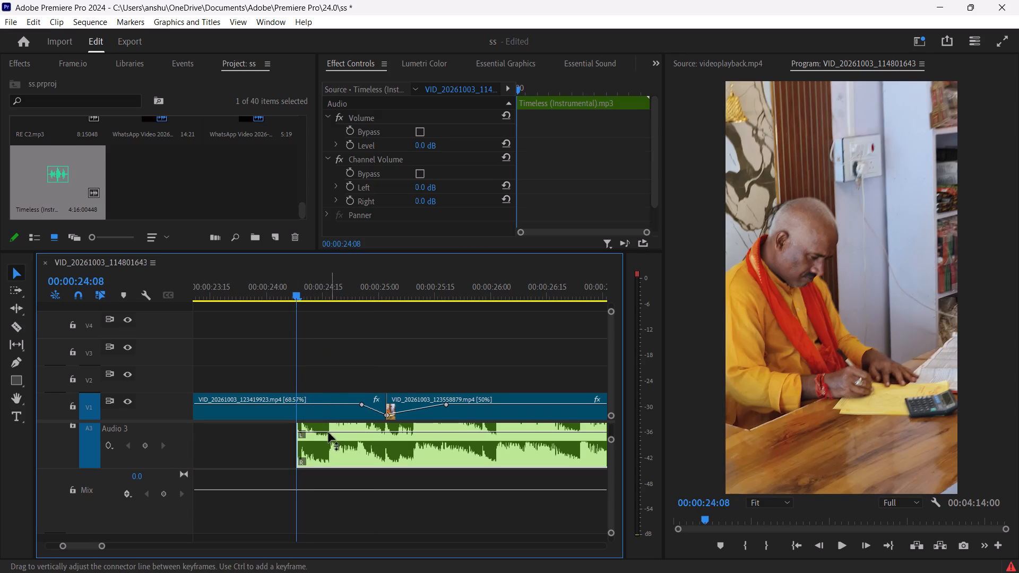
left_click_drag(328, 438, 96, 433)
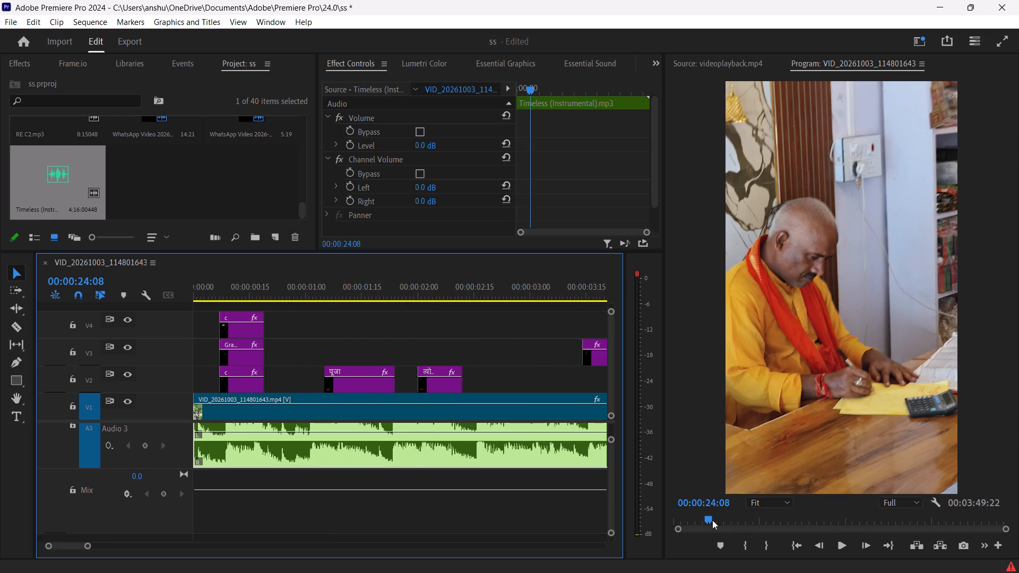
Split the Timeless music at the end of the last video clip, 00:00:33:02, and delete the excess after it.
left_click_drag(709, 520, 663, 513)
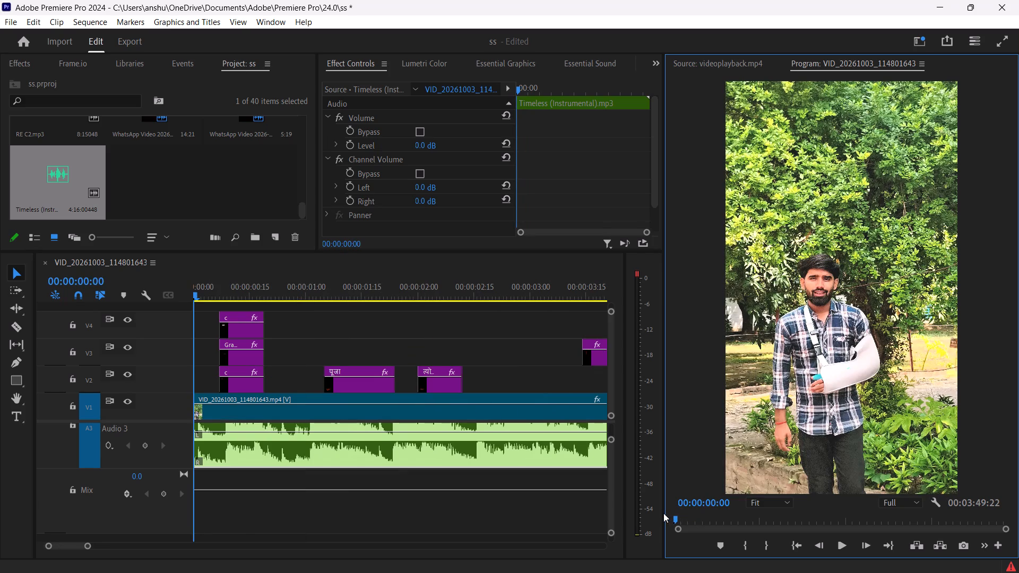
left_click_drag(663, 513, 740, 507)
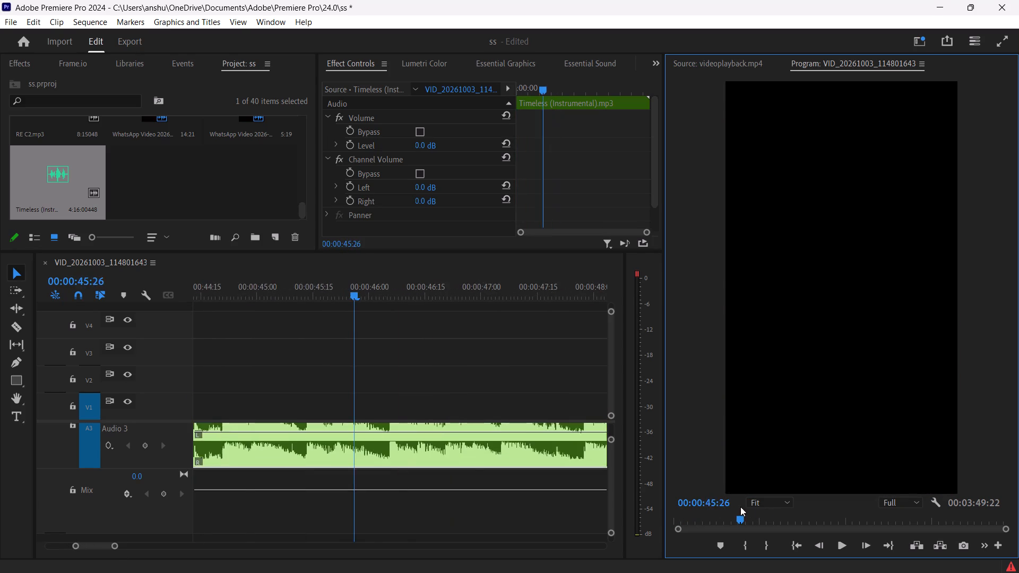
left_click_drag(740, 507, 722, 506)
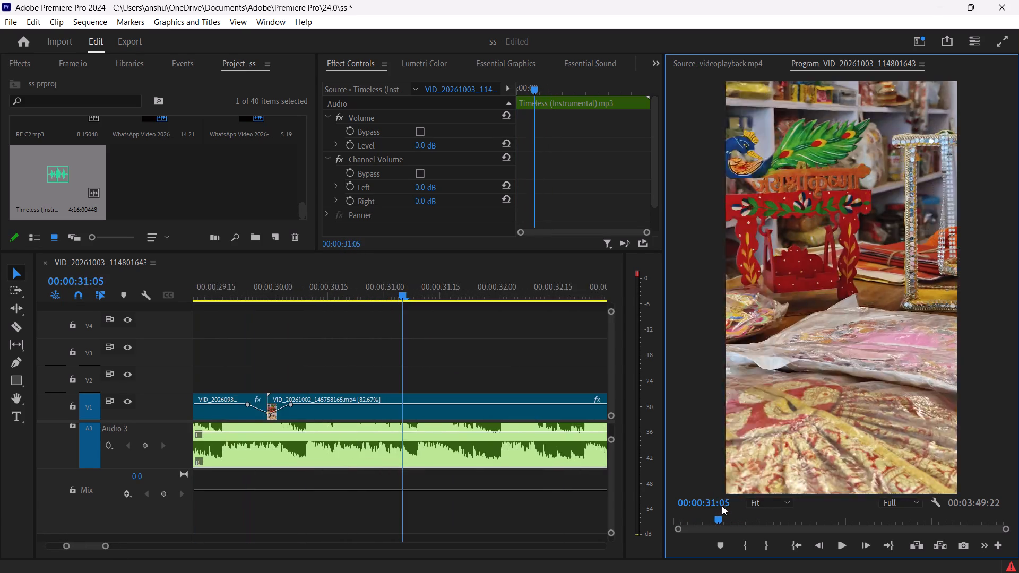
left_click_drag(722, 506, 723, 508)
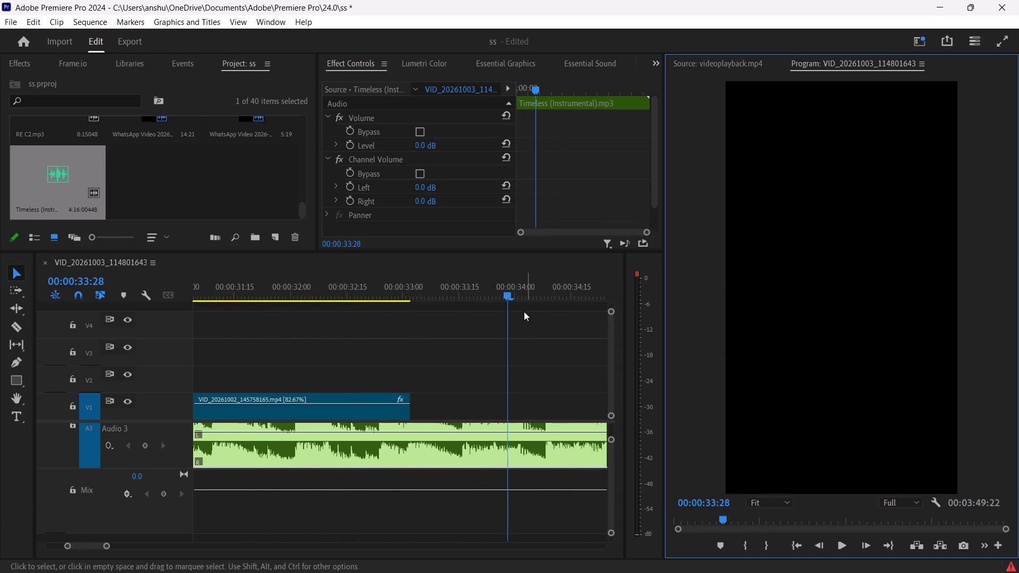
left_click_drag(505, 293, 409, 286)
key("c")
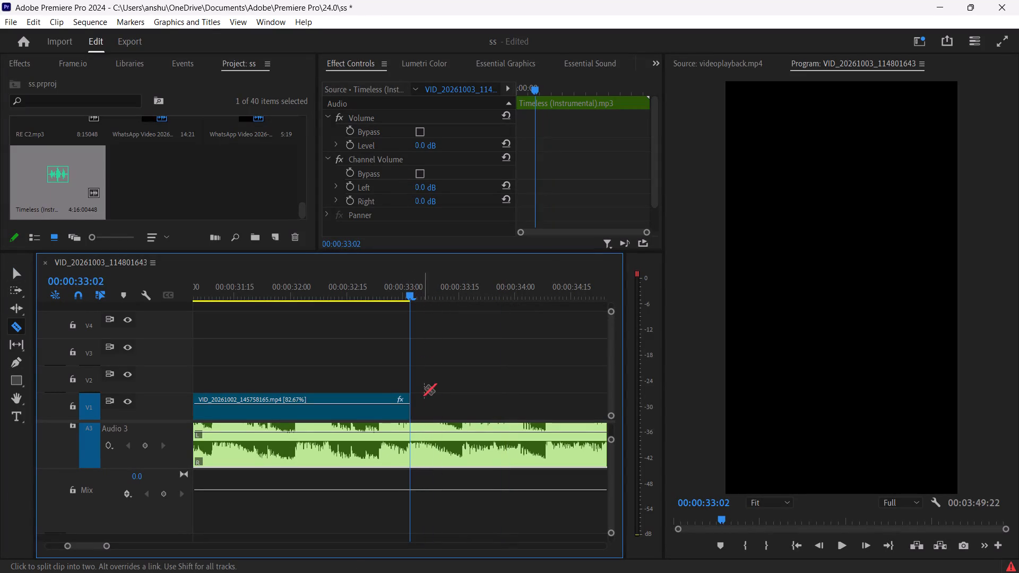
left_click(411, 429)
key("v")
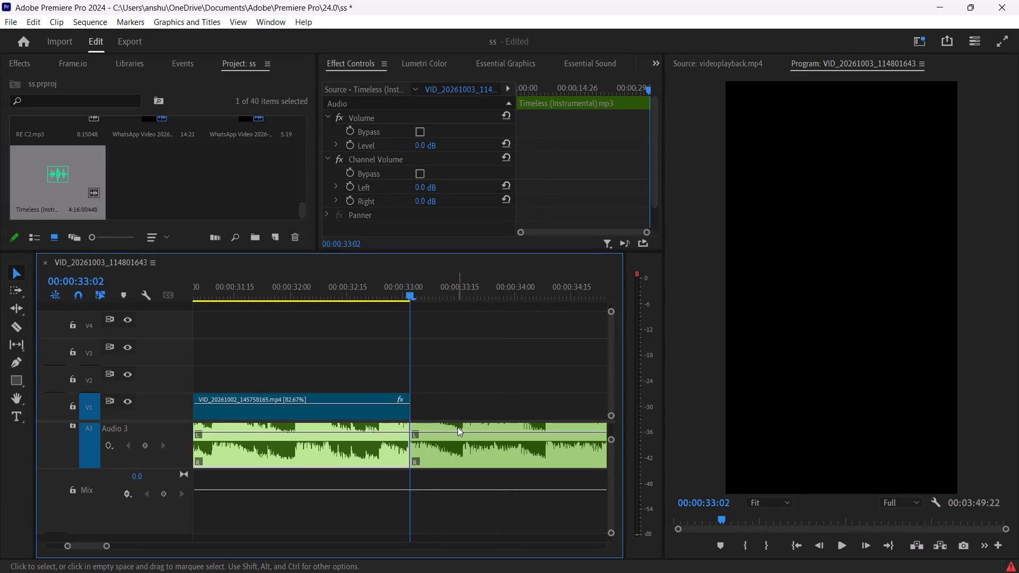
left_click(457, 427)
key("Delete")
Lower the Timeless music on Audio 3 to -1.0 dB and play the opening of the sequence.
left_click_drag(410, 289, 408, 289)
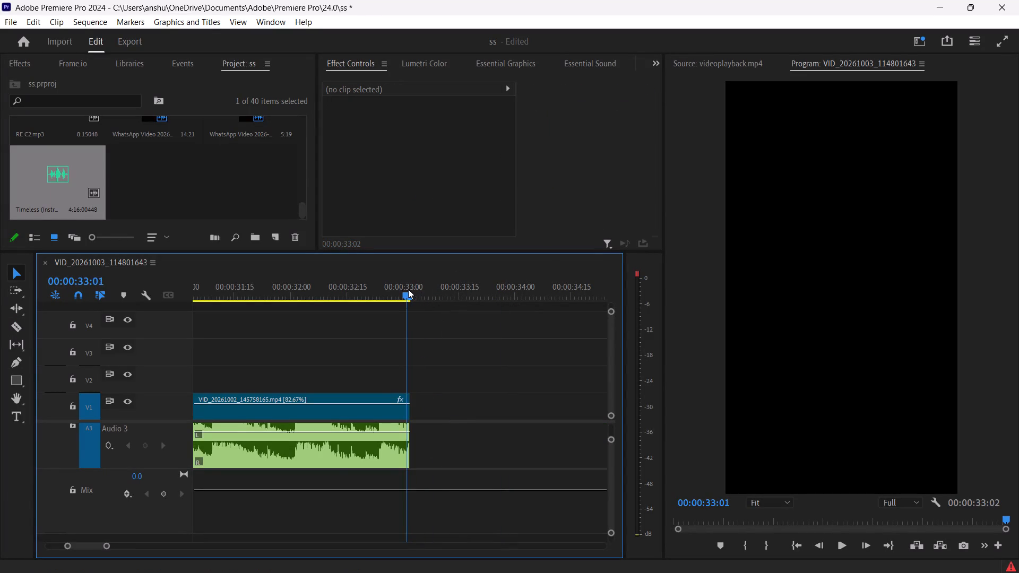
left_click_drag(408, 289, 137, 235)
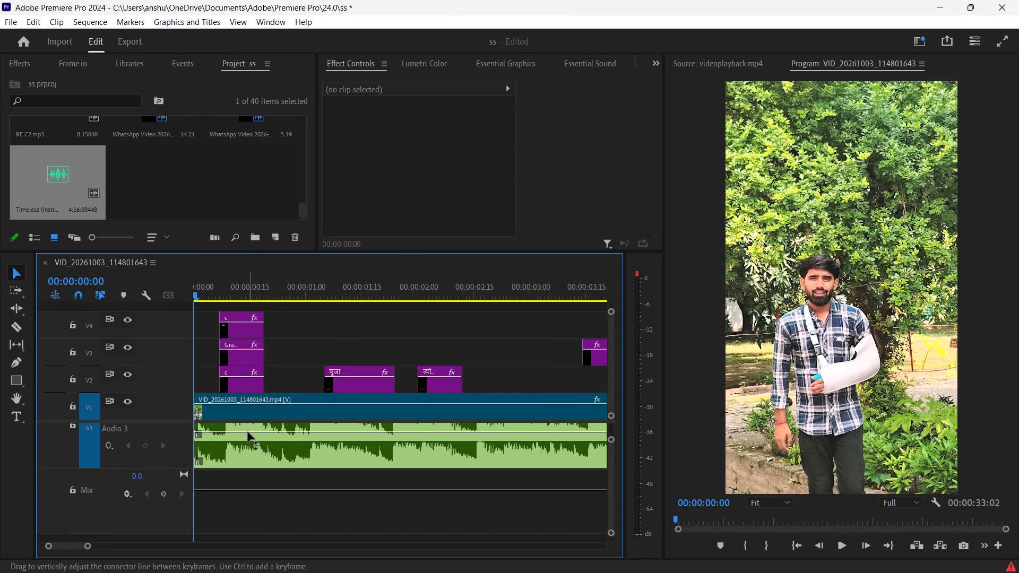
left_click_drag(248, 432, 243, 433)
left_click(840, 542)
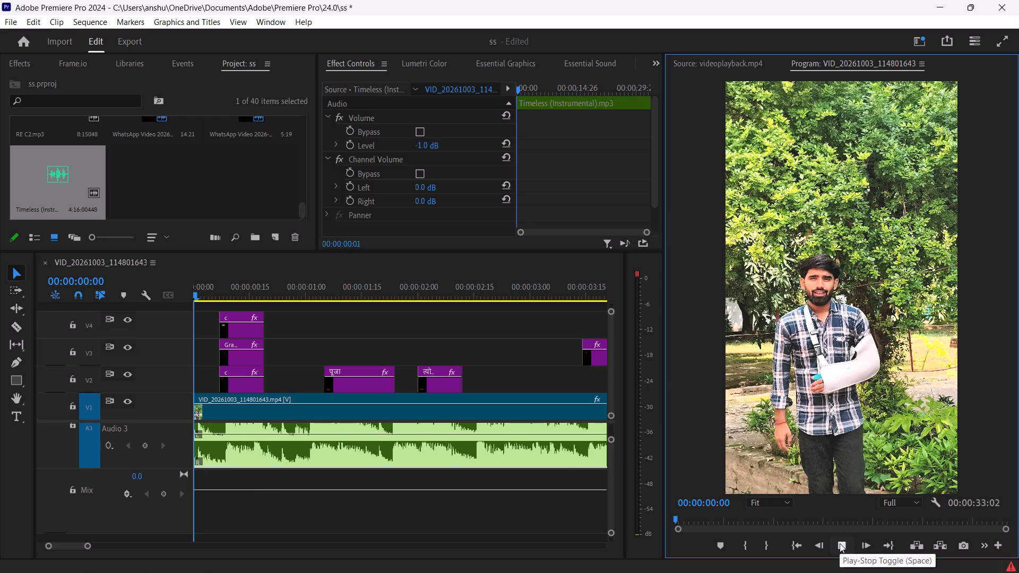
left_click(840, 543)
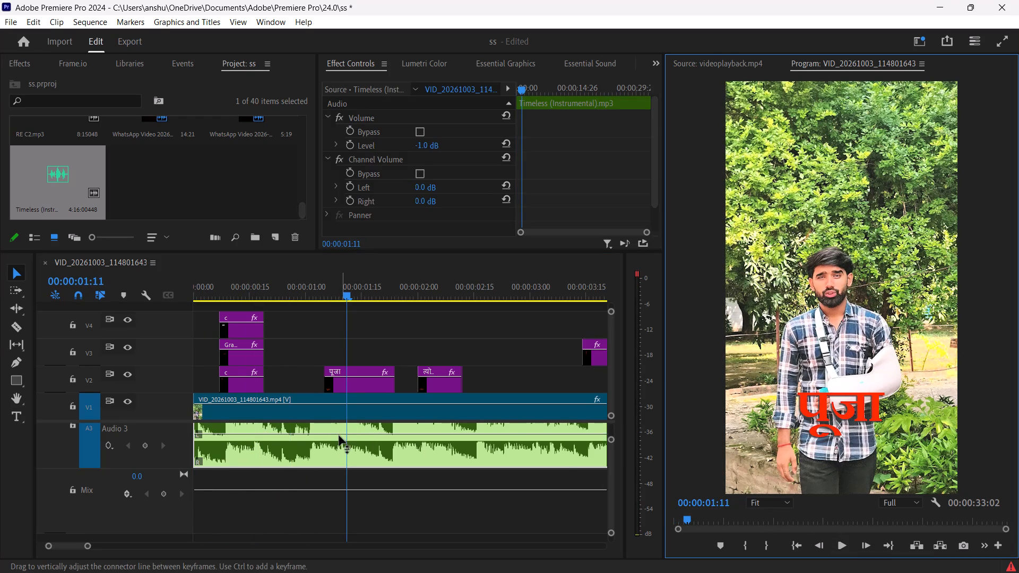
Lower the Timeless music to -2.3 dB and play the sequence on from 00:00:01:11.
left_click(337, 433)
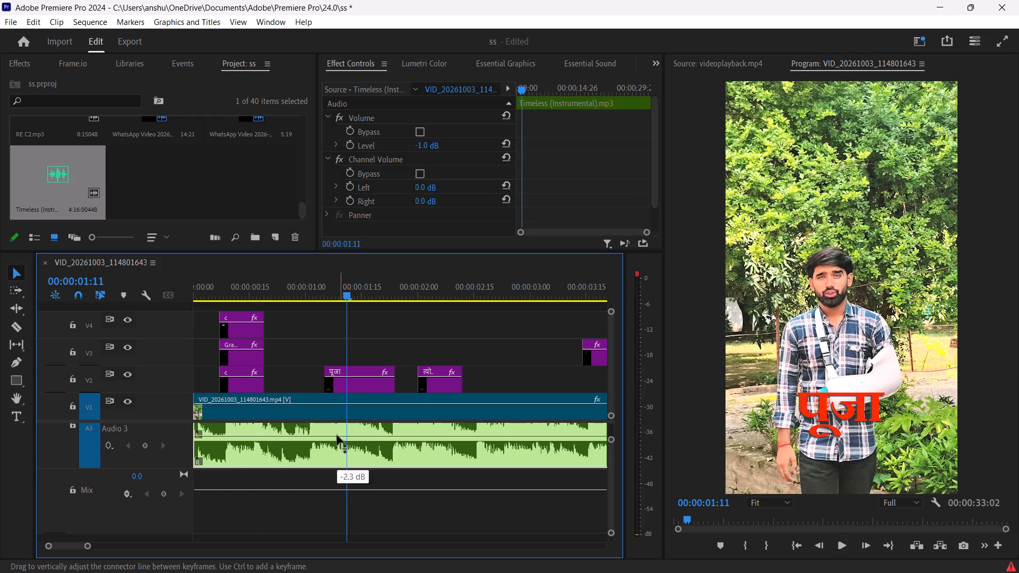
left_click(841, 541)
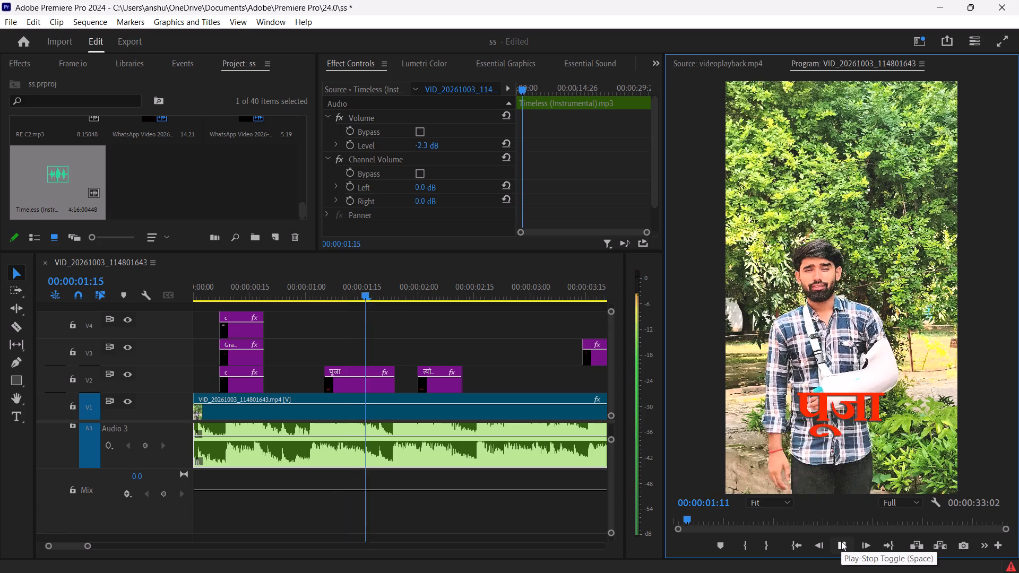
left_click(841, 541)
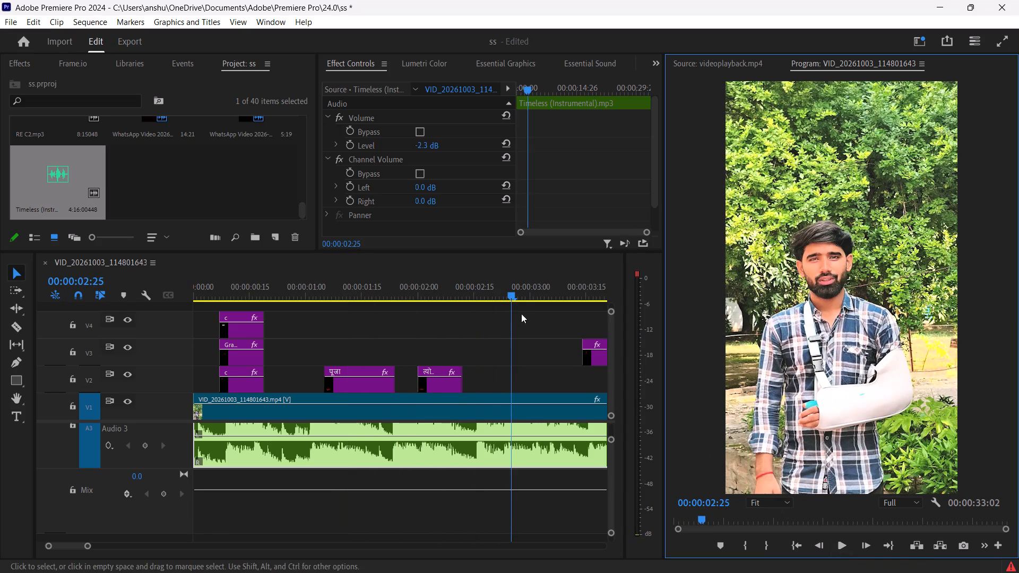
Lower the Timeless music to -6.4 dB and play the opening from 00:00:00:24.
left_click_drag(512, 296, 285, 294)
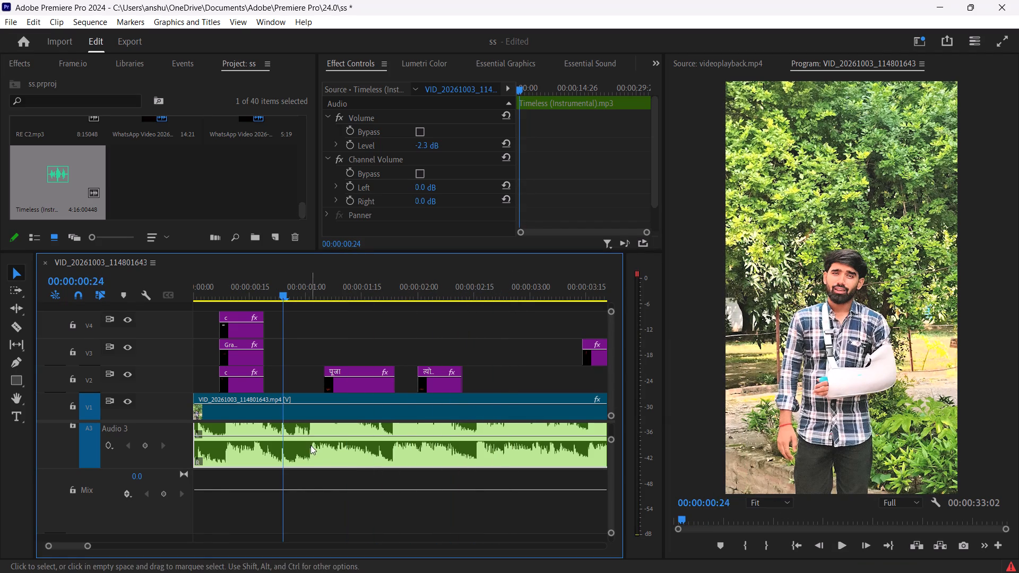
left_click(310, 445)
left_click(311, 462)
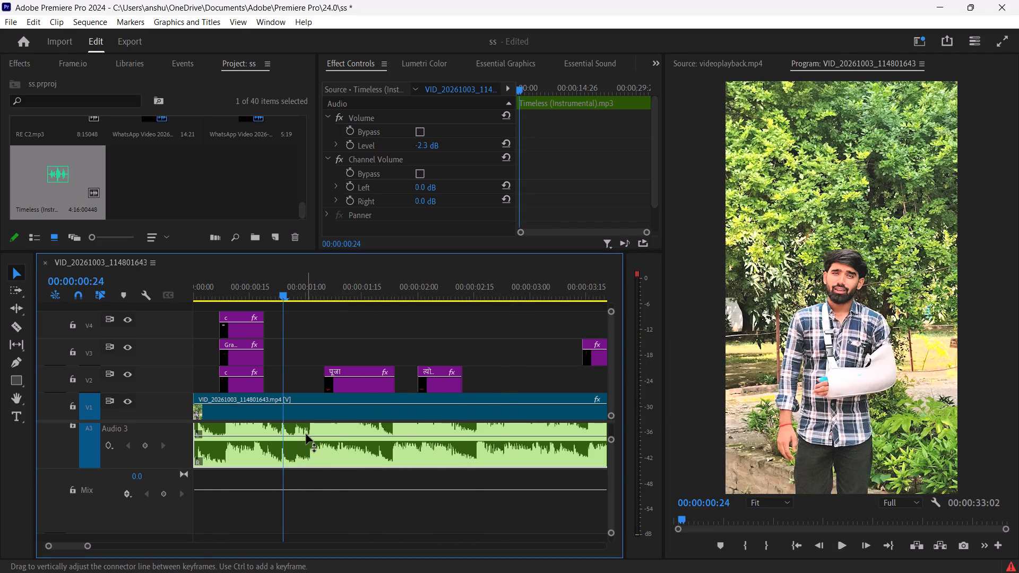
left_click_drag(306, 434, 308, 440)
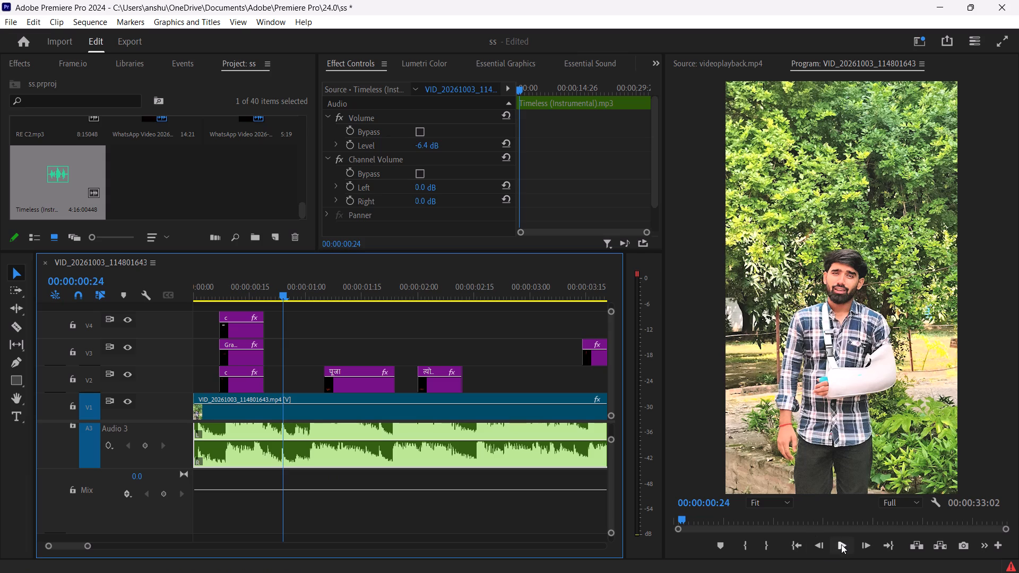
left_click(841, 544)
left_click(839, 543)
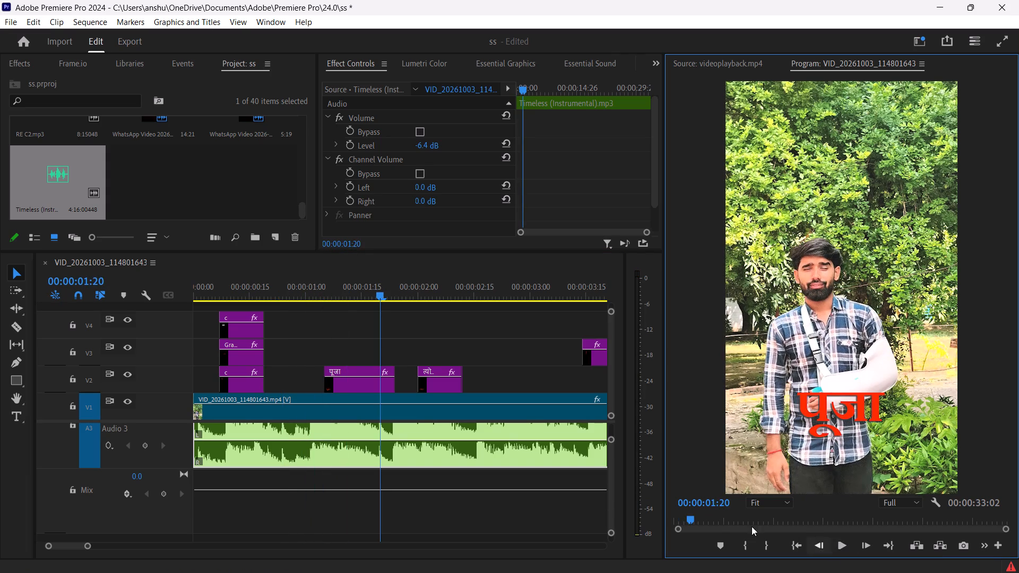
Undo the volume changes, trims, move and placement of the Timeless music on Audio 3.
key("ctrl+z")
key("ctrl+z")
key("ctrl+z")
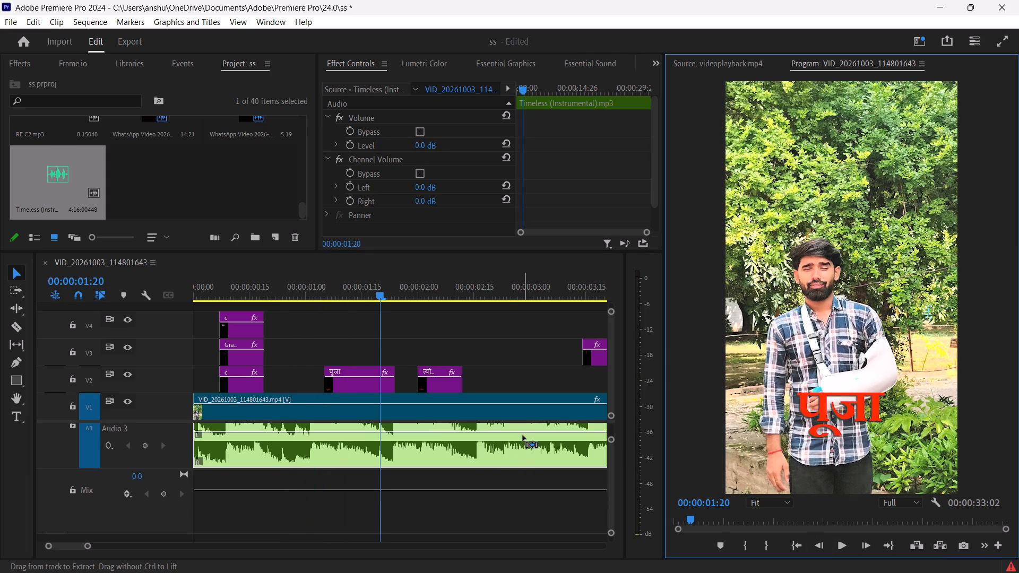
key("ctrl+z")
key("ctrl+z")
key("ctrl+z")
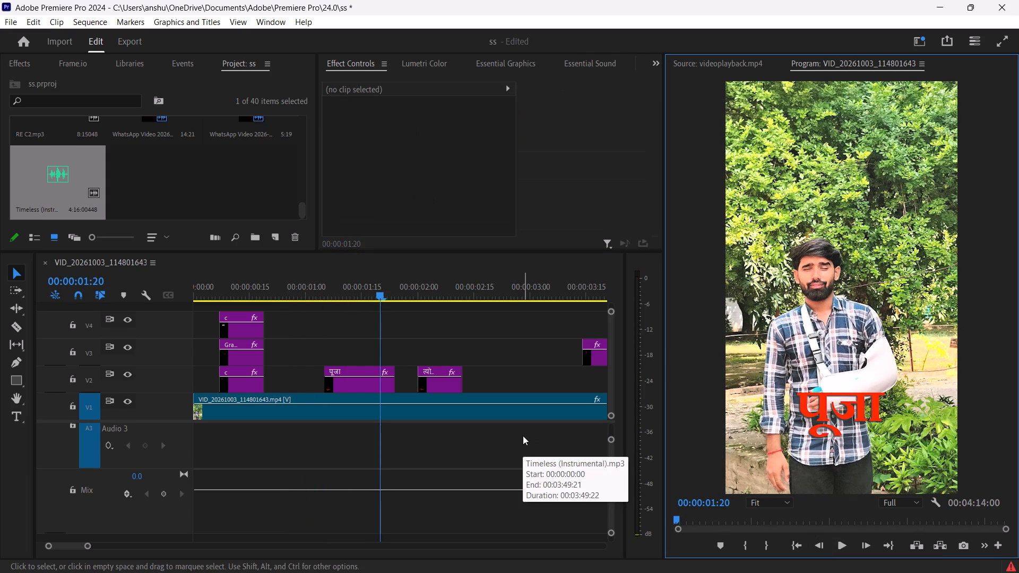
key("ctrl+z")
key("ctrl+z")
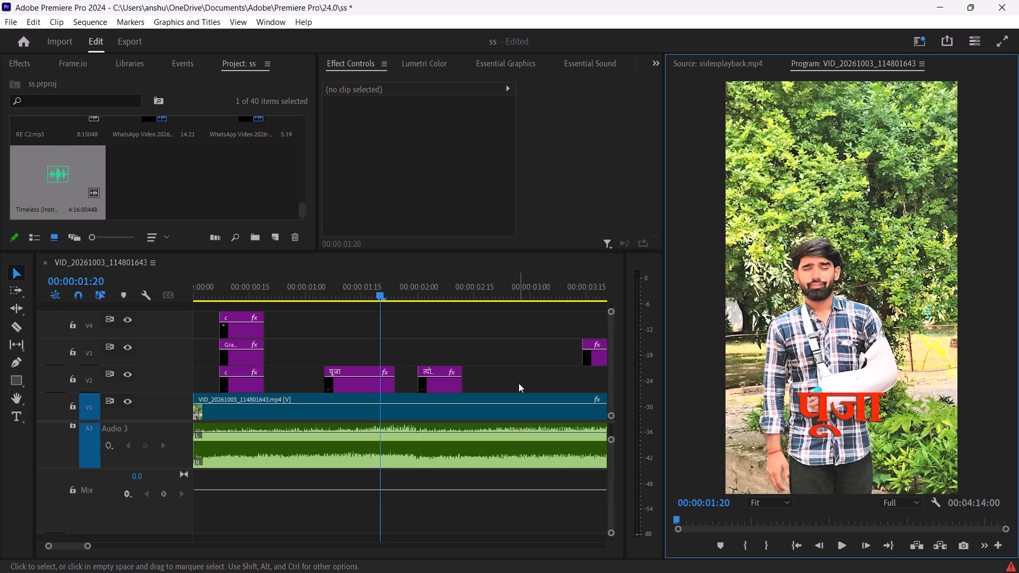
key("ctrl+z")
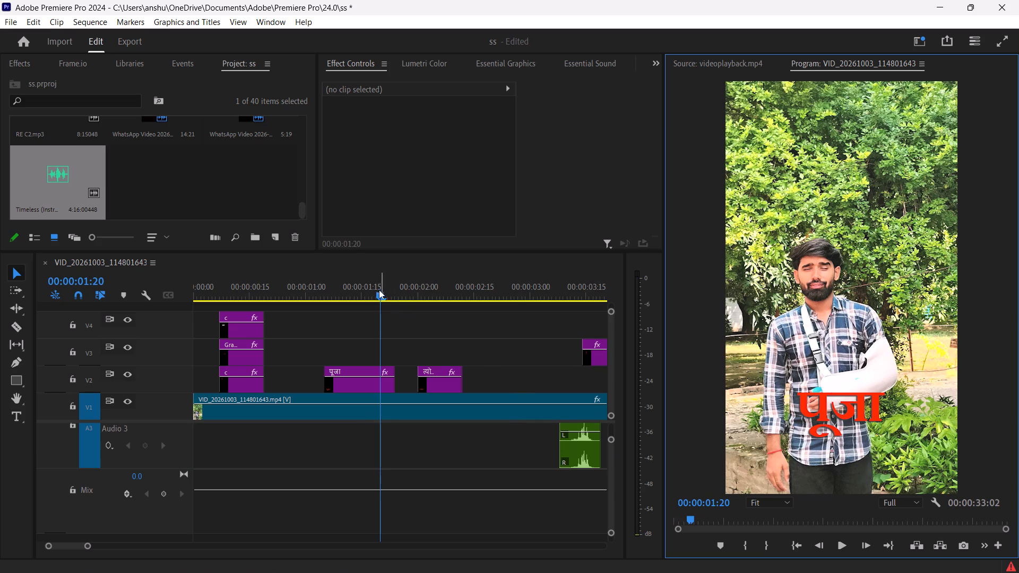
Play the sequence from 00:00:00:00 to about 00:00:04:22 to check the opening without the background music.
left_click_drag(377, 291, 161, 284)
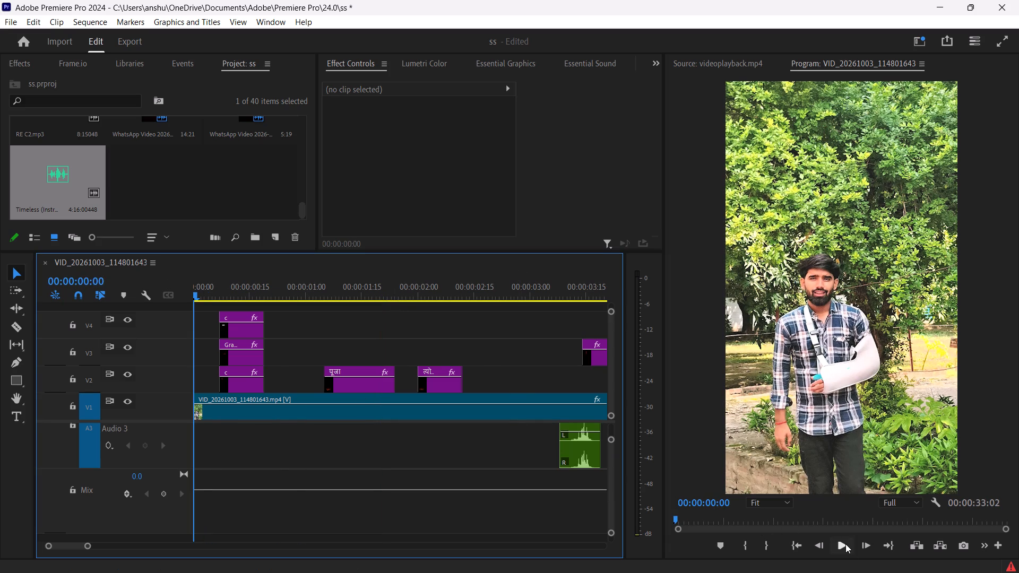
left_click(847, 544)
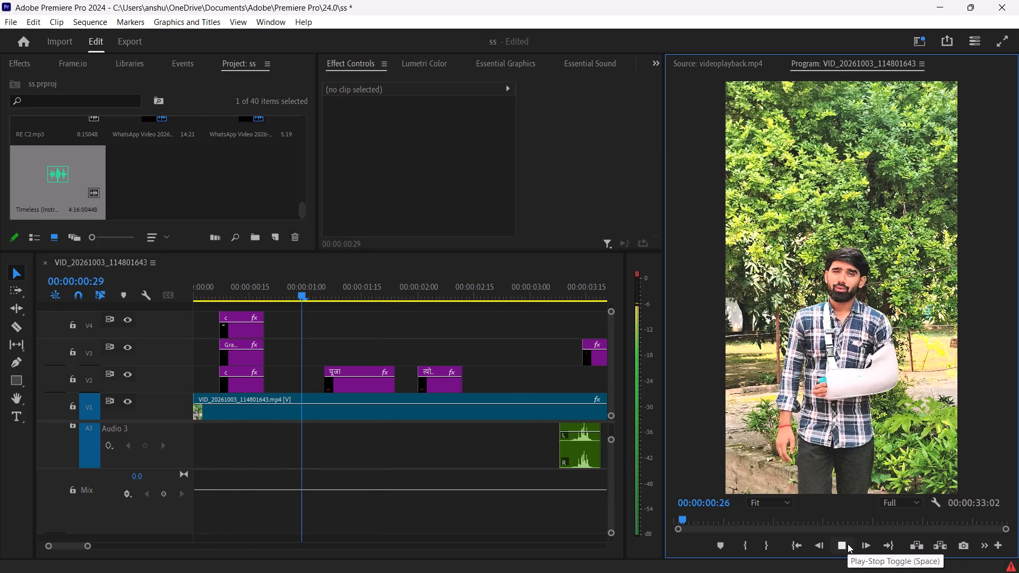
left_click(848, 544)
left_click_drag(612, 492, 613, 487)
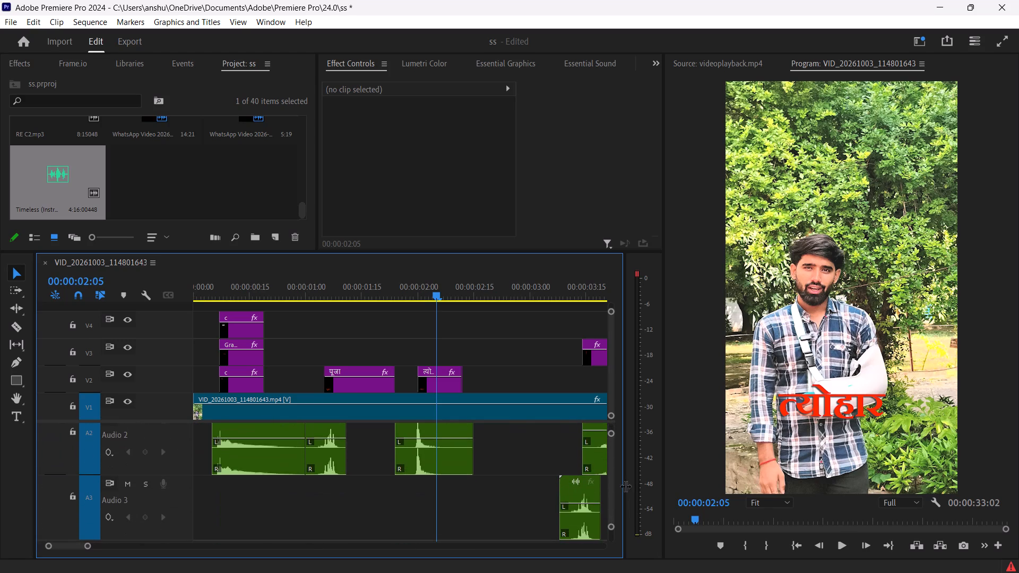
left_click(847, 543)
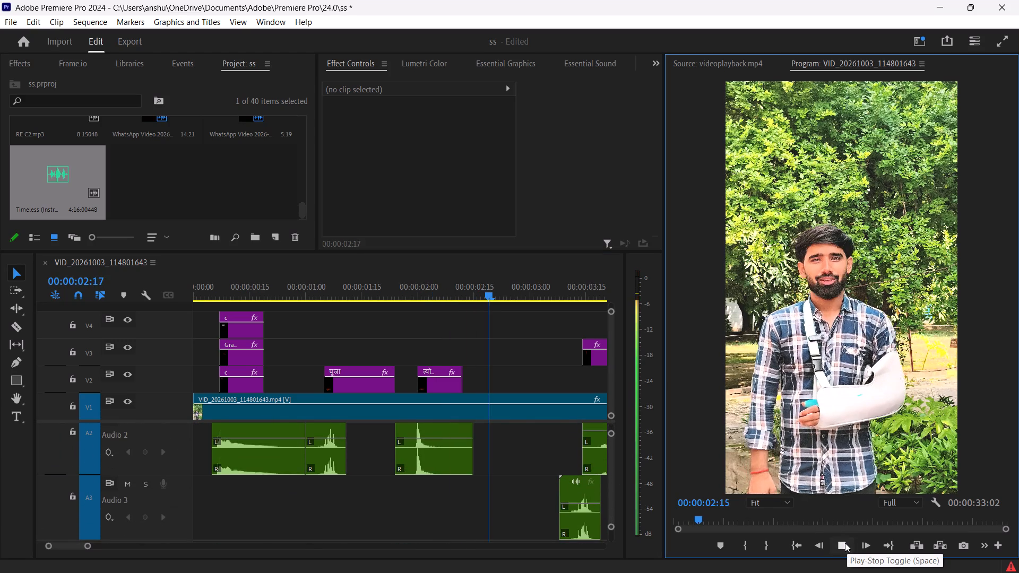
left_click(843, 542)
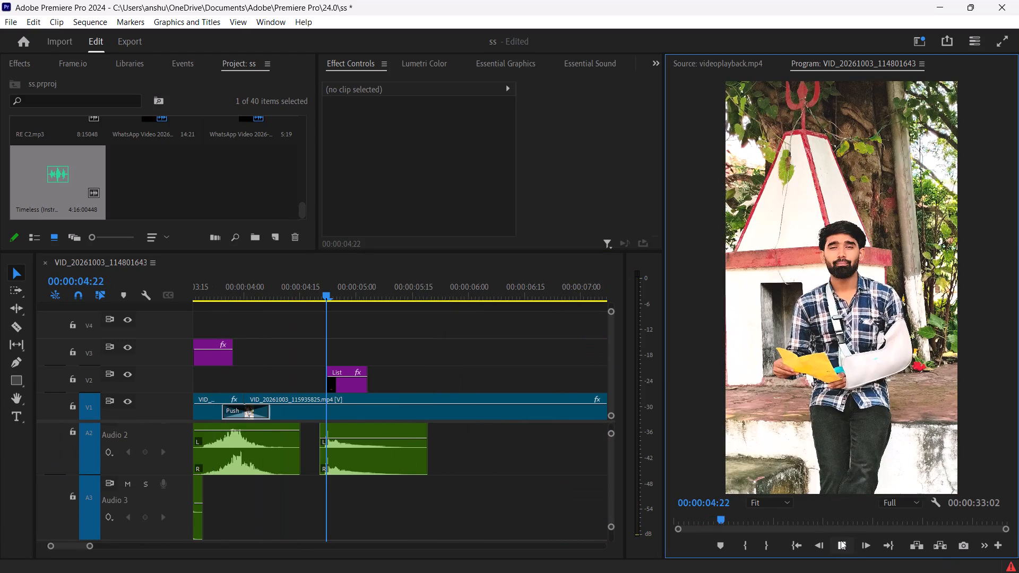
Check the existing audio tracks and add a new empty audio track above the dialogue track.
left_click_drag(610, 449, 605, 463)
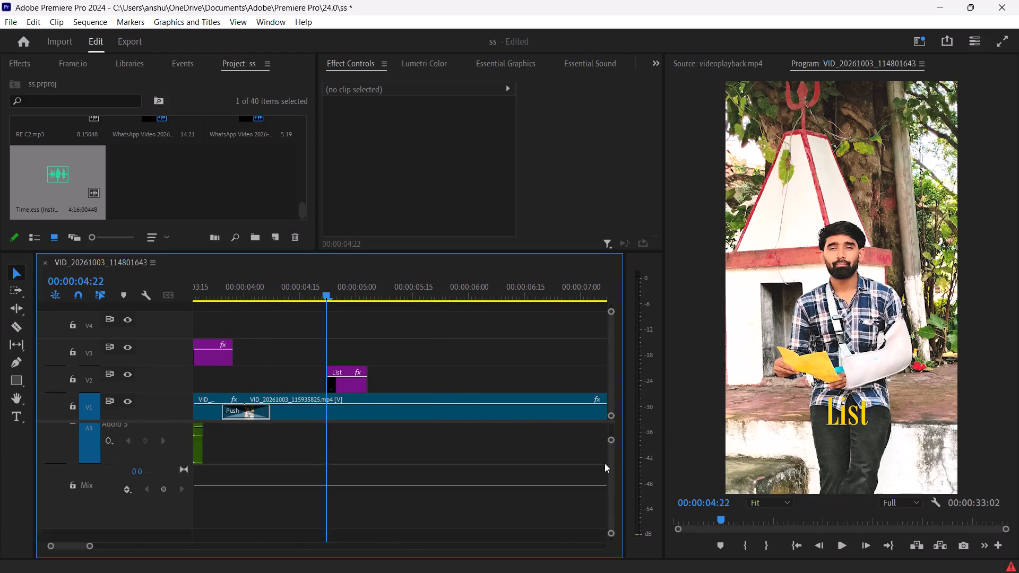
left_click_drag(605, 463, 610, 424)
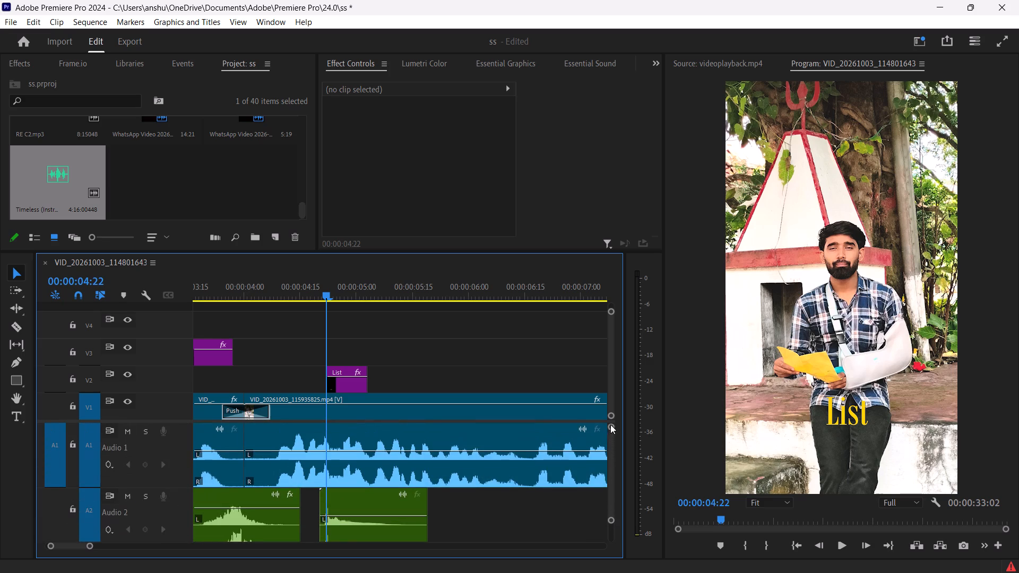
left_click_drag(610, 424, 617, 432)
left_click_drag(617, 432, 619, 444)
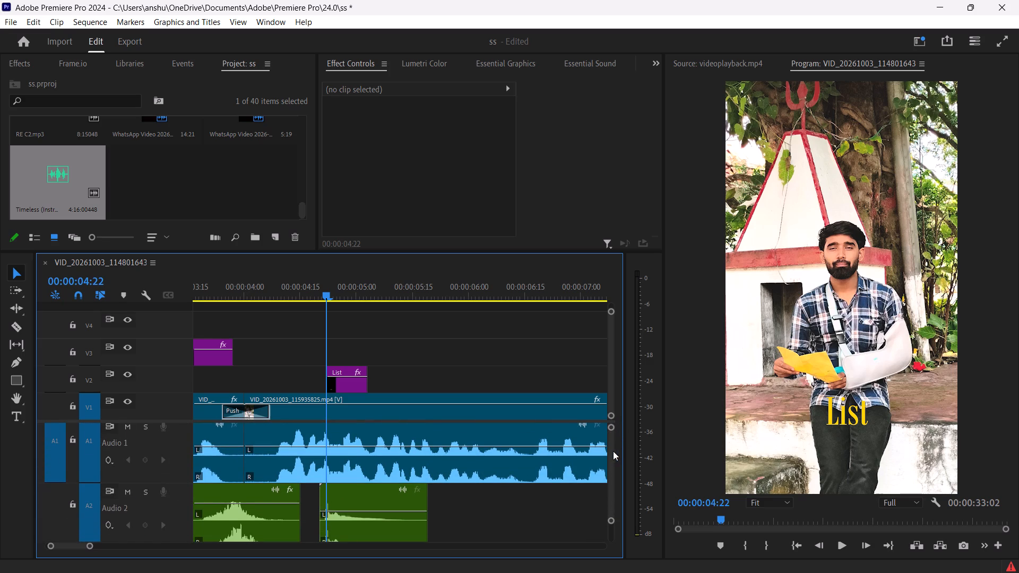
left_click_drag(612, 451, 614, 465)
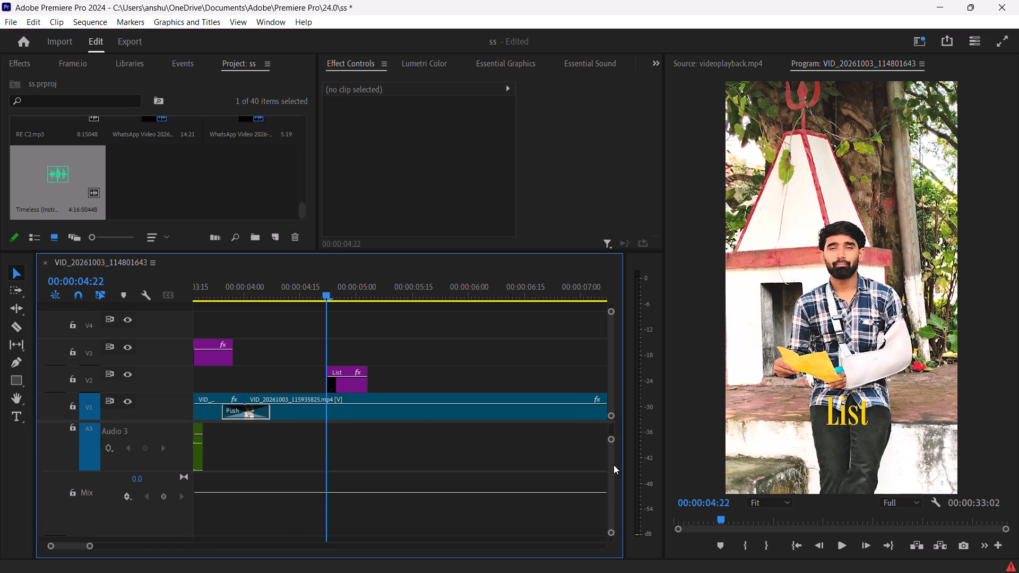
left_click_drag(614, 465, 614, 463)
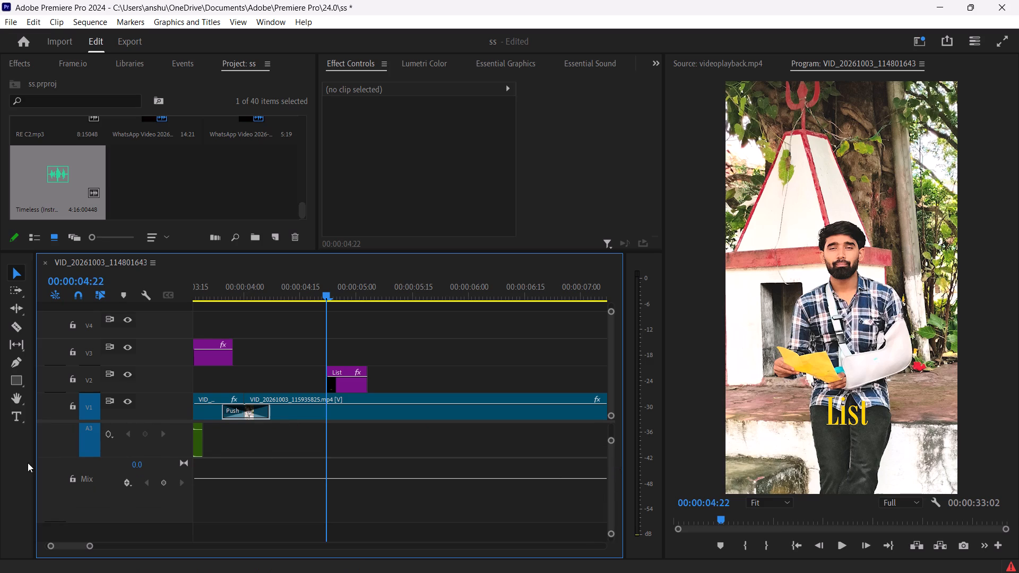
left_click(127, 442)
right_click(128, 448)
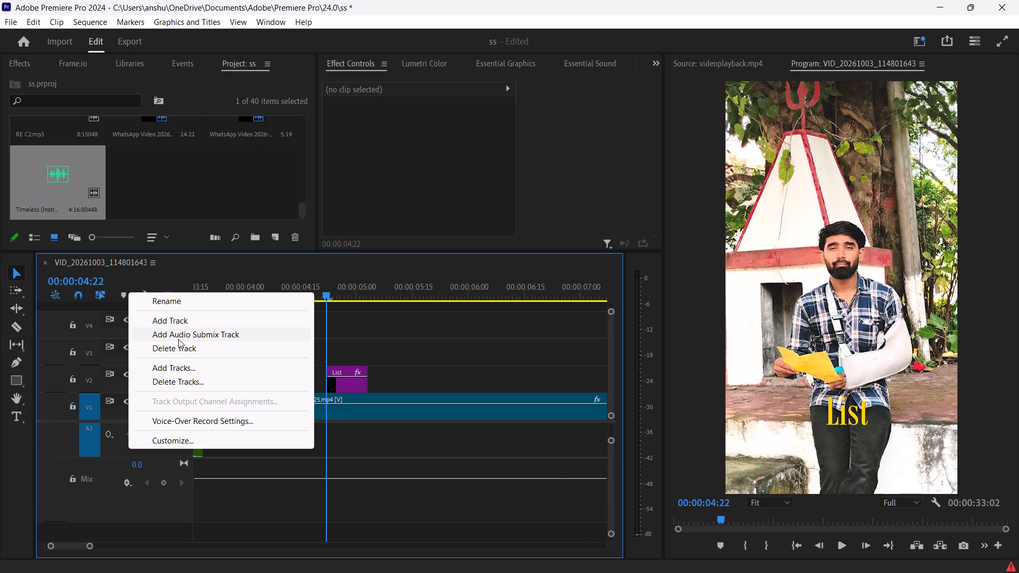
left_click(113, 475)
right_click(113, 476)
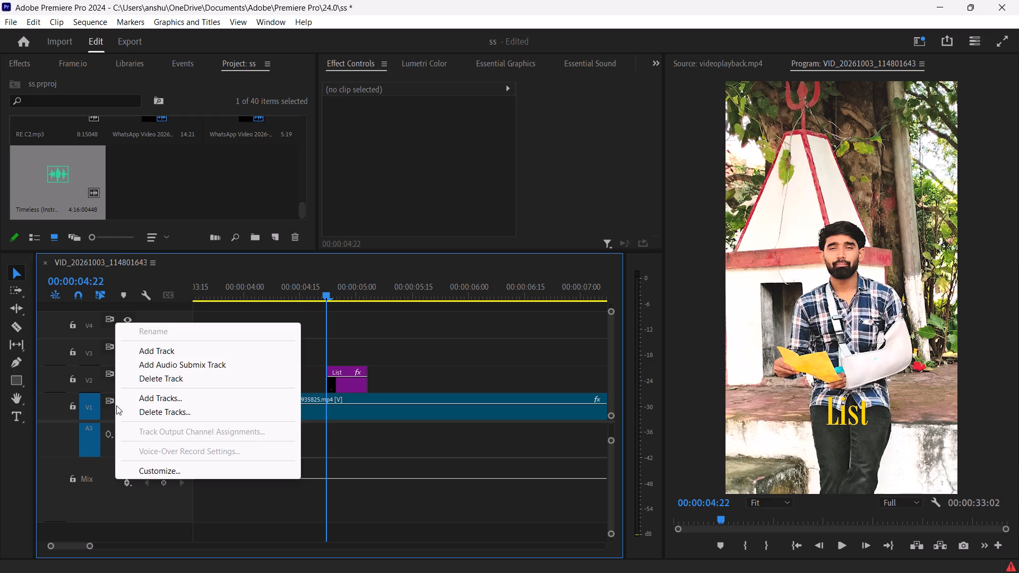
left_click(137, 355)
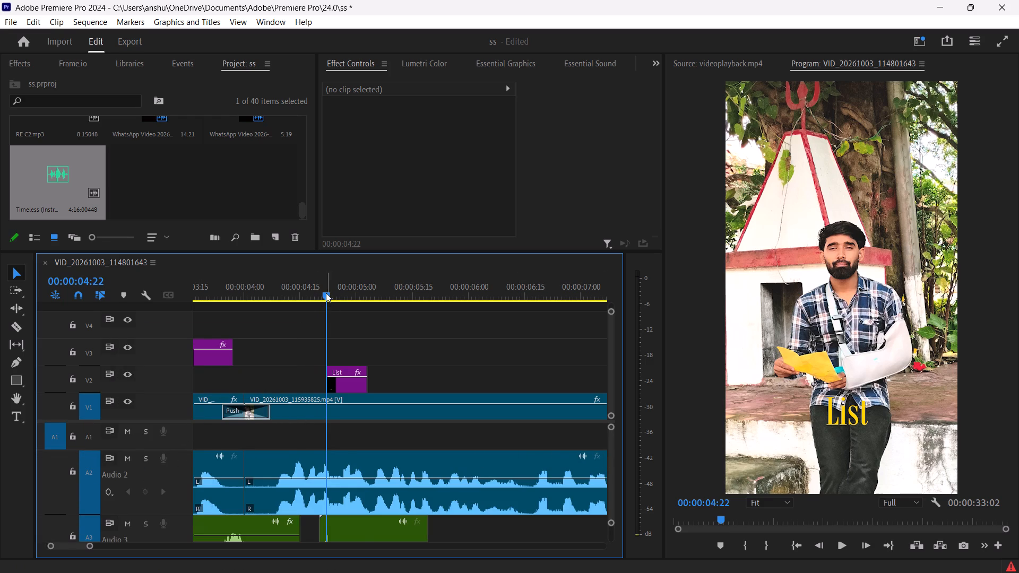
Place the Timeless (Instrumental) MP3 on the empty A1 track at the start of the sequence.
left_click_drag(326, 293, 177, 301)
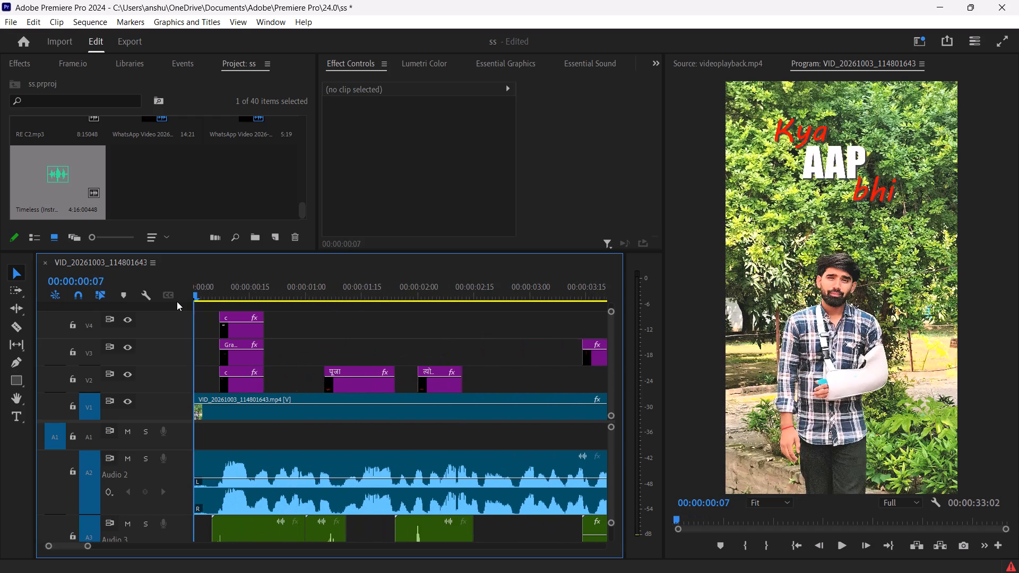
left_click_drag(177, 301, 187, 331)
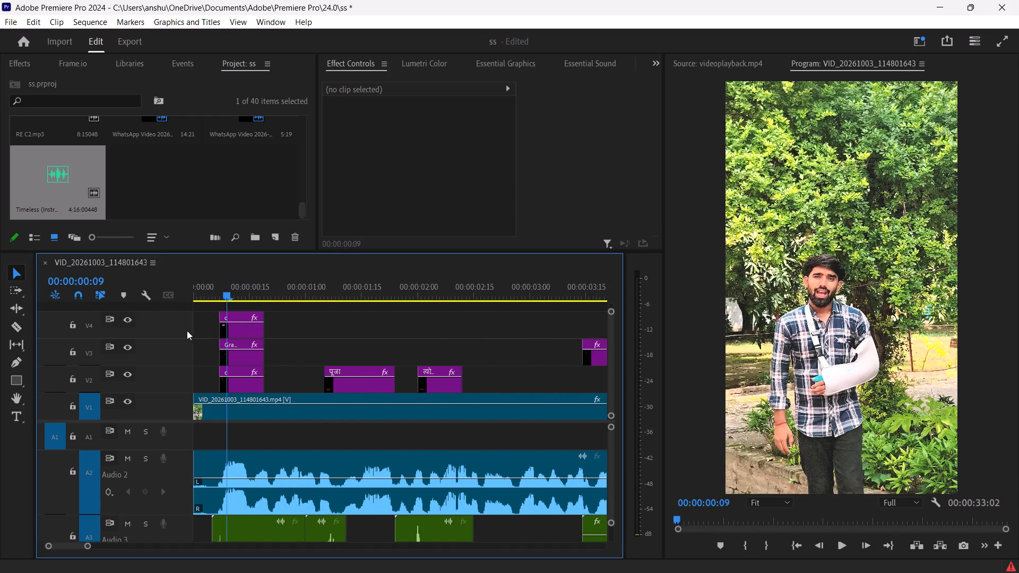
left_click_drag(187, 331, 156, 323)
left_click_drag(46, 181, 196, 435)
Lower the Timeless music on A1 to -31.5 dB and play the opening of the sequence.
left_click(228, 439)
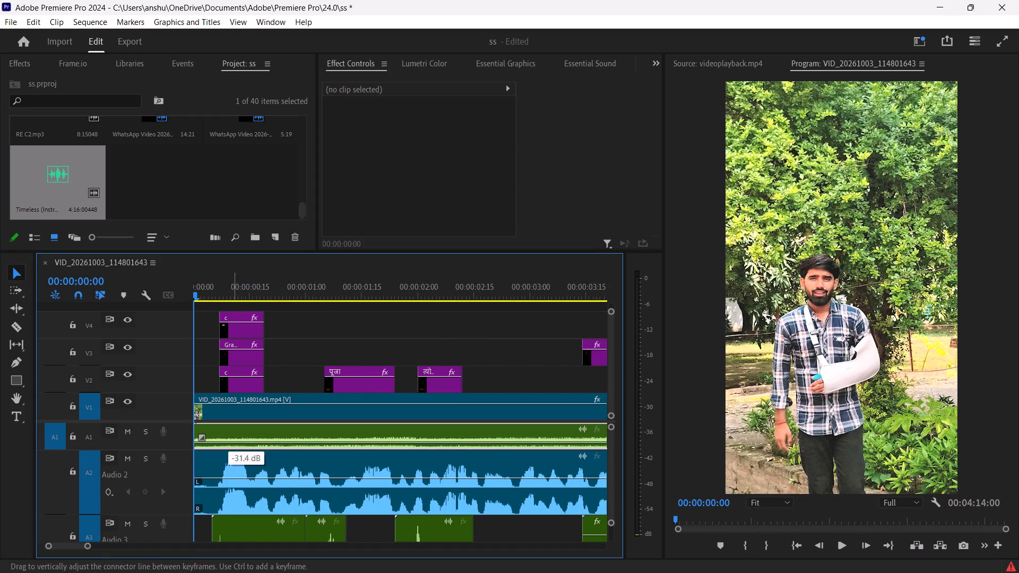
left_click(838, 548)
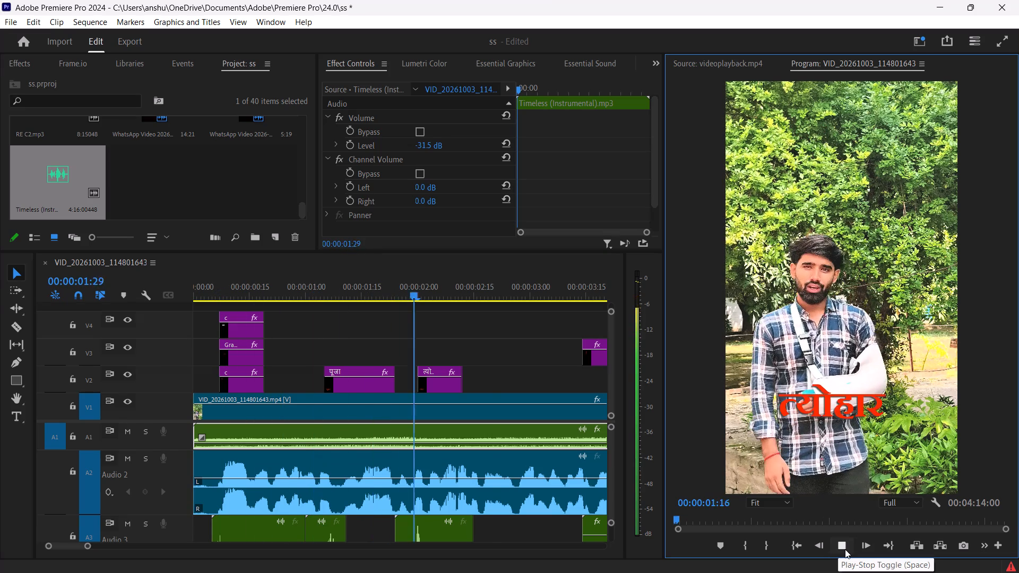
left_click(845, 549)
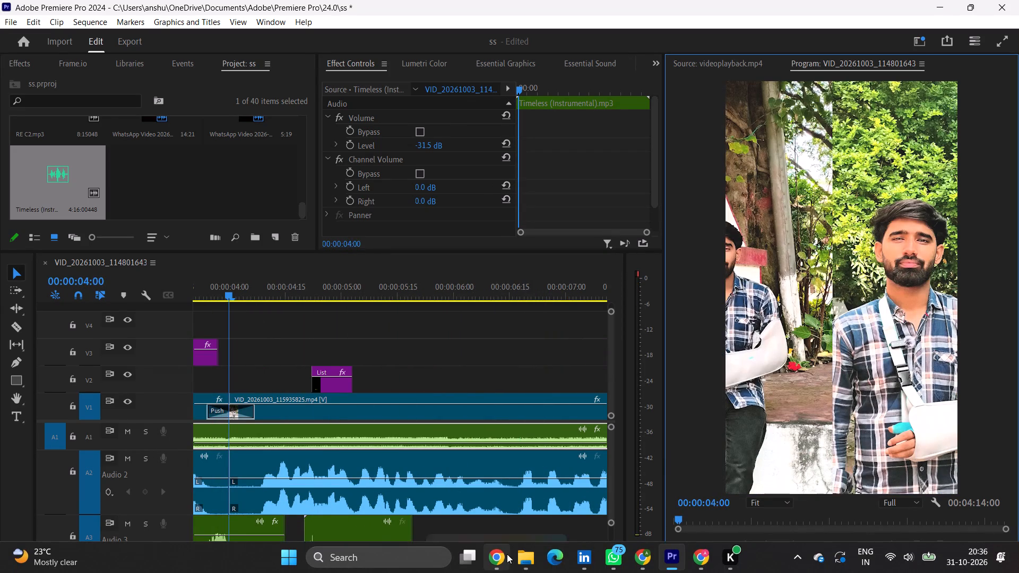
Switch to the Timeless (Instrumental) YouTube video in Chrome and listen around 0:36, 0:28 and 0:23 to find a starting point.
left_click(495, 483)
scroll(169, 250, "up", 1)
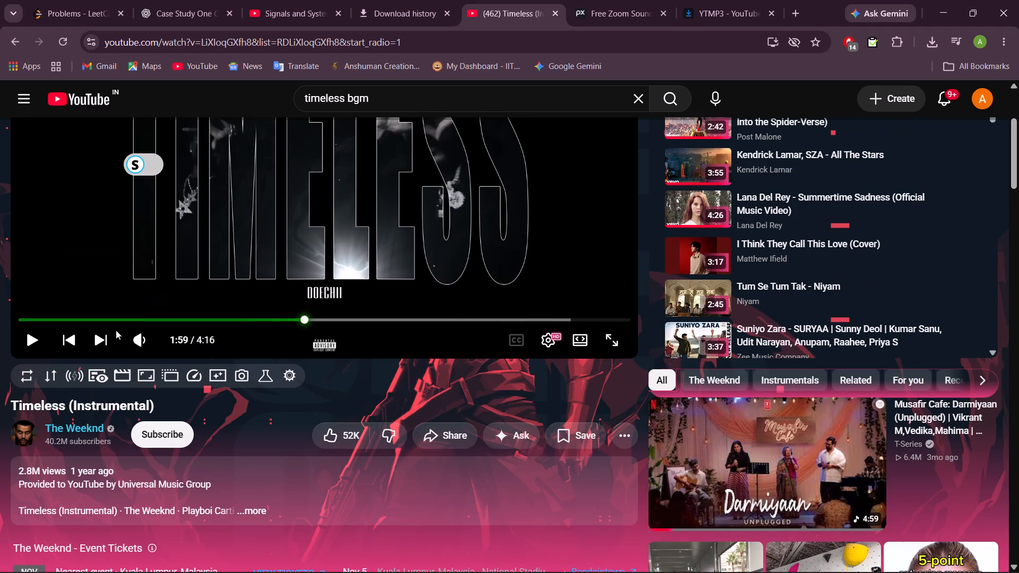
left_click(107, 320)
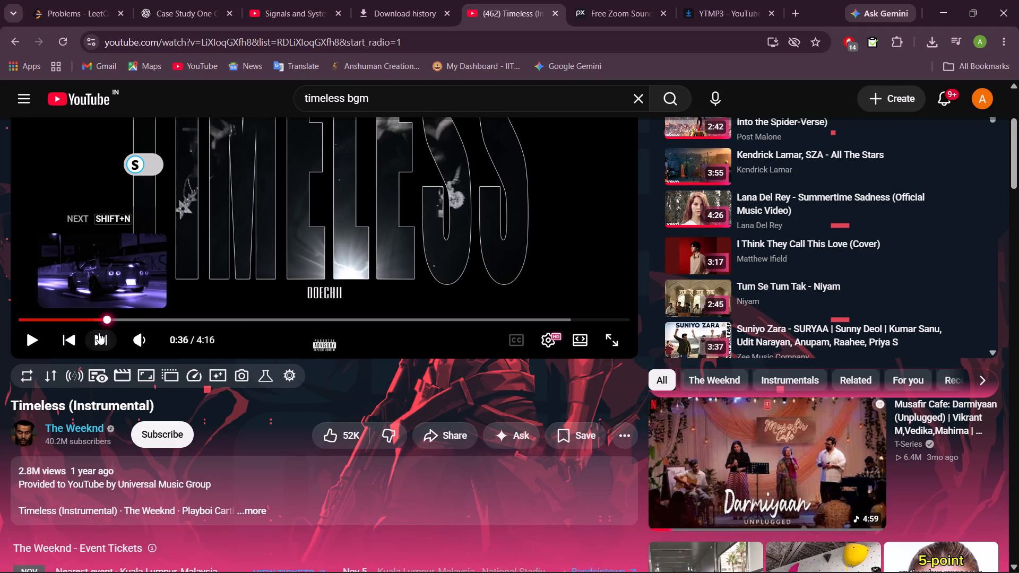
left_click(37, 340)
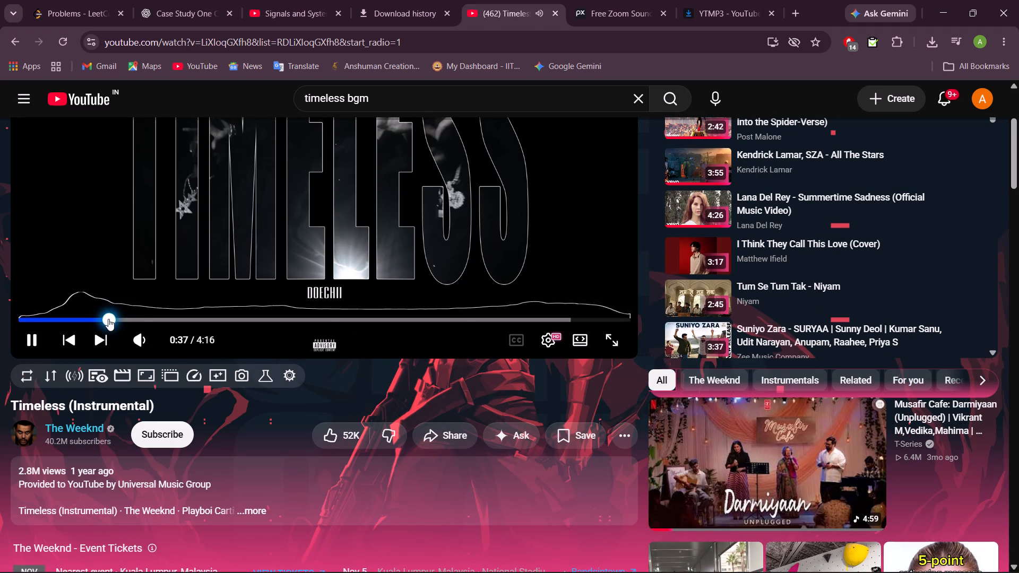
left_click_drag(108, 319, 84, 318)
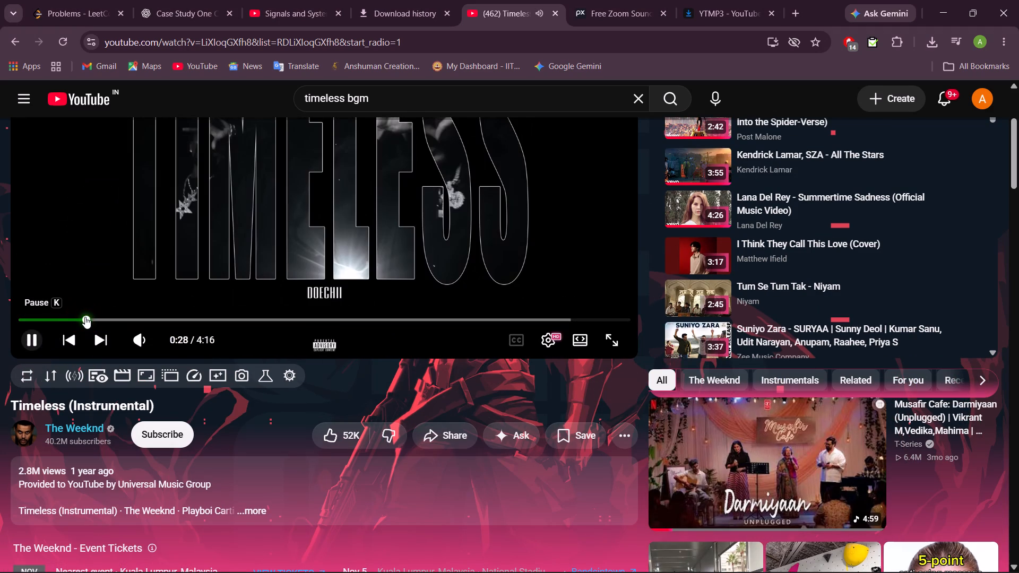
left_click(68, 320)
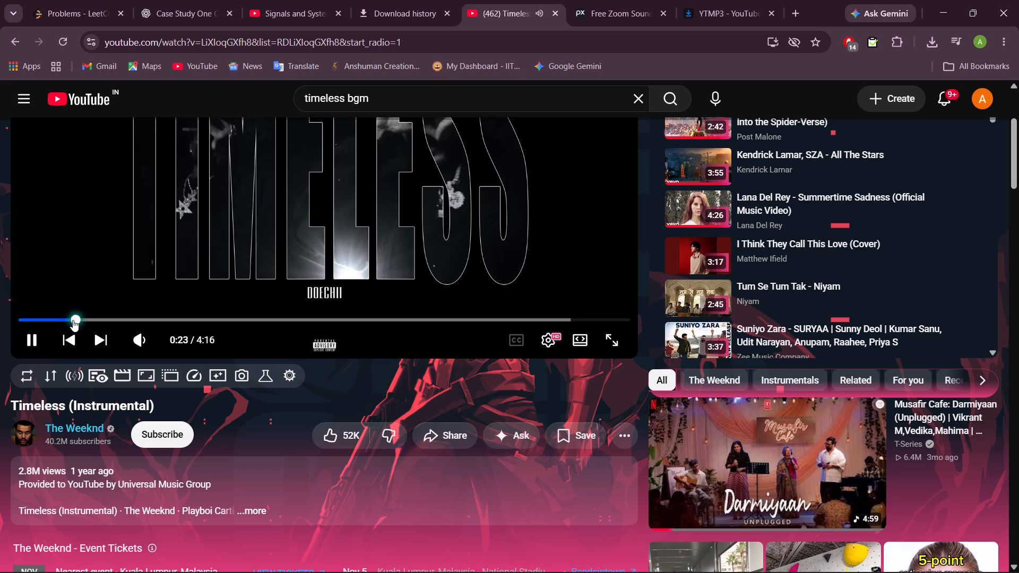
left_click(25, 342)
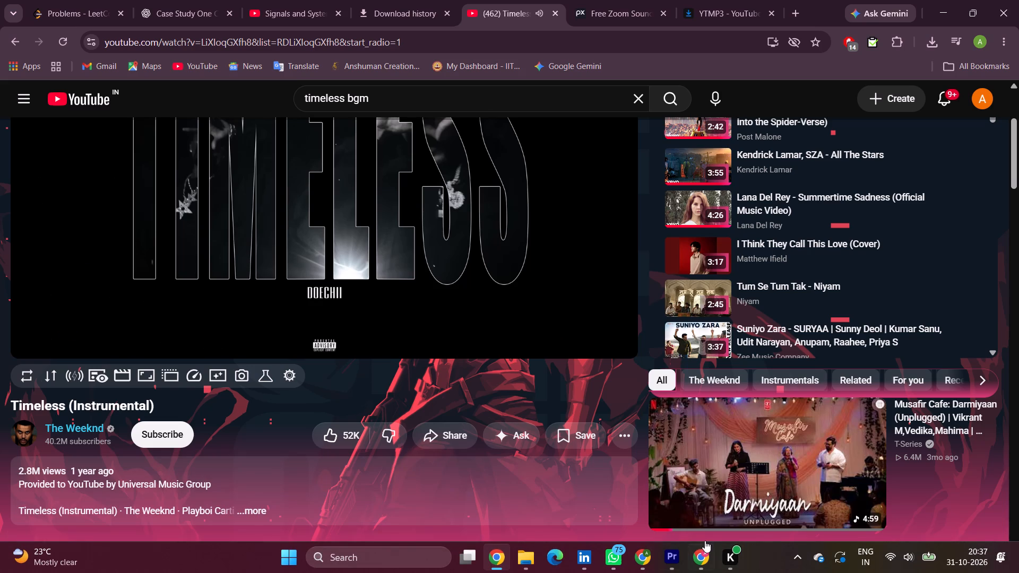
Back in Premiere Pro, split the Timeless music on A1 at about 00:00:24:14 and delete the part before the cut.
left_click(671, 554)
left_click_drag(226, 293, 227, 294)
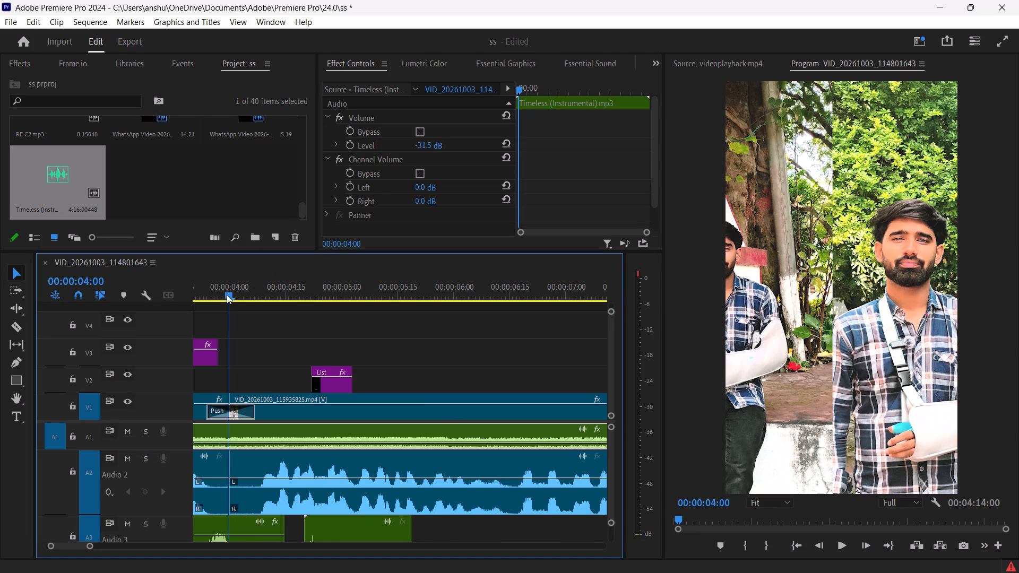
left_click_drag(227, 294, 650, 312)
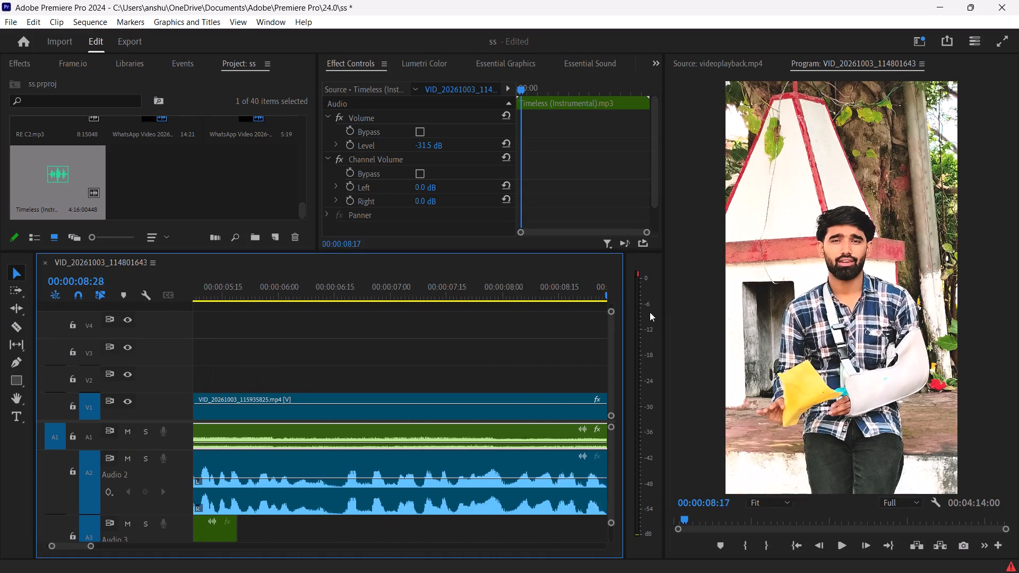
left_click_drag(650, 312, 647, 312)
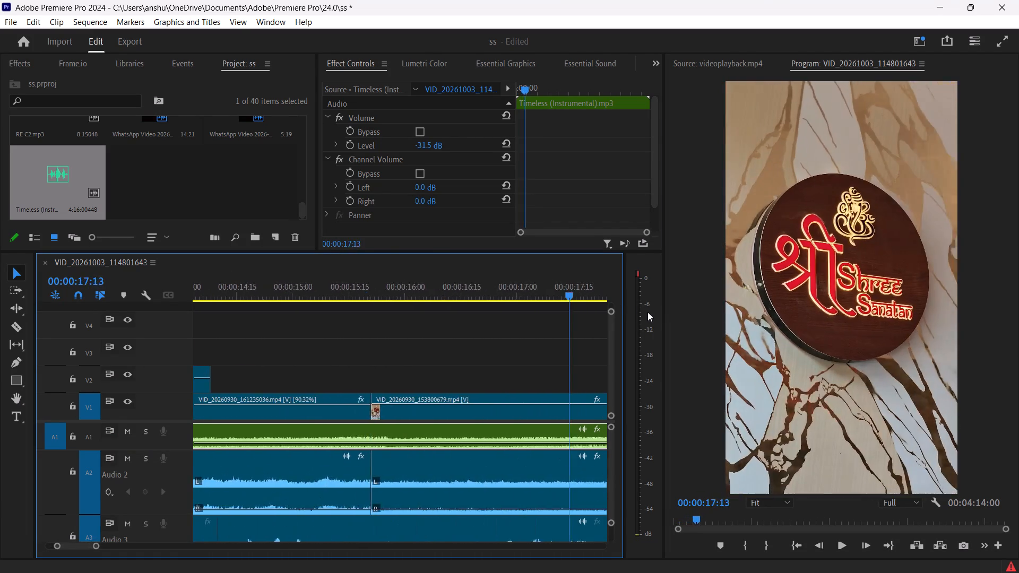
left_click_drag(647, 312, 577, 322)
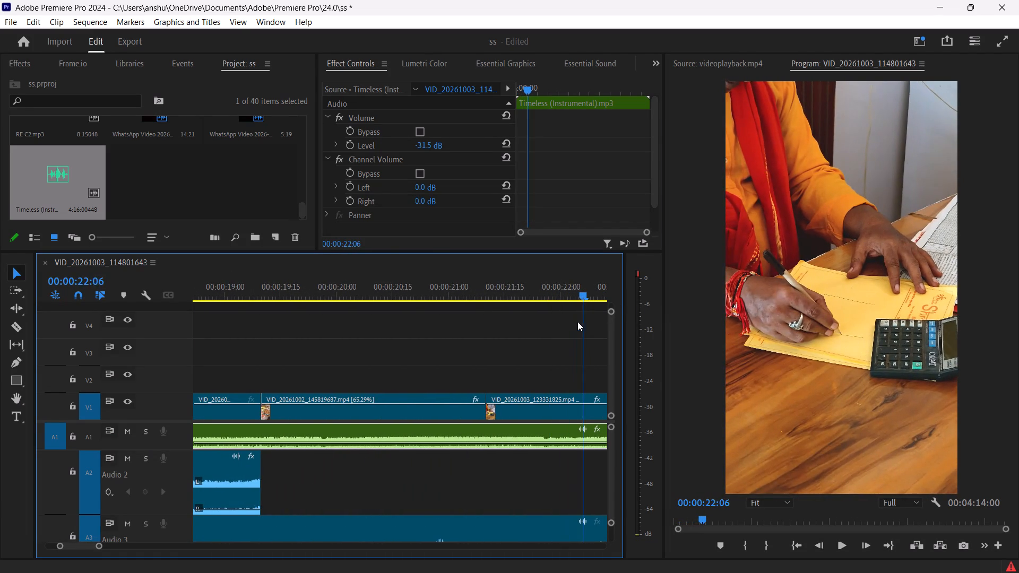
left_click_drag(577, 322, 599, 335)
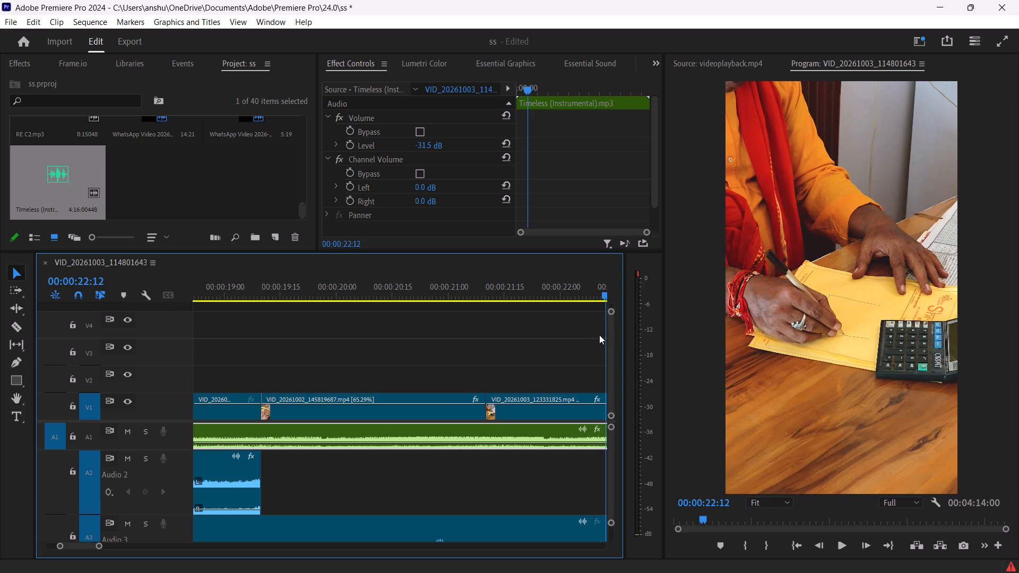
left_click_drag(599, 335, 487, 332)
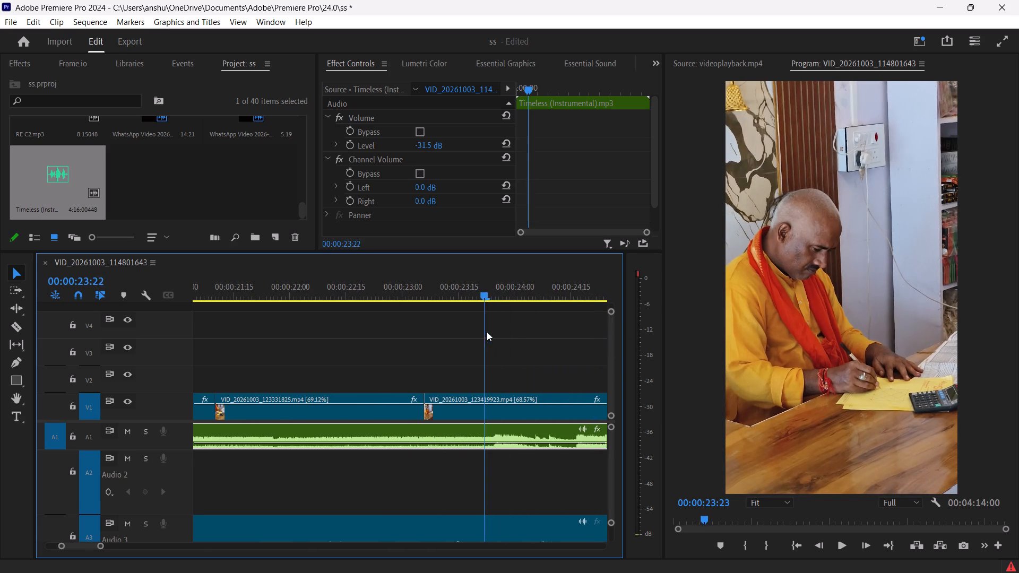
left_click_drag(487, 332, 517, 338)
key("c")
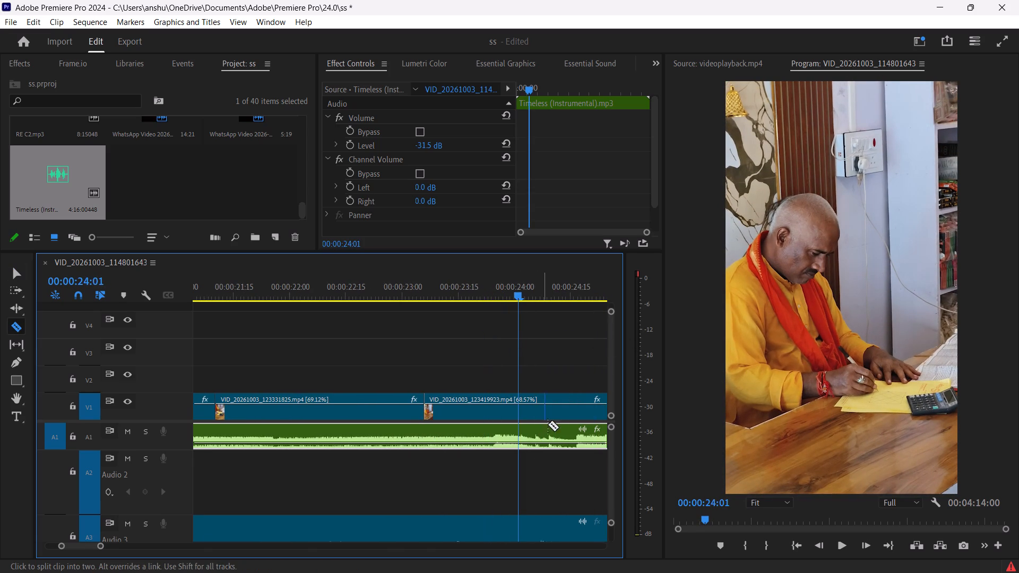
left_click(565, 441)
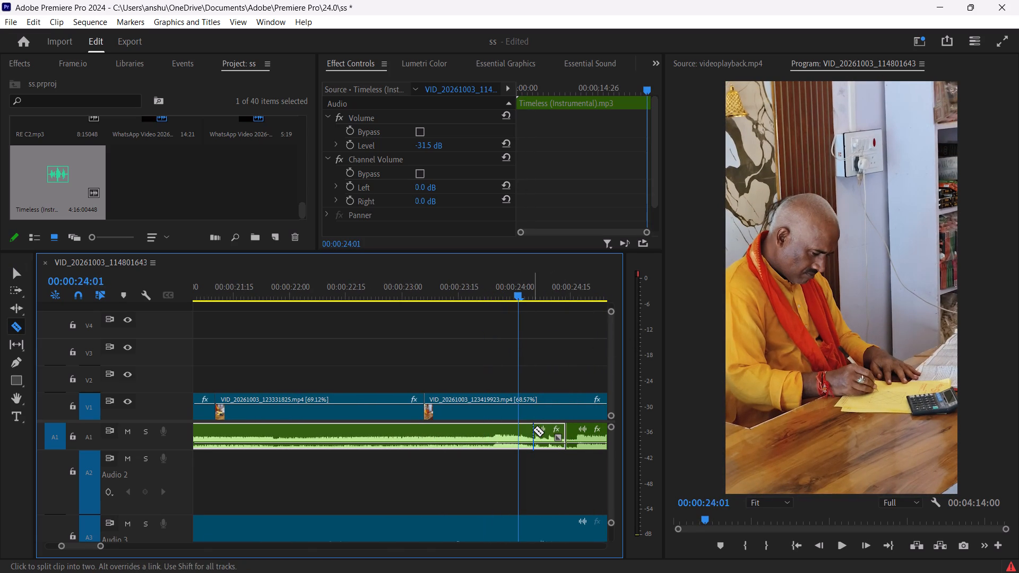
key("v")
left_click(512, 430)
key("BackSpace")
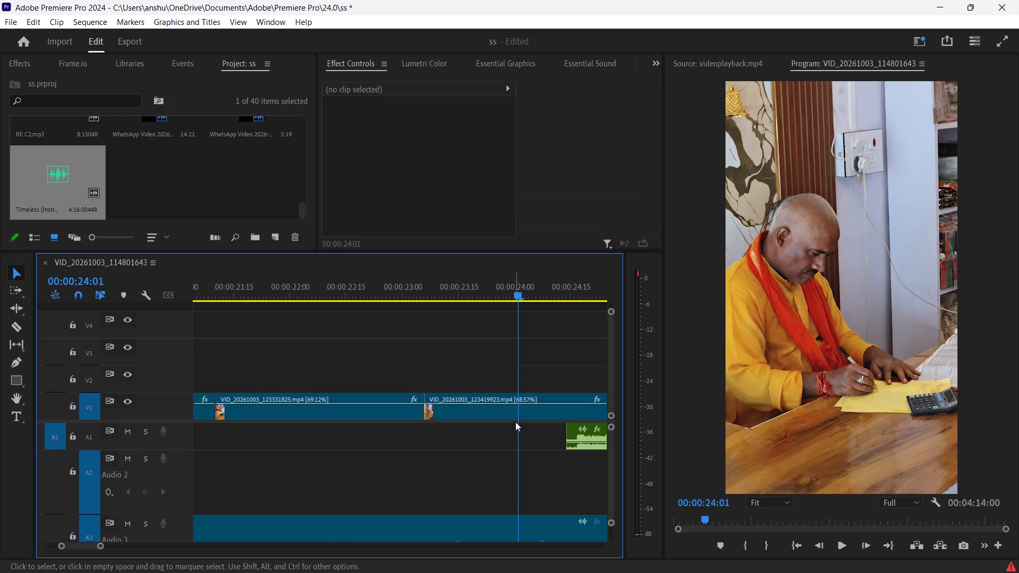
Move the trimmed Timeless music clip on A1 to the very start of the sequence.
left_click(597, 430)
left_click(589, 436)
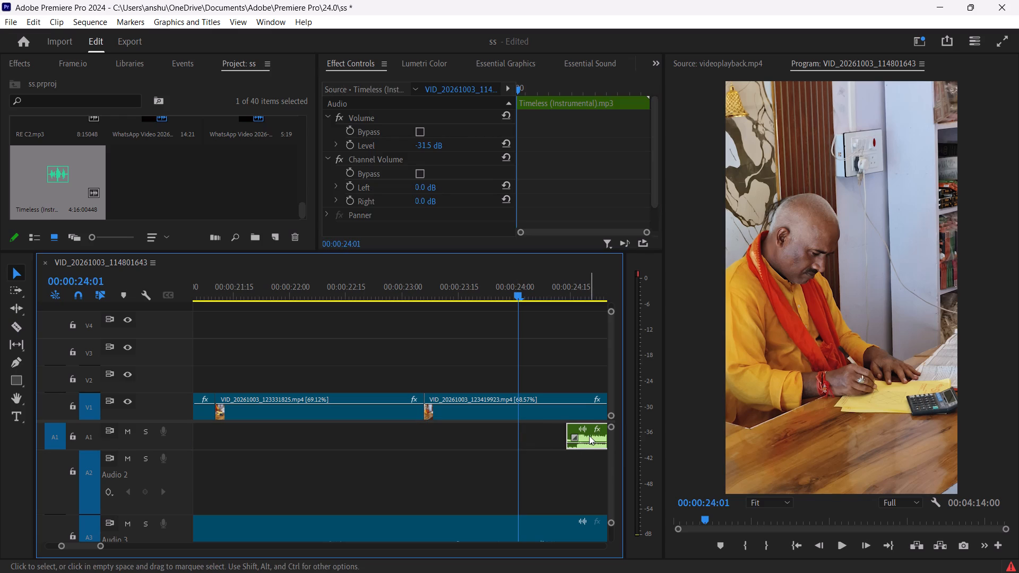
left_click_drag(588, 433, 174, 396)
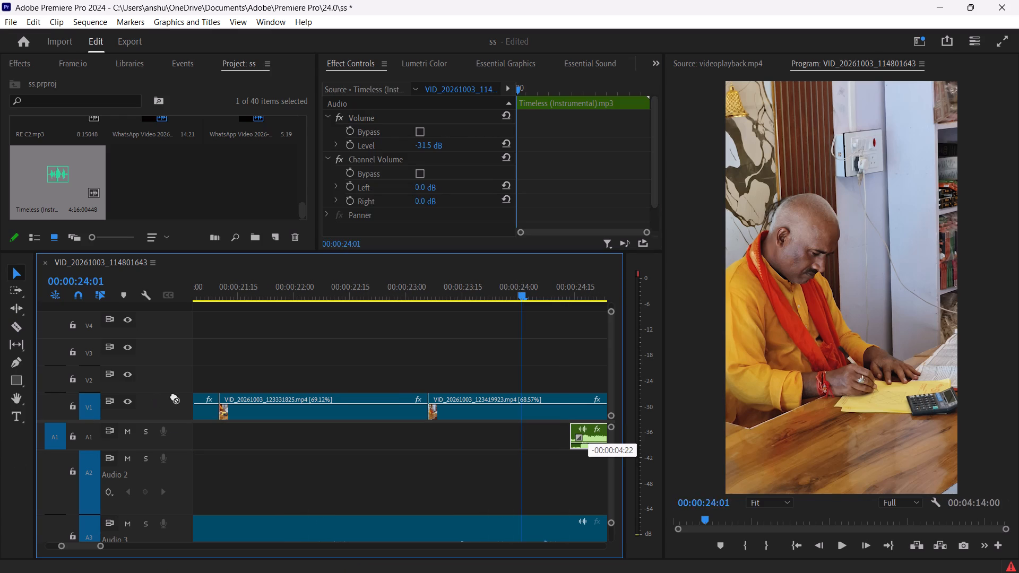
left_click_drag(174, 396, 193, 436)
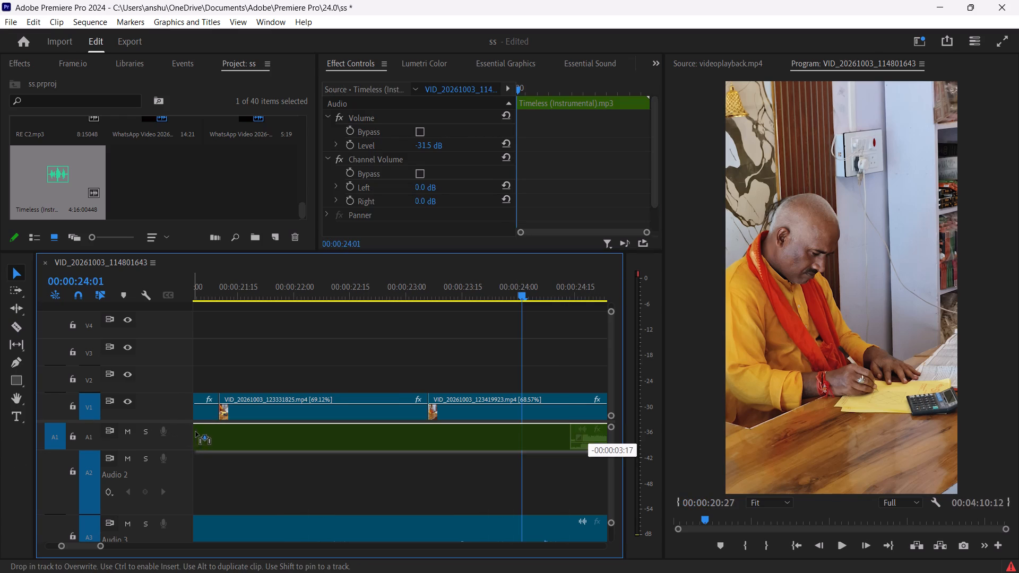
left_click(229, 429)
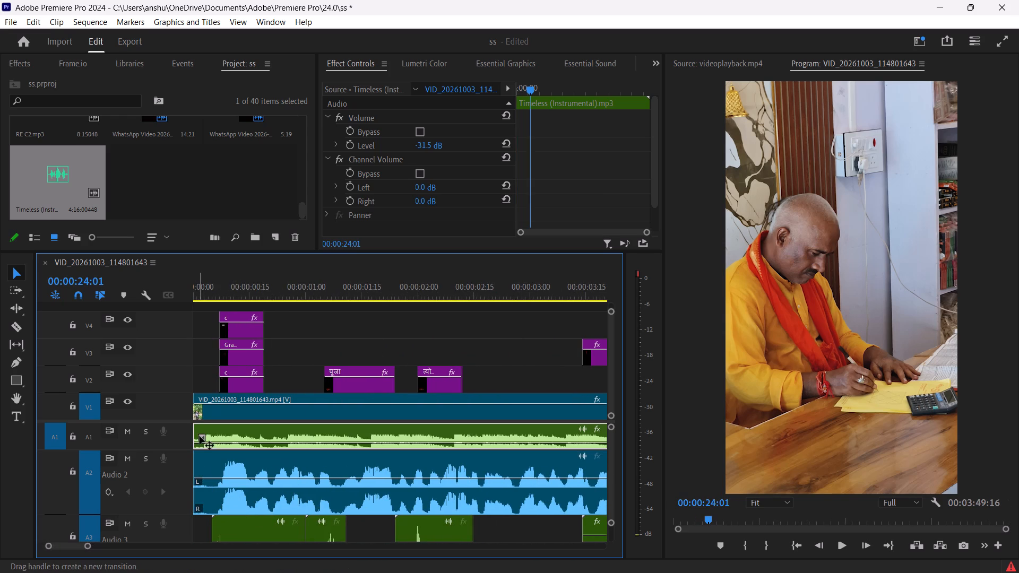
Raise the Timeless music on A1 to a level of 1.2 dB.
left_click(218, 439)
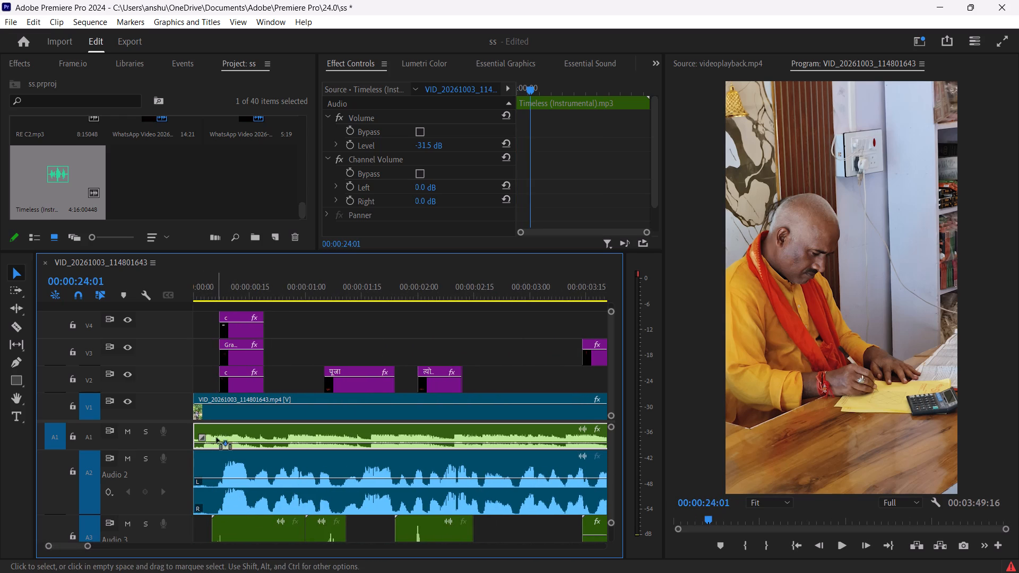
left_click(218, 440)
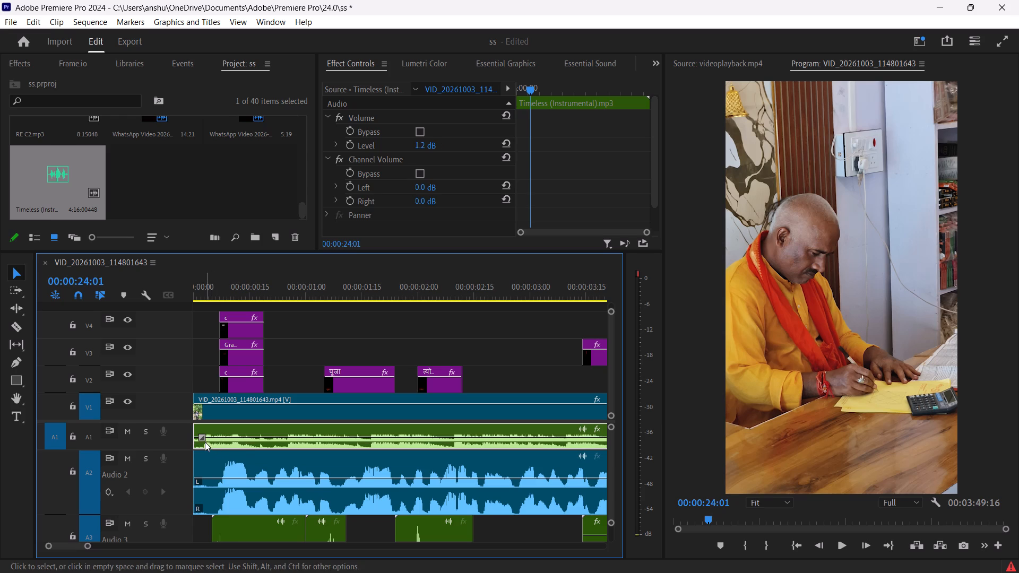
Add a short audio transition as a fade-in at the start of the Timeless music on A1.
left_click_drag(203, 438, 213, 447)
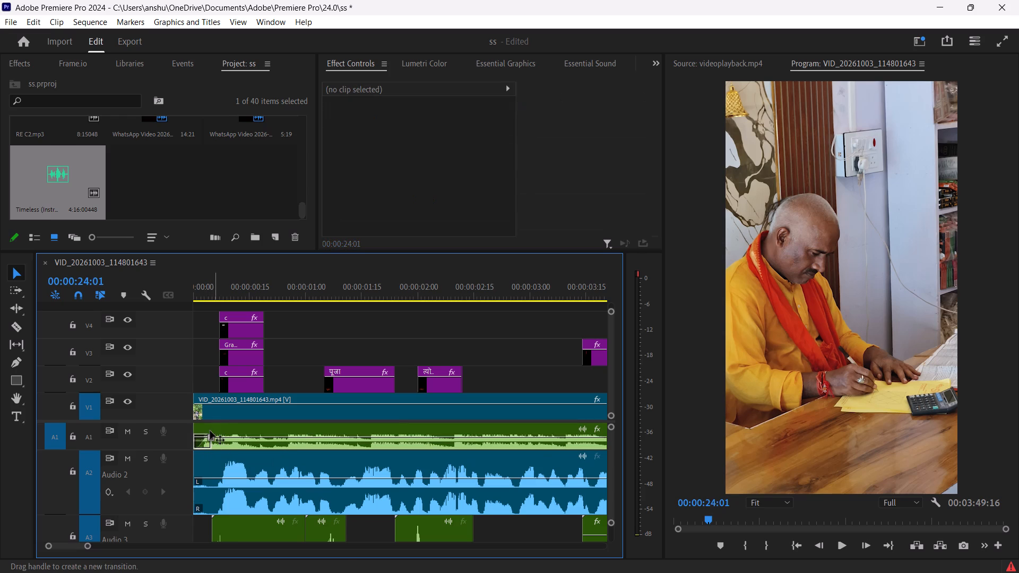
Play the opening two seconds of the sequence, replaying from about 00:00:00:14, to check how loud the music is.
left_click_drag(702, 520, 674, 517)
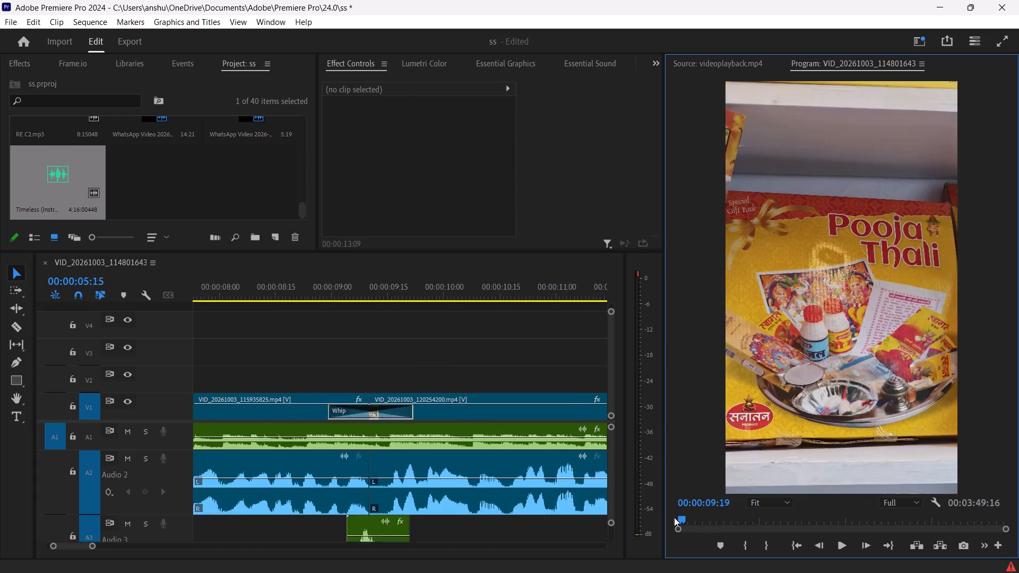
left_click_drag(674, 517, 668, 516)
left_click(841, 543)
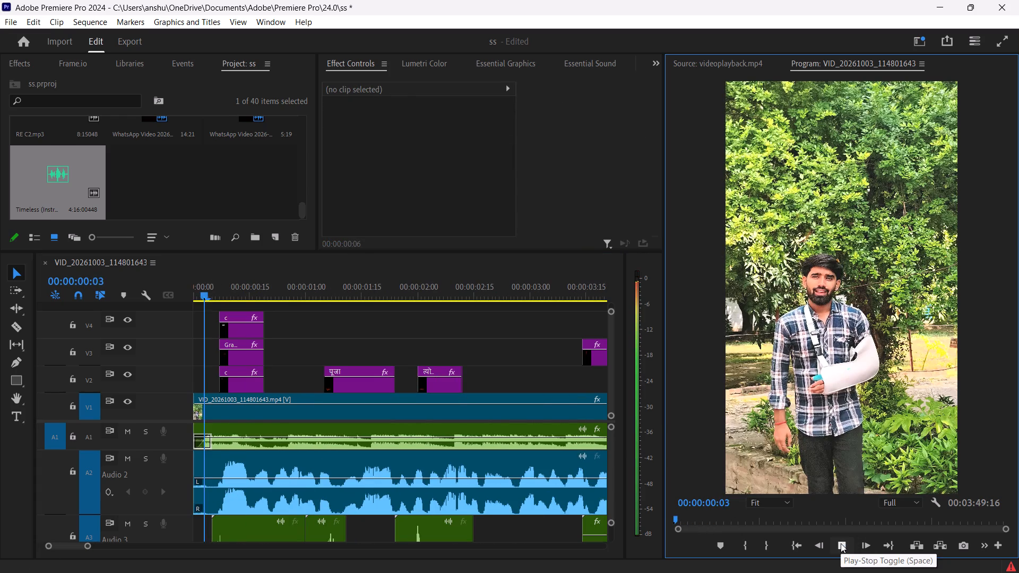
left_click(841, 543)
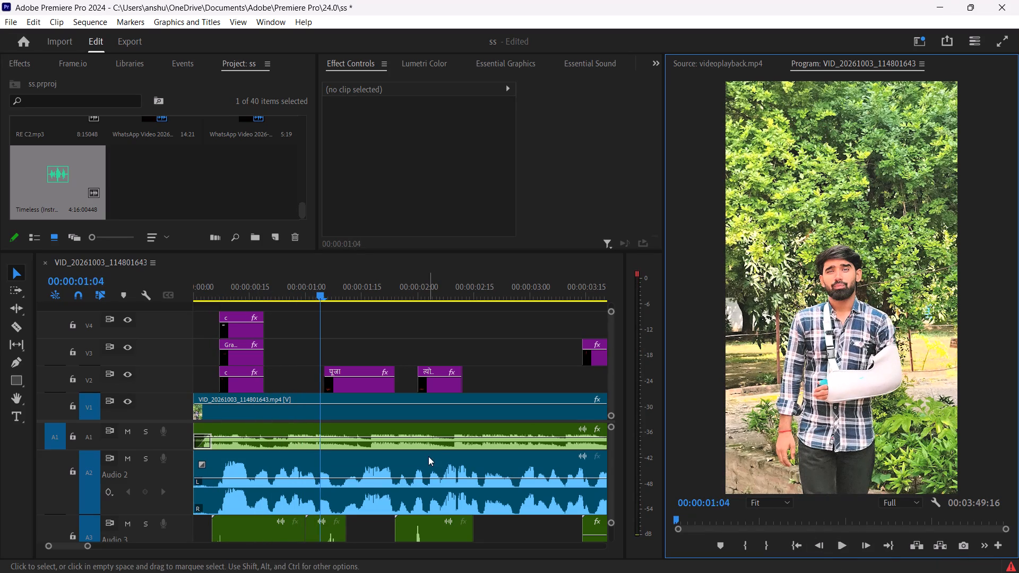
left_click(848, 546)
left_click(849, 546)
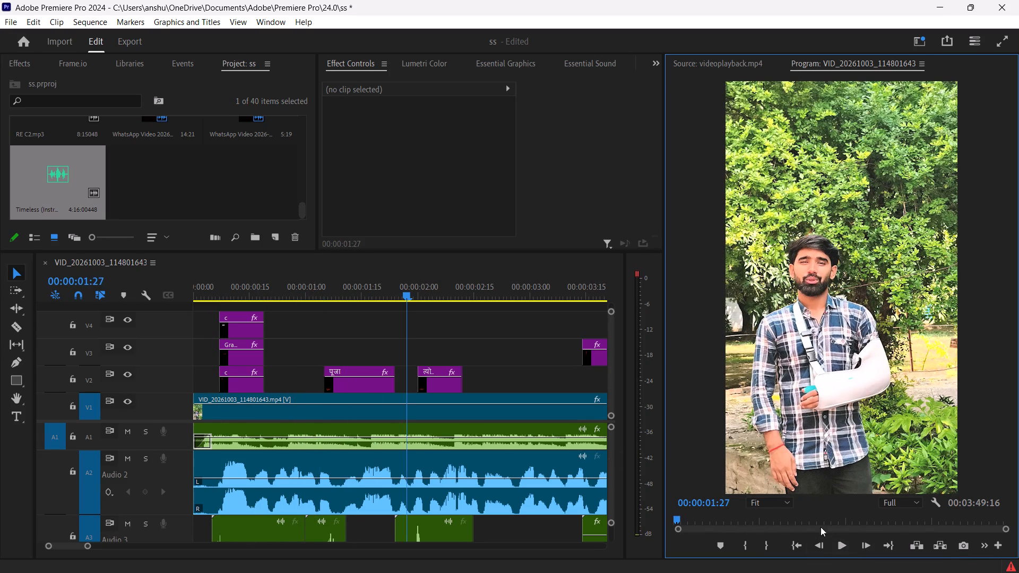
left_click(382, 438)
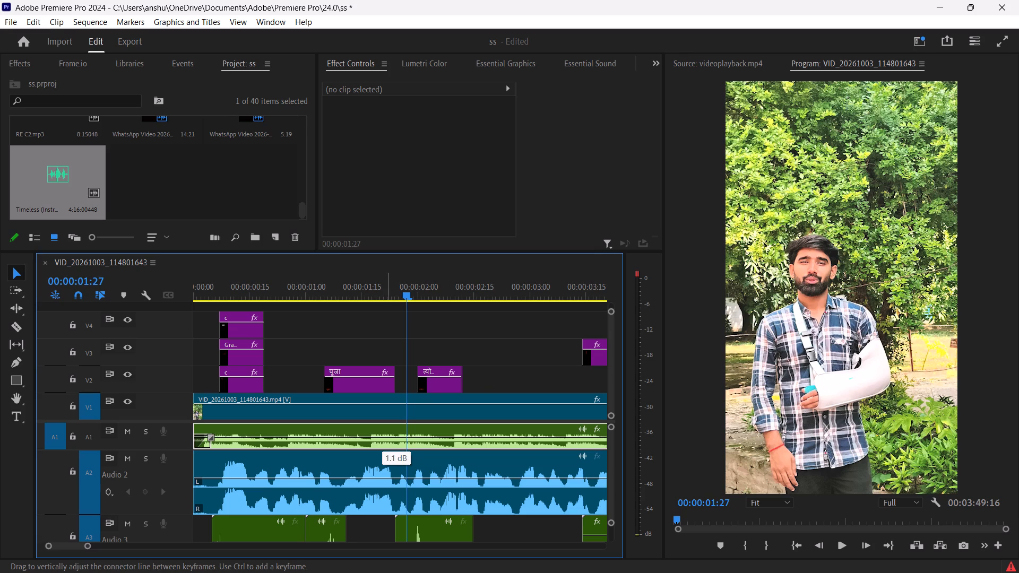
left_click_drag(407, 297, 241, 303)
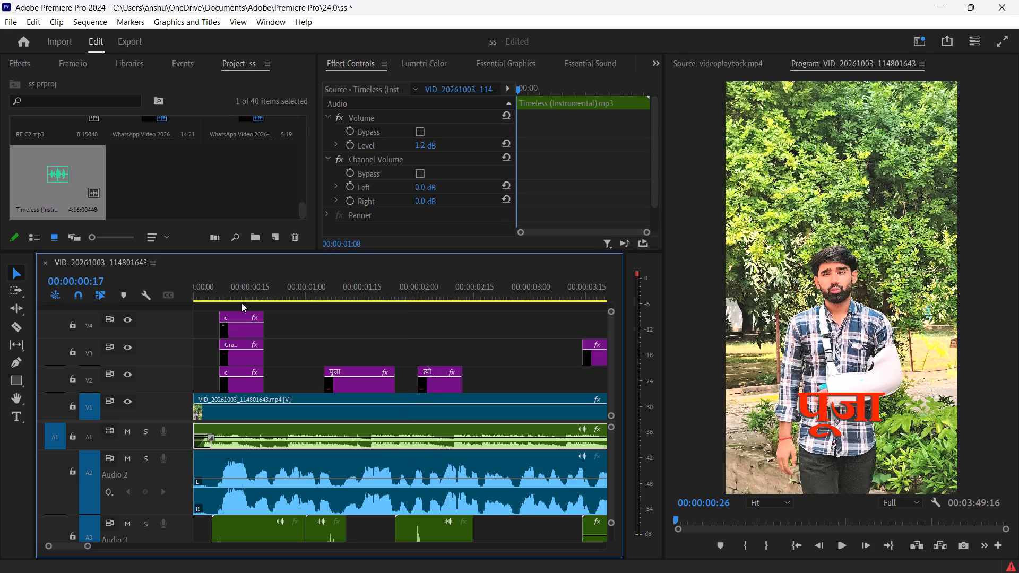
left_click_drag(241, 303, 243, 303)
left_click(837, 545)
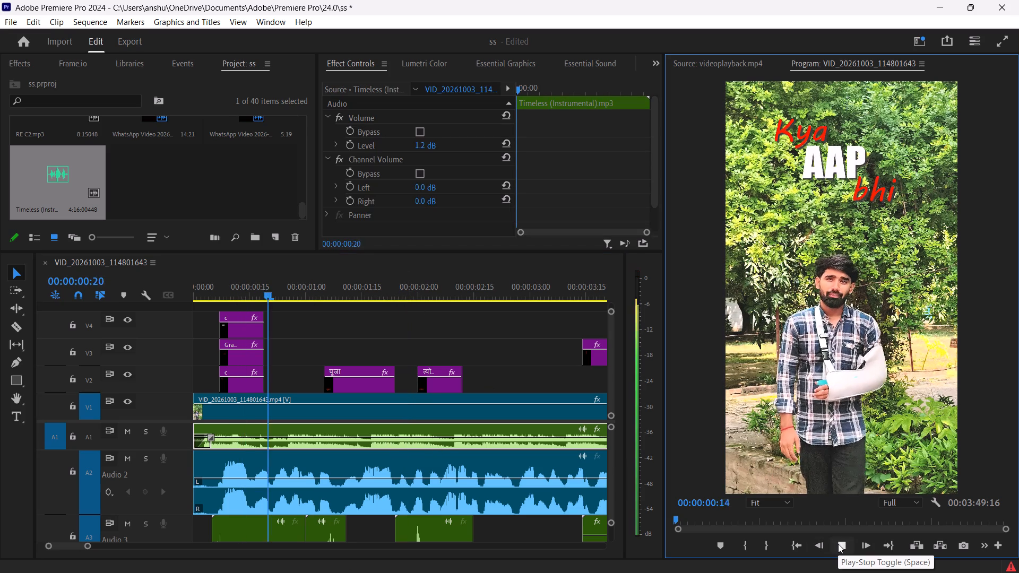
left_click(838, 544)
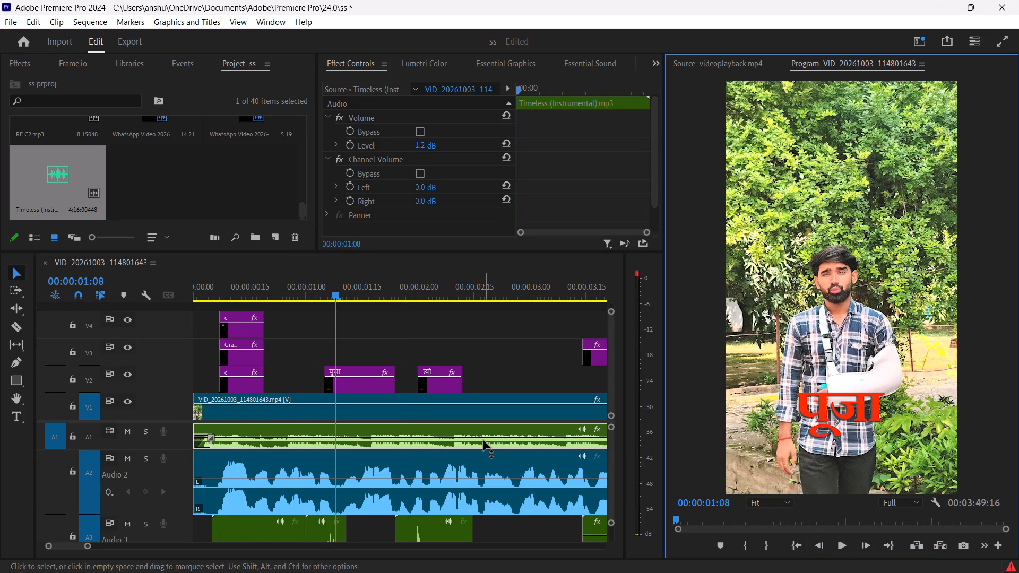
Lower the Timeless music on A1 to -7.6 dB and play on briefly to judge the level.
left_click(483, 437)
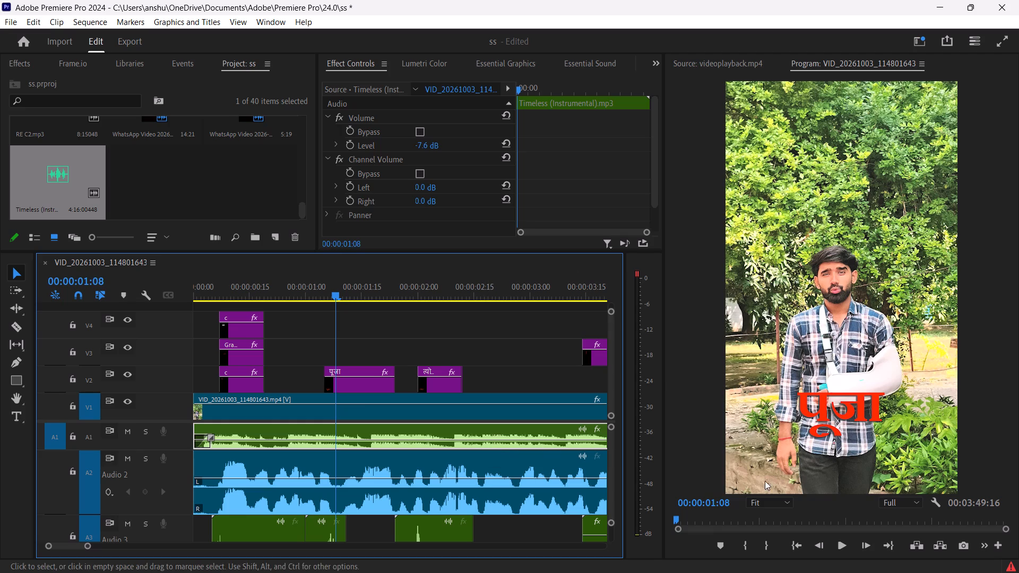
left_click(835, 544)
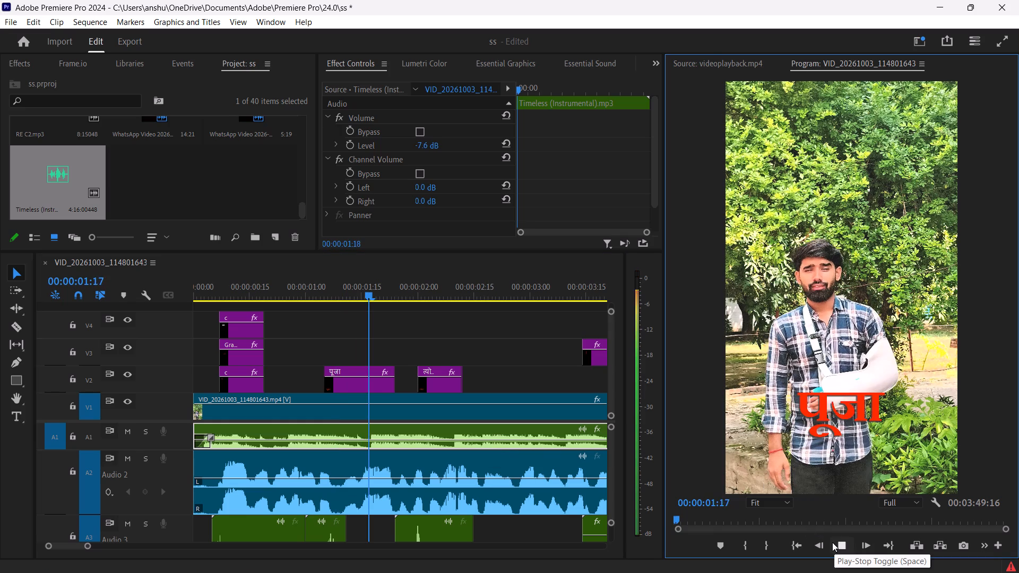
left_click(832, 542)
Increase the height of audio track A1 so the music's level line is easier to adjust.
left_click_drag(137, 449, 136, 458)
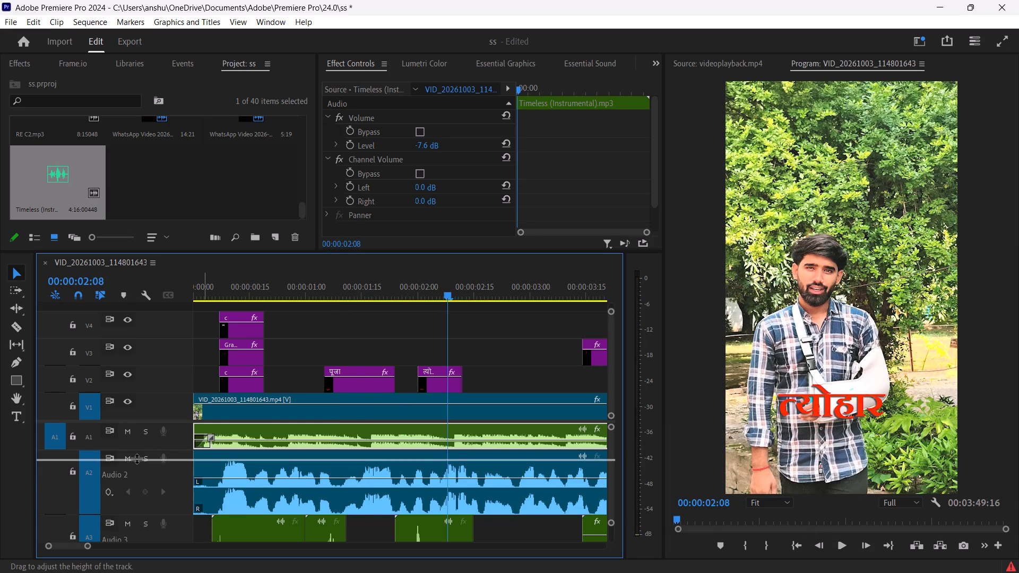
left_click_drag(136, 458, 135, 468)
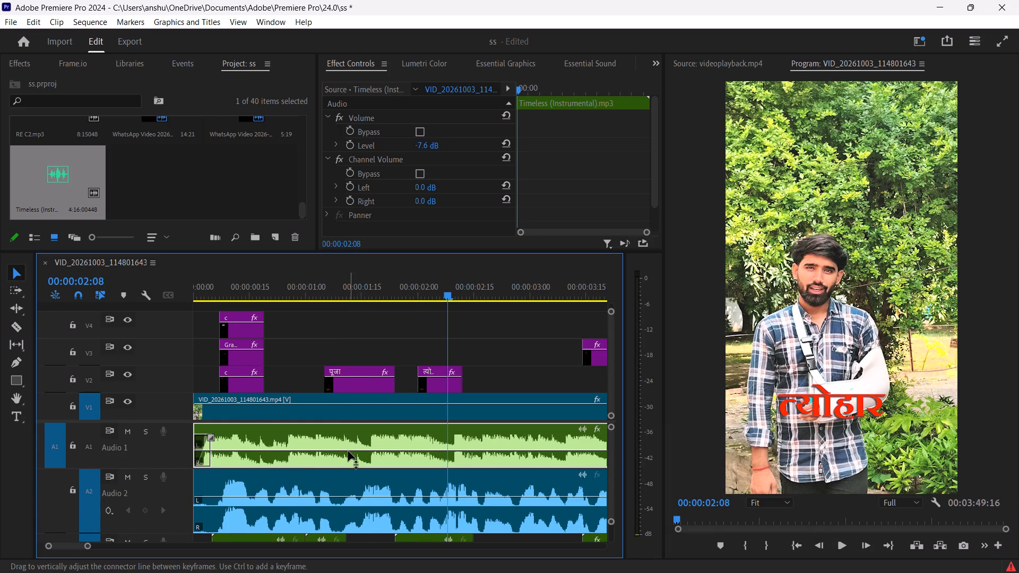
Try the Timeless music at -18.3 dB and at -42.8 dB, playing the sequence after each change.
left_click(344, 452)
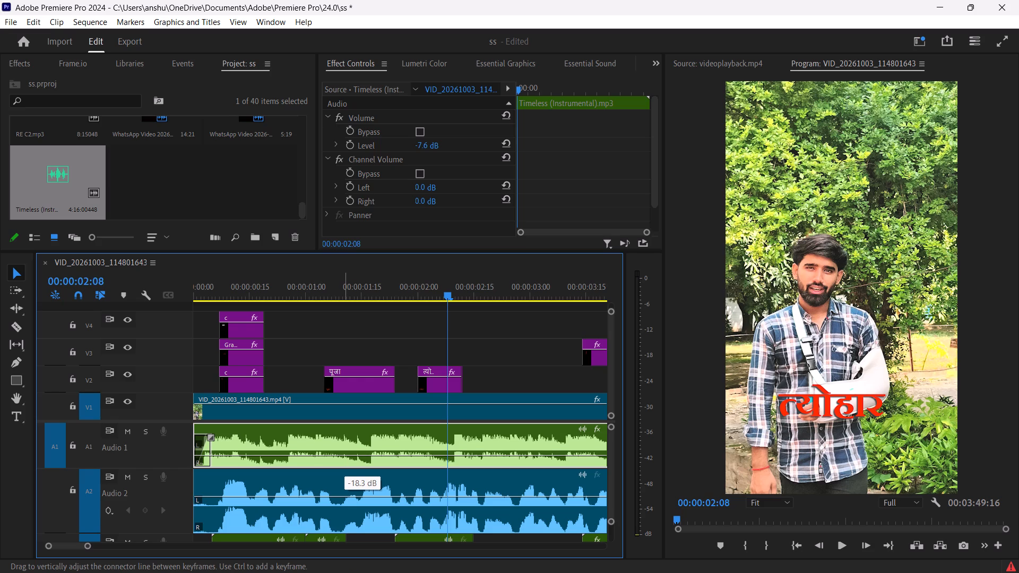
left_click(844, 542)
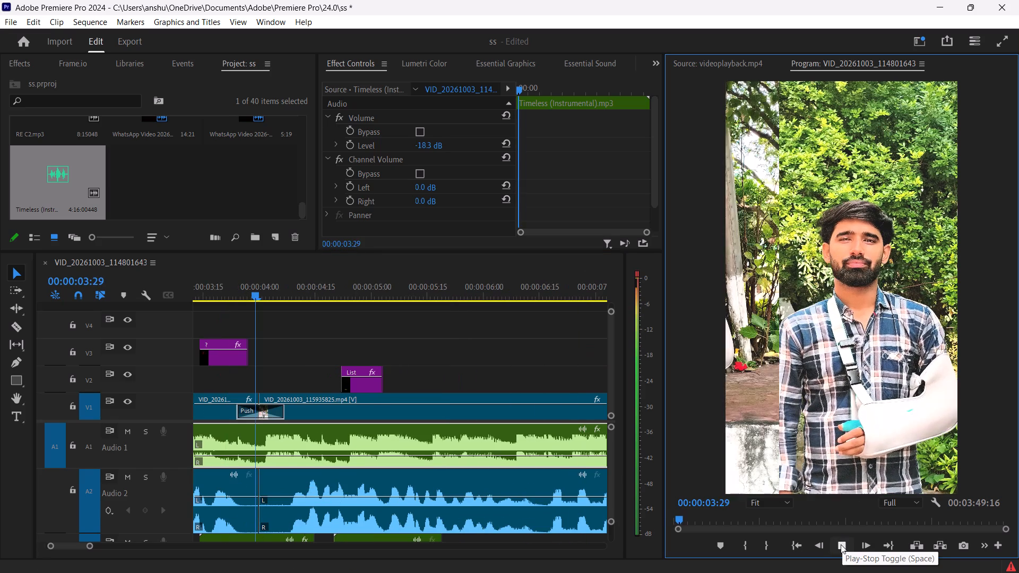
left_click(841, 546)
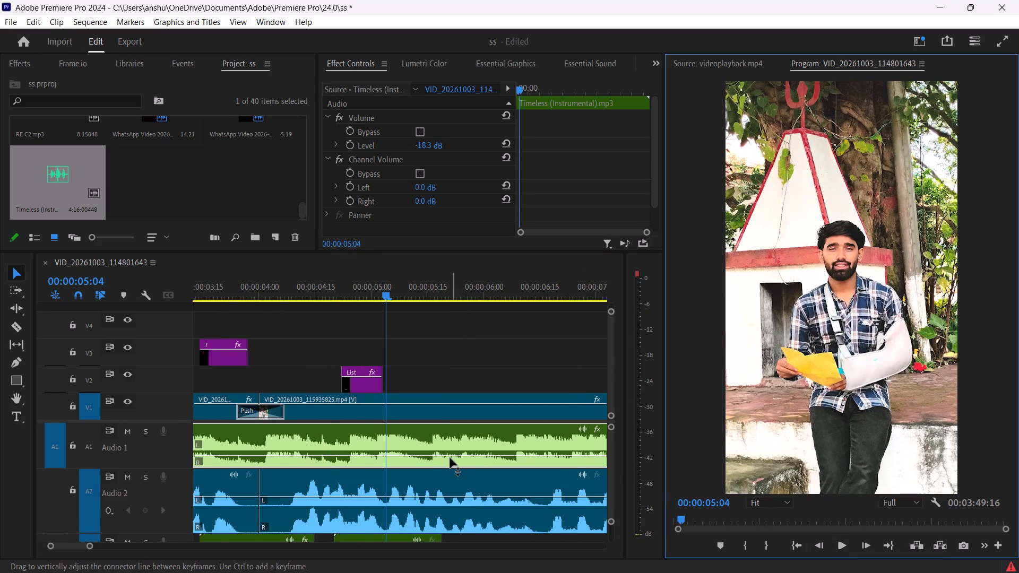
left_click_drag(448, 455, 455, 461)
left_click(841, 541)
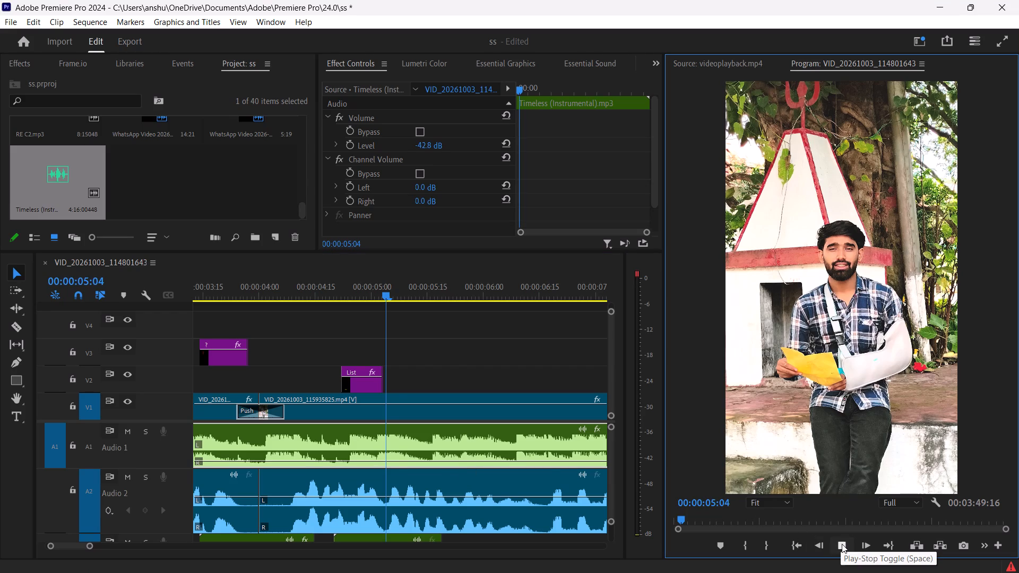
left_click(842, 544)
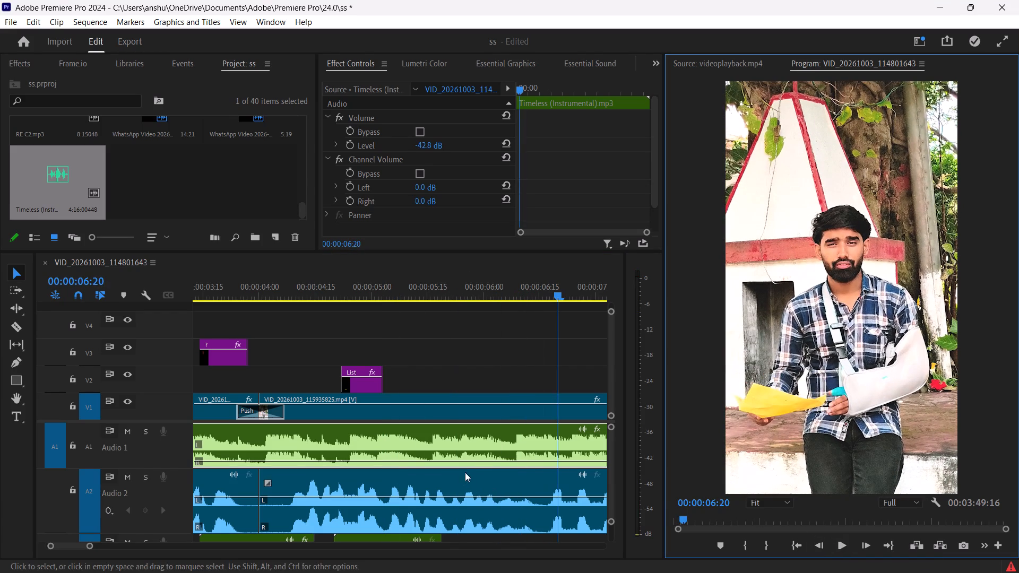
Set the Timeless music on A1 to -26.9 dB and play on to about 00:00:15:01.
left_click(470, 461)
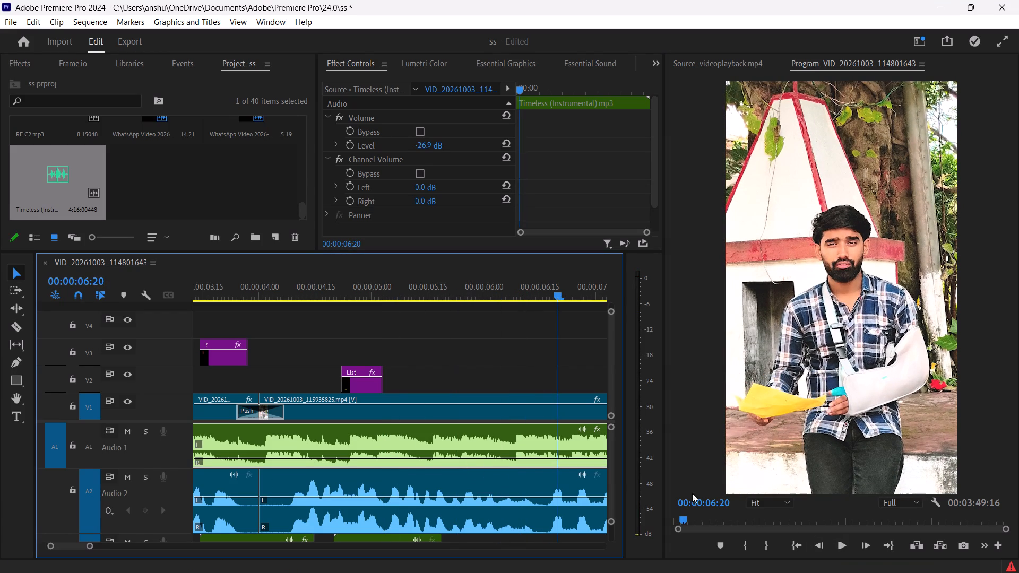
left_click(837, 546)
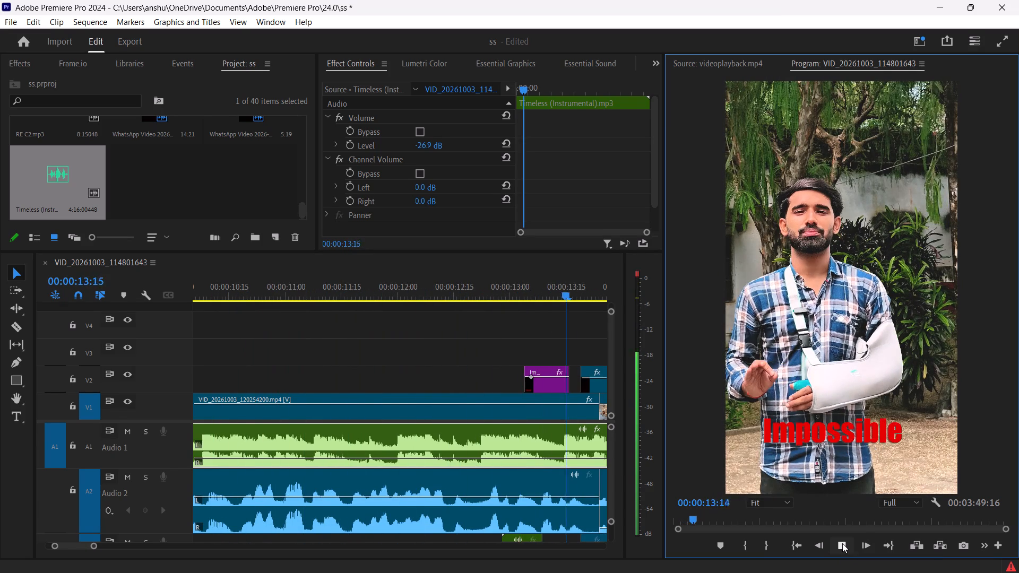
left_click(842, 543)
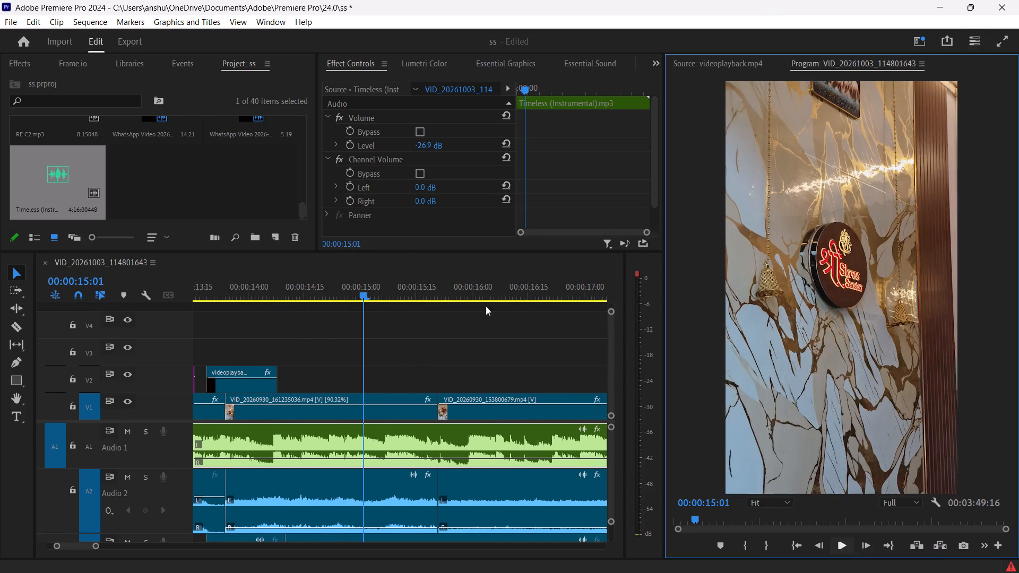
Check the click.mp3 sound below the Impossible title and play from just before it to about 00:00:32:19.
left_click_drag(362, 299, 182, 286)
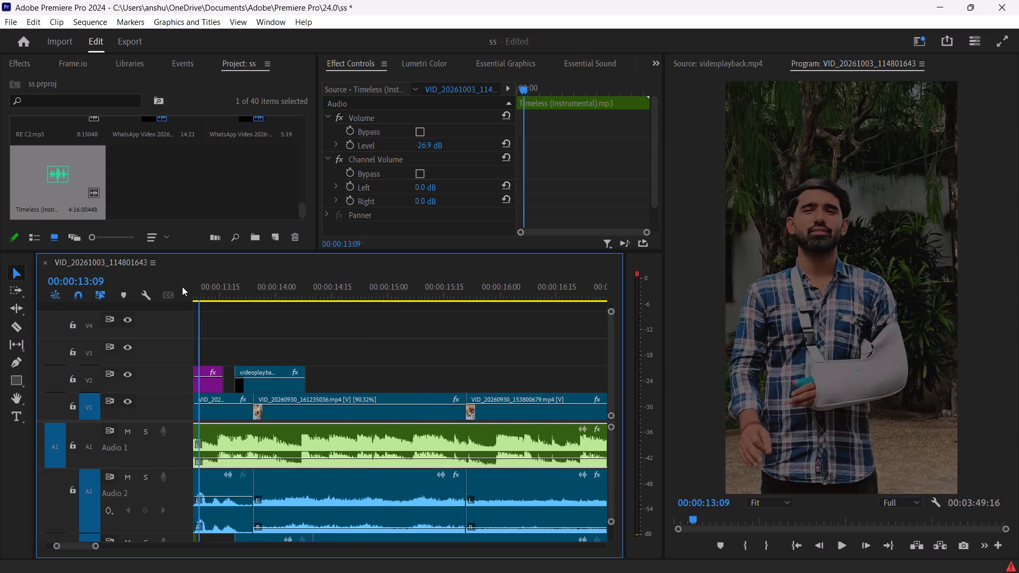
left_click_drag(182, 286, 326, 323)
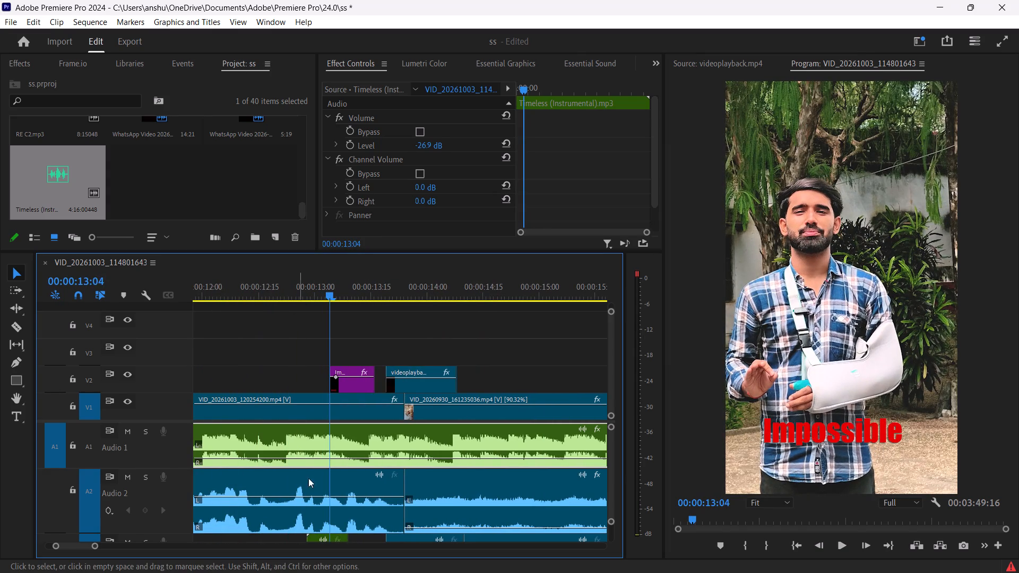
left_click(326, 537)
left_click_drag(332, 537, 330, 537)
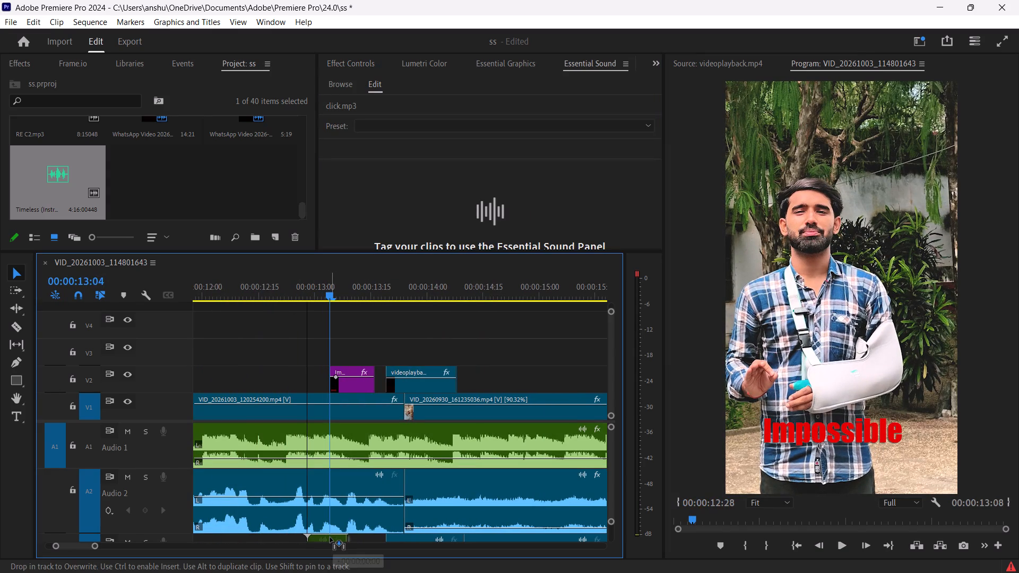
left_click_drag(330, 537, 326, 537)
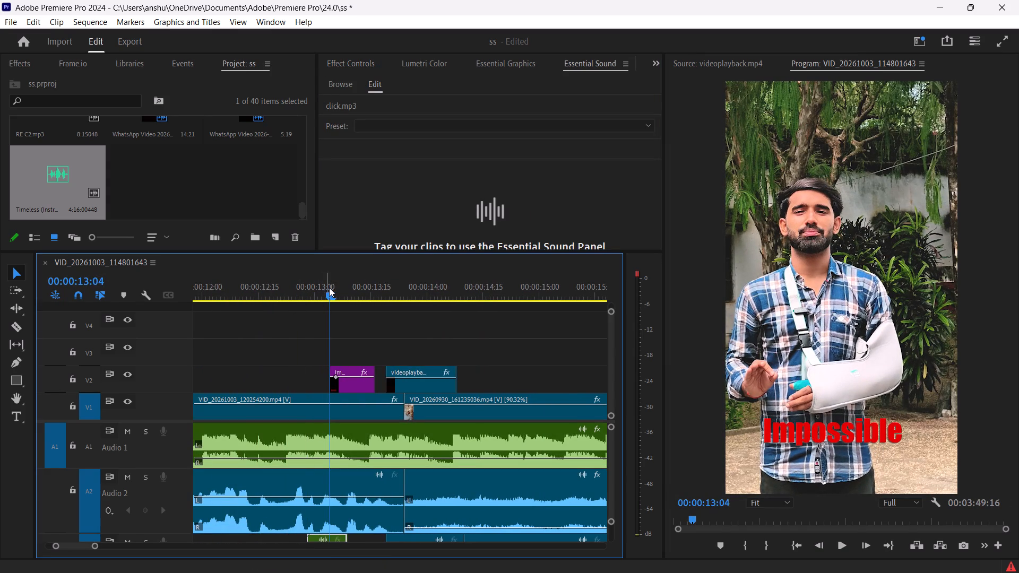
left_click_drag(332, 296, 296, 295)
left_click(841, 548)
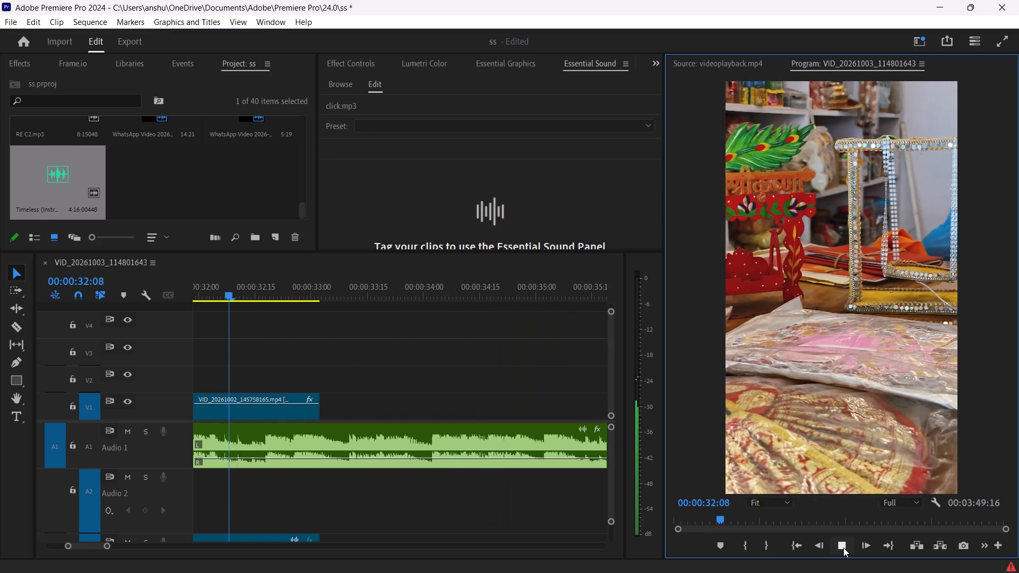
left_click(843, 548)
Split the Timeless music on A1 at 00:00:33:02, where the last V1 clip ends, and delete the remainder.
key("c")
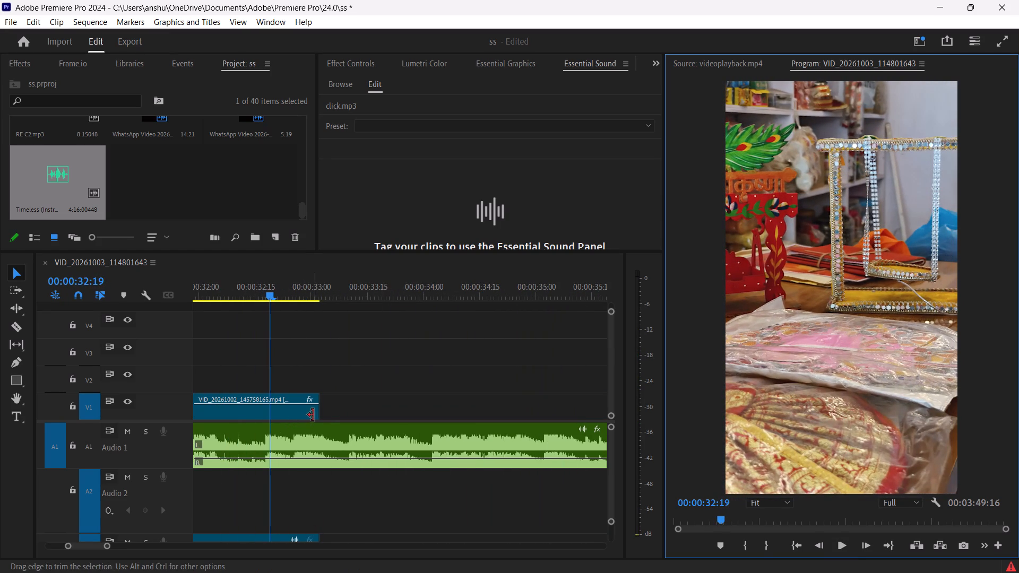
left_click(322, 429)
key("v")
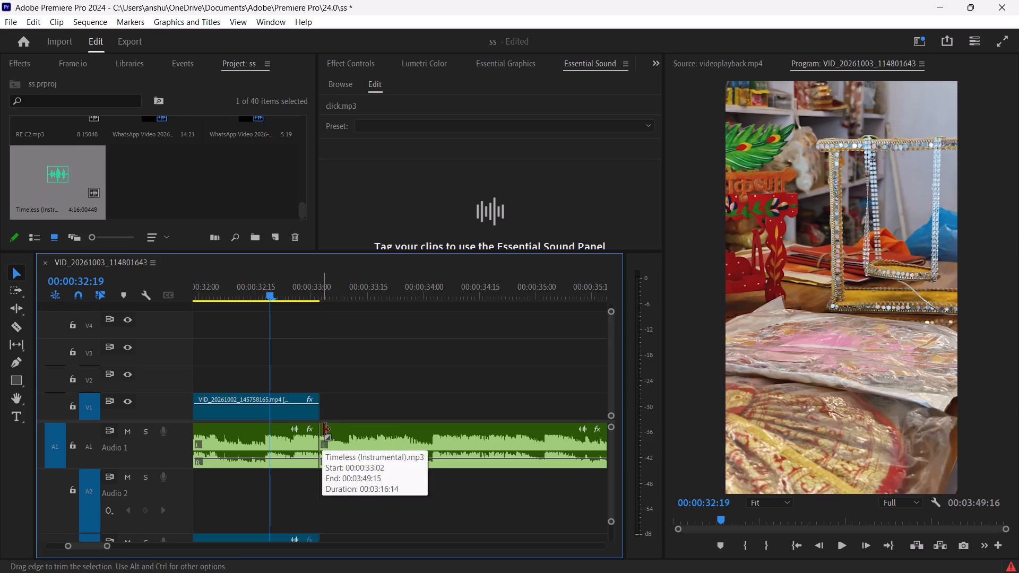
left_click(346, 438)
key("Delete")
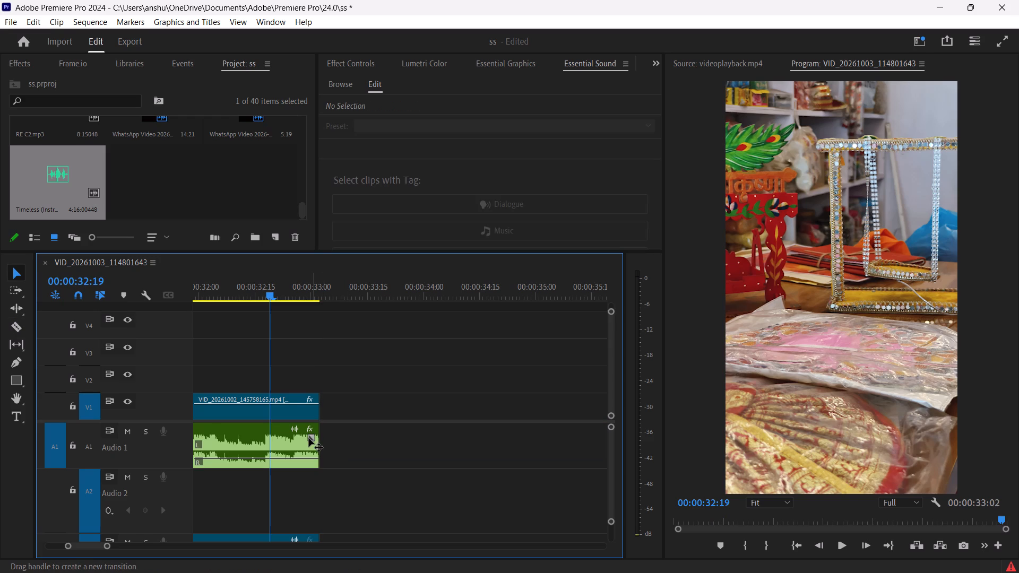
Add a fade-out of about 10 frames to the end of the Timeless music on A1 and play the ending.
left_click_drag(310, 439, 279, 450)
left_click_drag(266, 296, 194, 294)
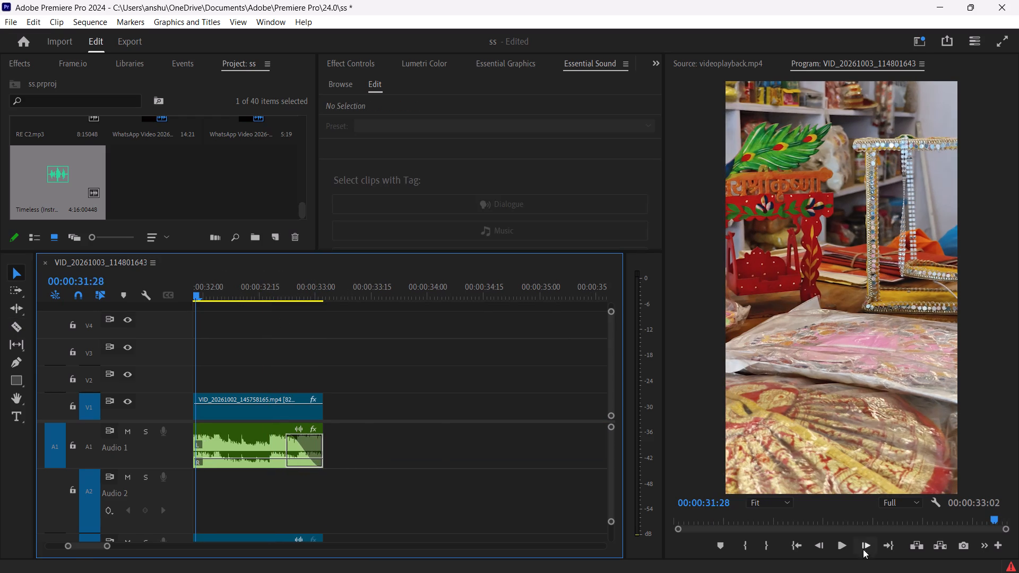
left_click(842, 548)
left_click(841, 546)
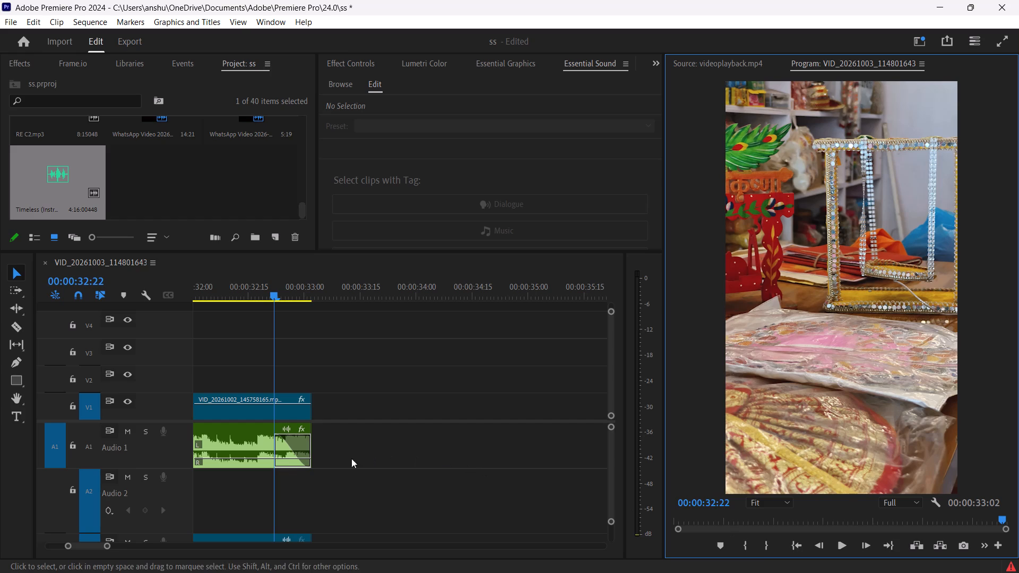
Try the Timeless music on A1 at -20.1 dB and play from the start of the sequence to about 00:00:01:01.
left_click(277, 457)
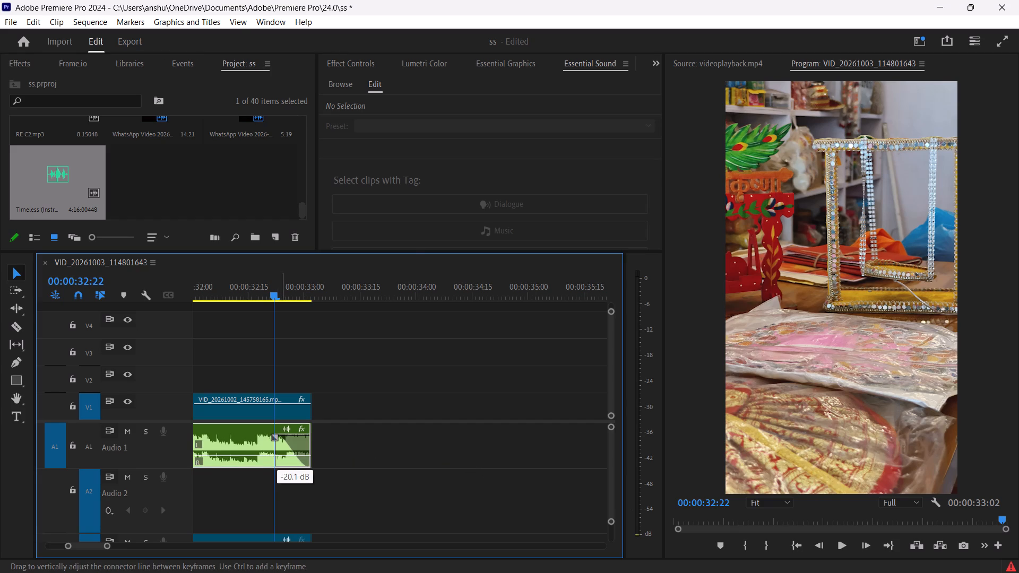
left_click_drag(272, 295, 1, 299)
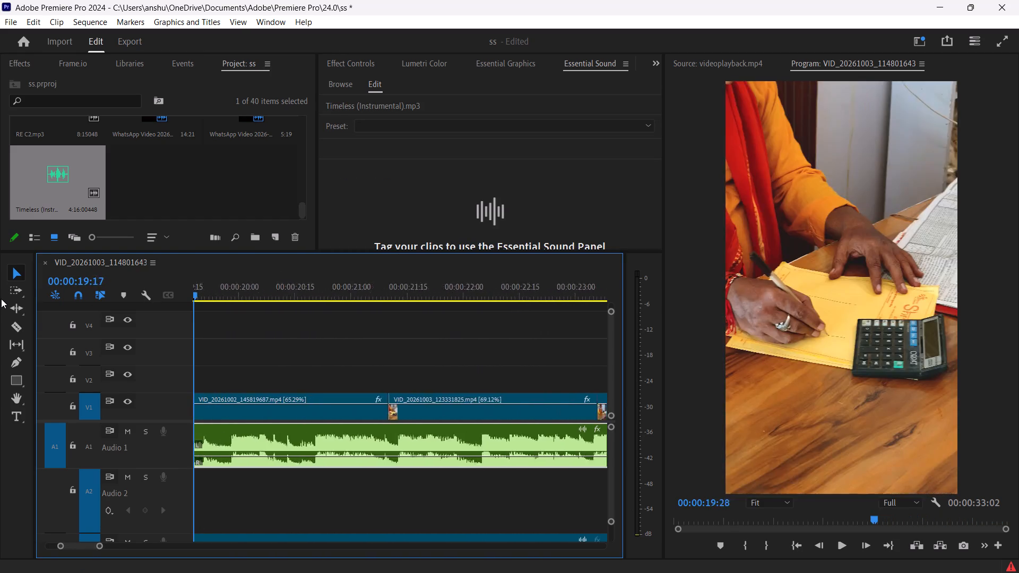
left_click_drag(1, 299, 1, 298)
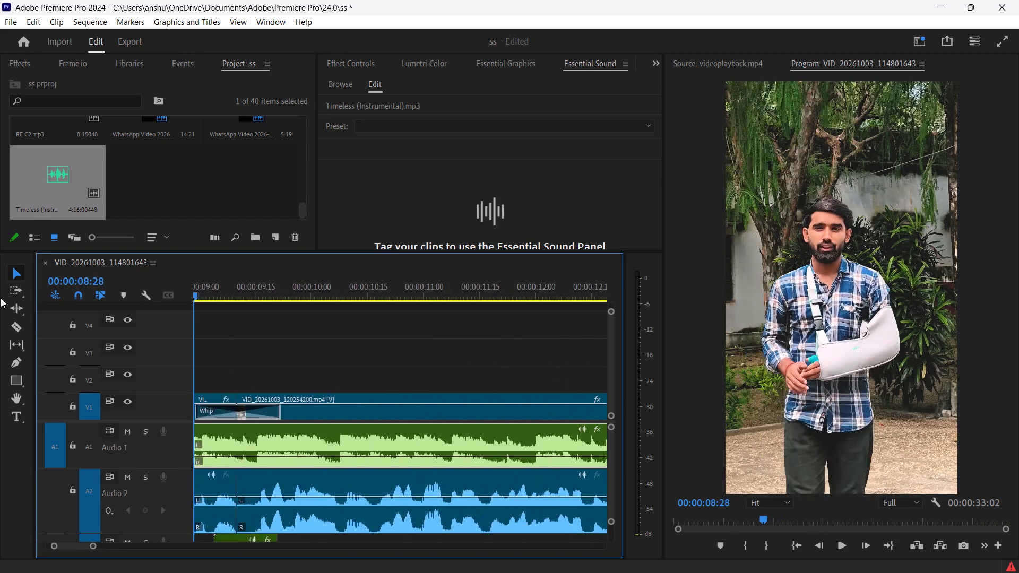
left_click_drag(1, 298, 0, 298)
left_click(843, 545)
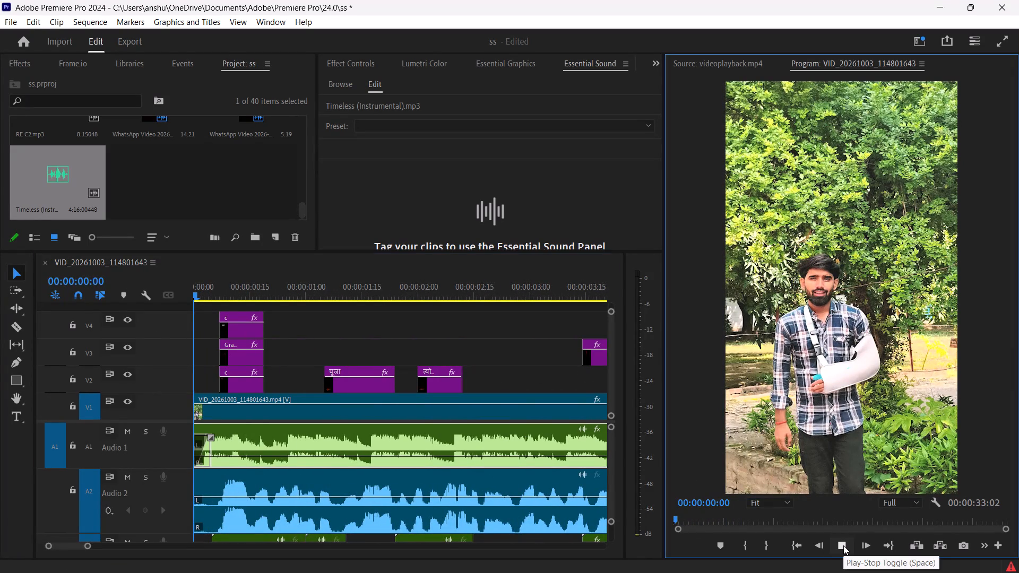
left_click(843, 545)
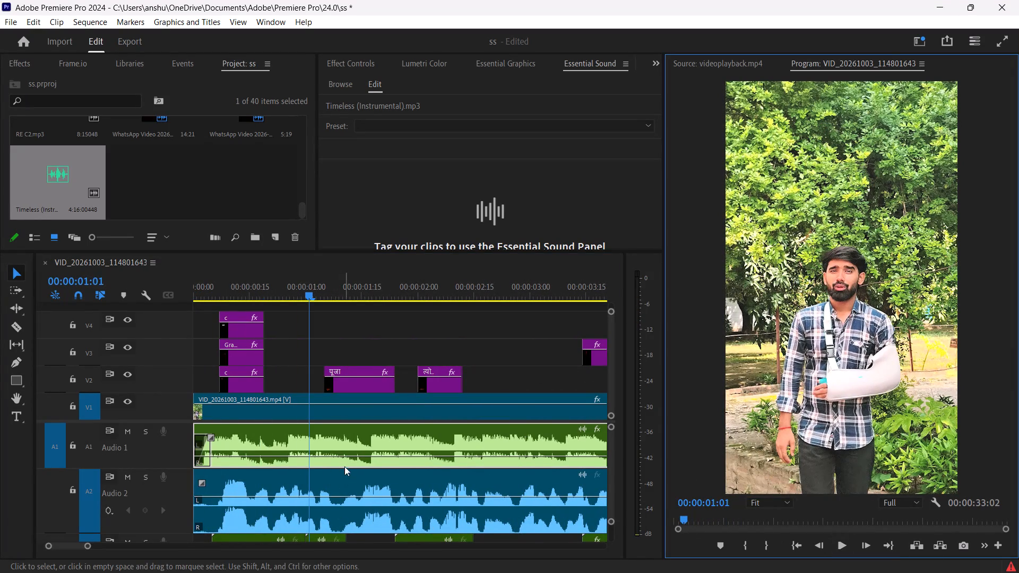
Lengthen the fade-in at the start of the Timeless music on A1 to about 9 frames.
left_click_drag(210, 438, 224, 441)
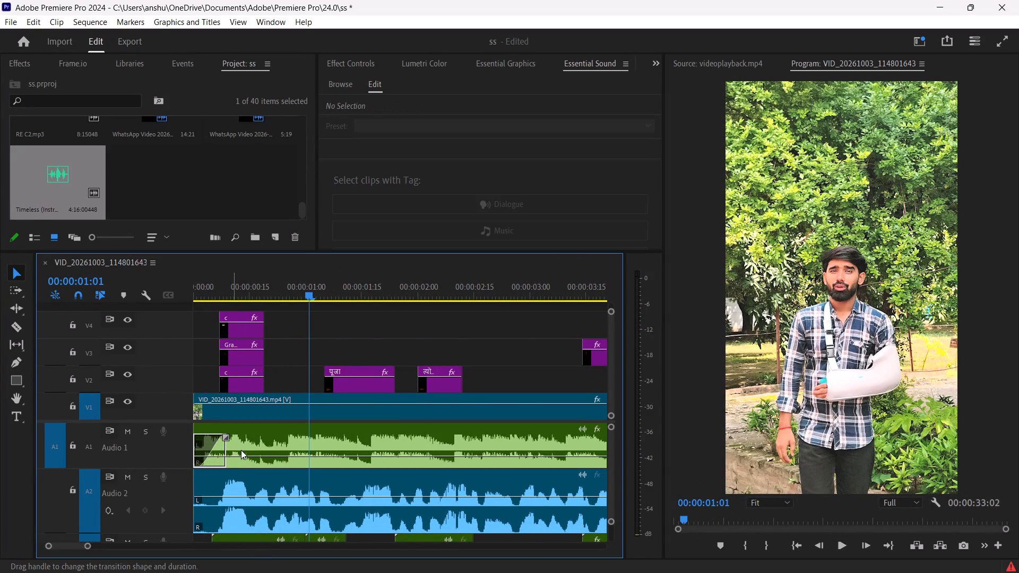
Set the Timeless music on A1 to -26.9 dB and play the opening, replaying it from the start of the sequence.
left_click(245, 455)
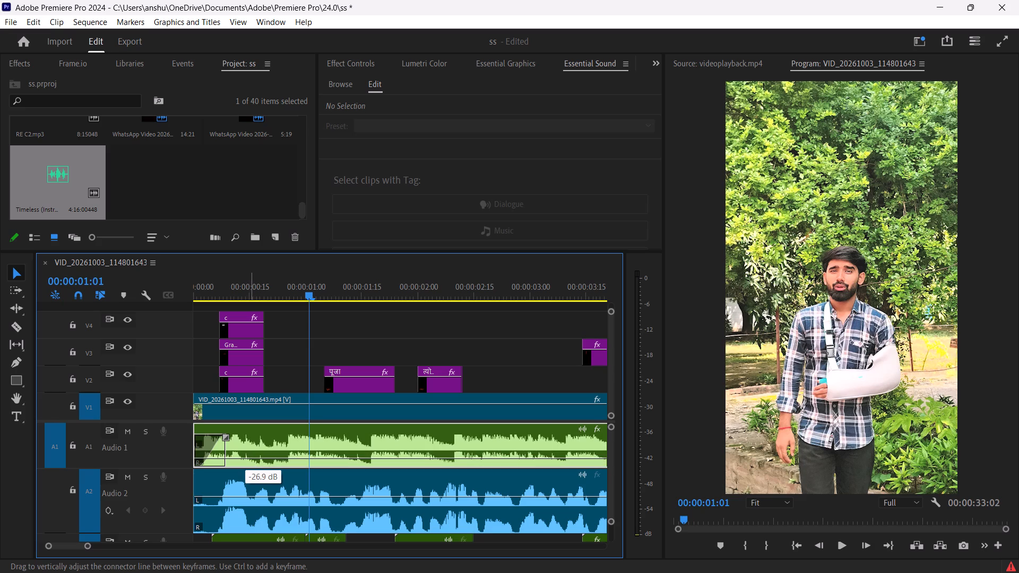
left_click(846, 546)
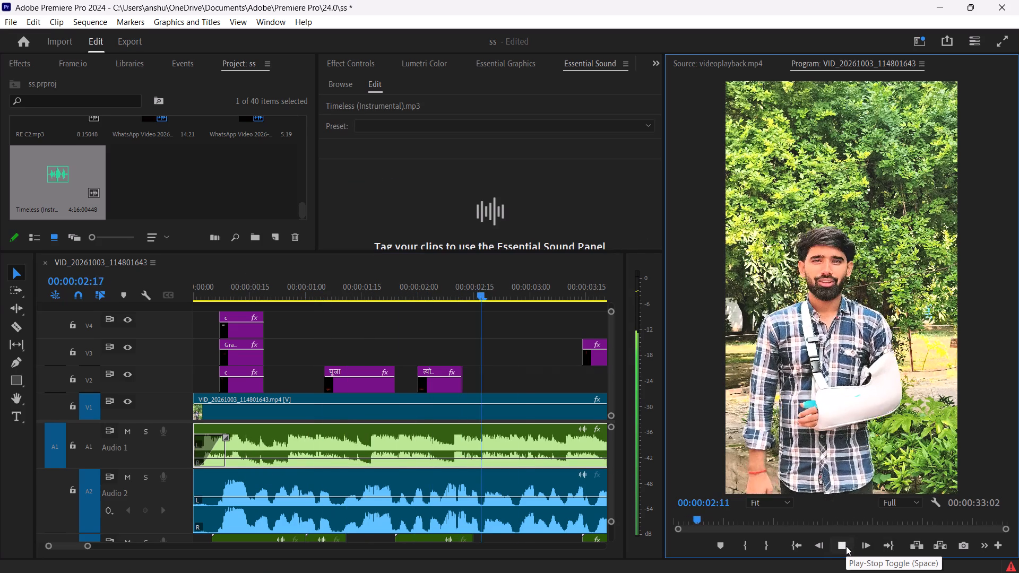
left_click(846, 546)
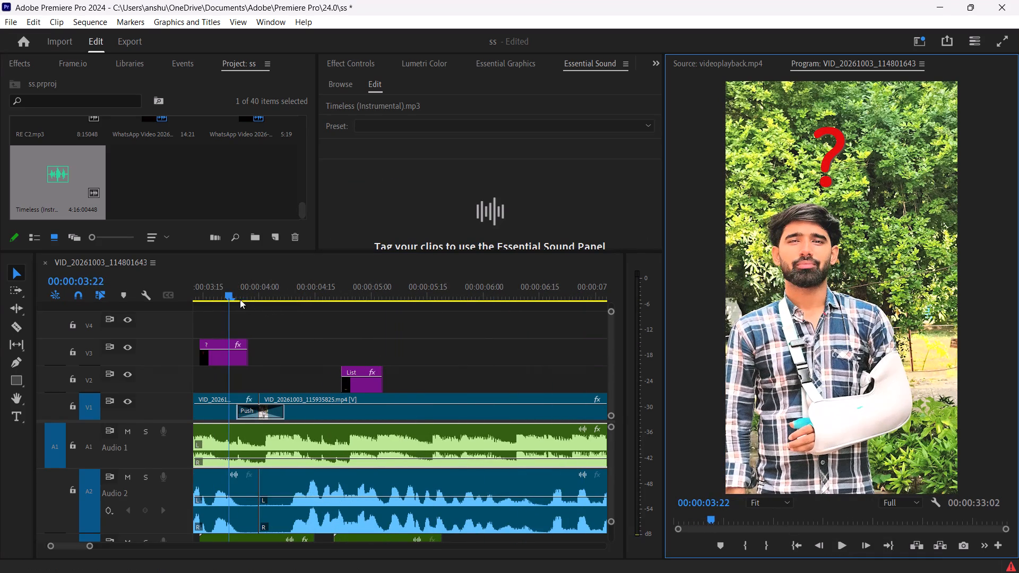
left_click_drag(227, 290, 134, 288)
left_click(842, 555)
left_click(840, 551)
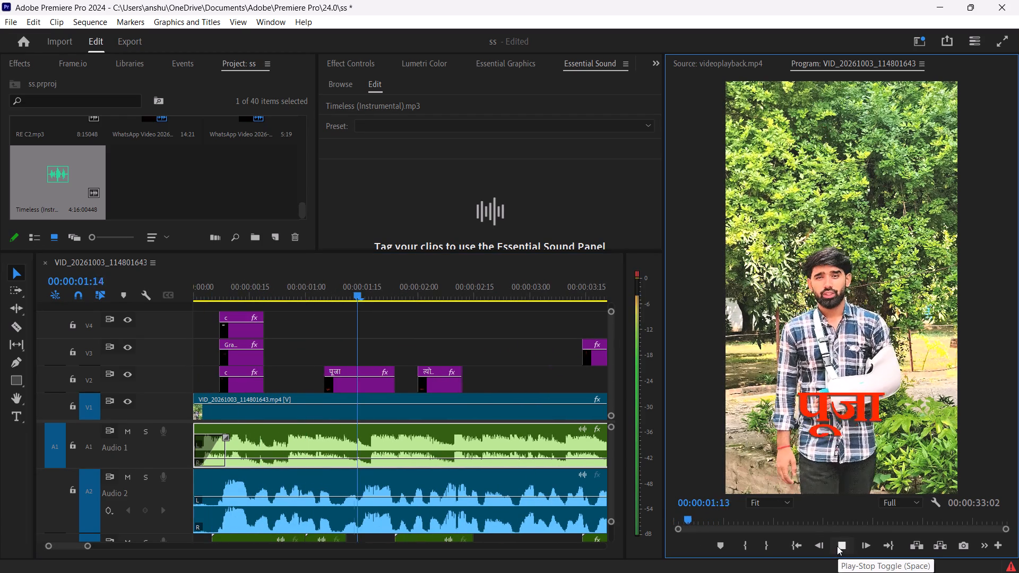
left_click(845, 543)
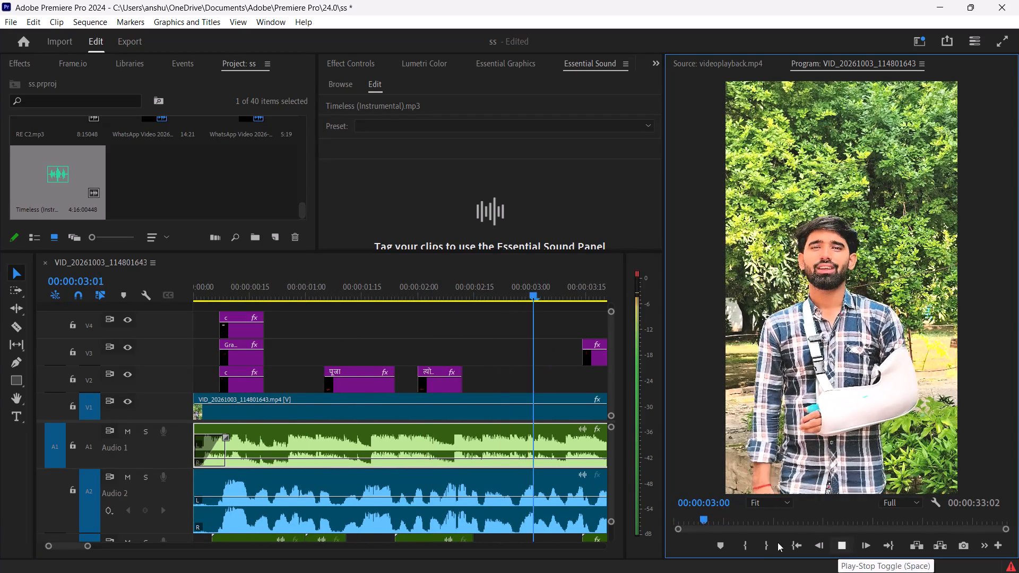
Stop playback at about 00:00:03:20 and delete the Timeless music clip from A1.
left_click(476, 439)
key("Delete")
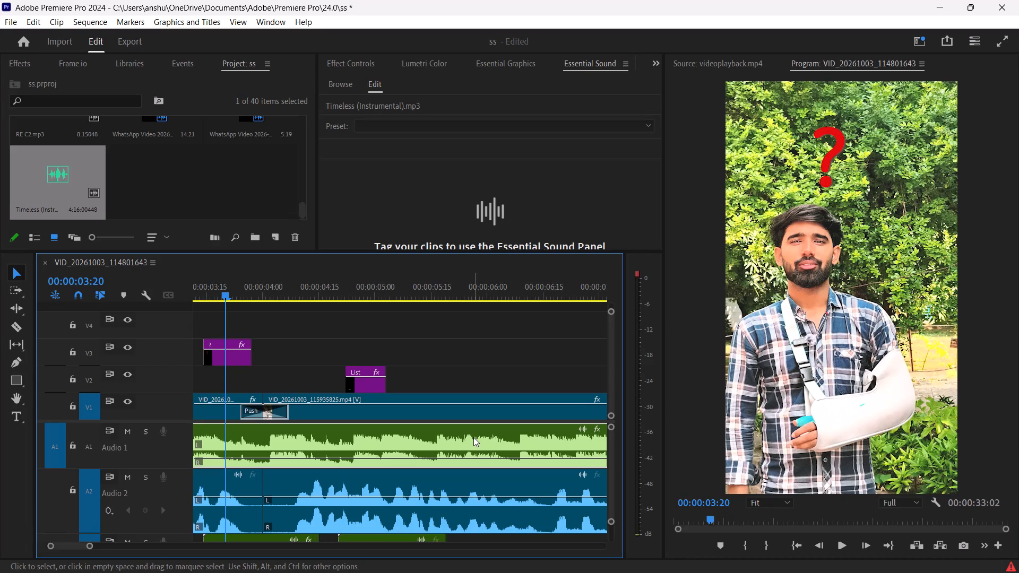
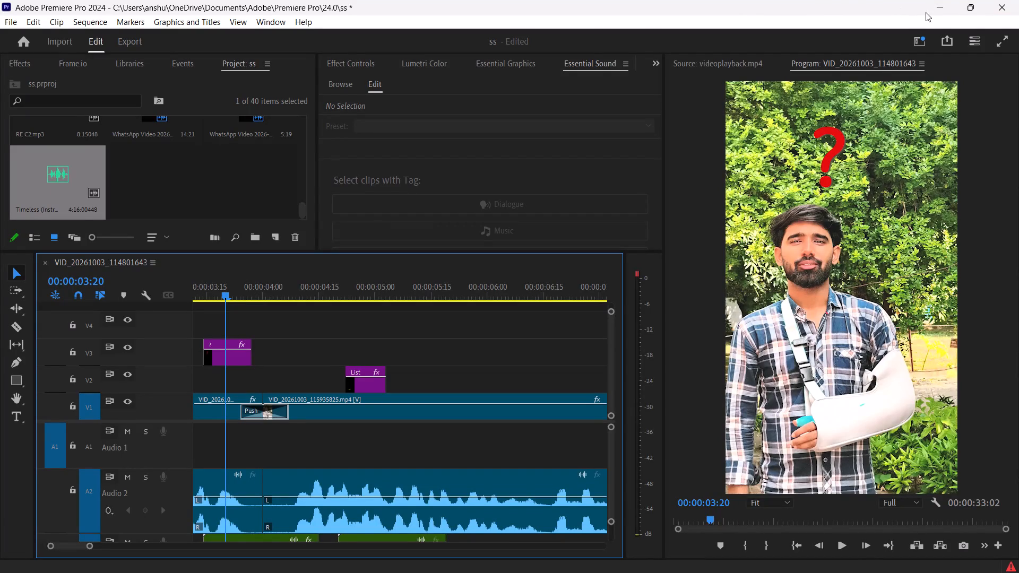
Switch to YouTube in Chrome, search for "devotional songs" and close the Timeless mini player.
left_click(940, 10)
left_click(387, 103)
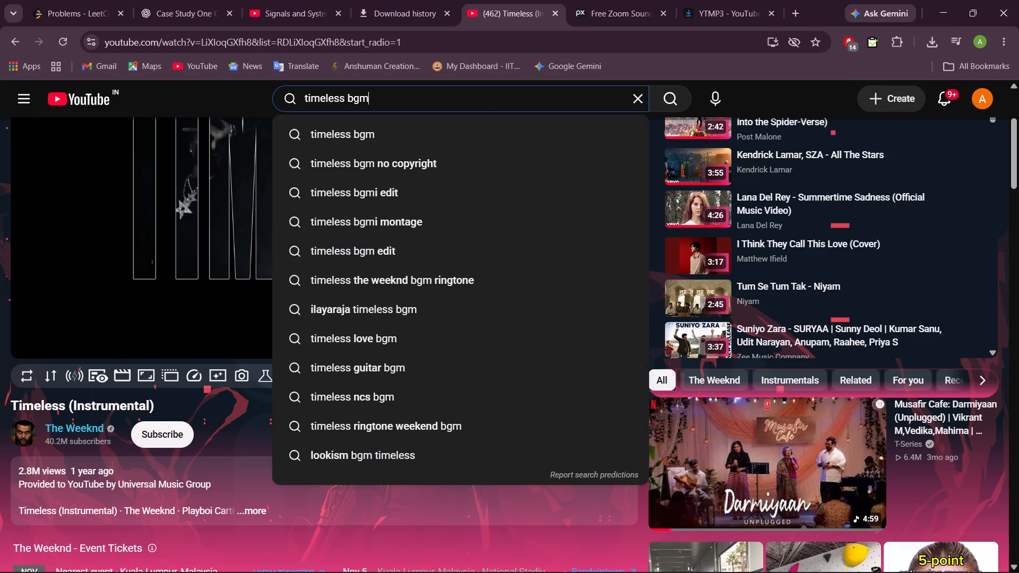
key("BackSpace")
key("BackSpace")
key("BackSpace")
key("BackSpace")
key("BackSpace")
key("BackSpace")
key("BackSpace")
key("BackSpace")
key("BackSpace")
key("BackSpace")
key("BackSpace")
key("BackSpace")
key("BackSpace")
key("BackSpace")
key("BackSpace")
key("BackSpace")
key("BackSpace")
key("BackSpace")
key("BackSpace")
key("BackSpace")
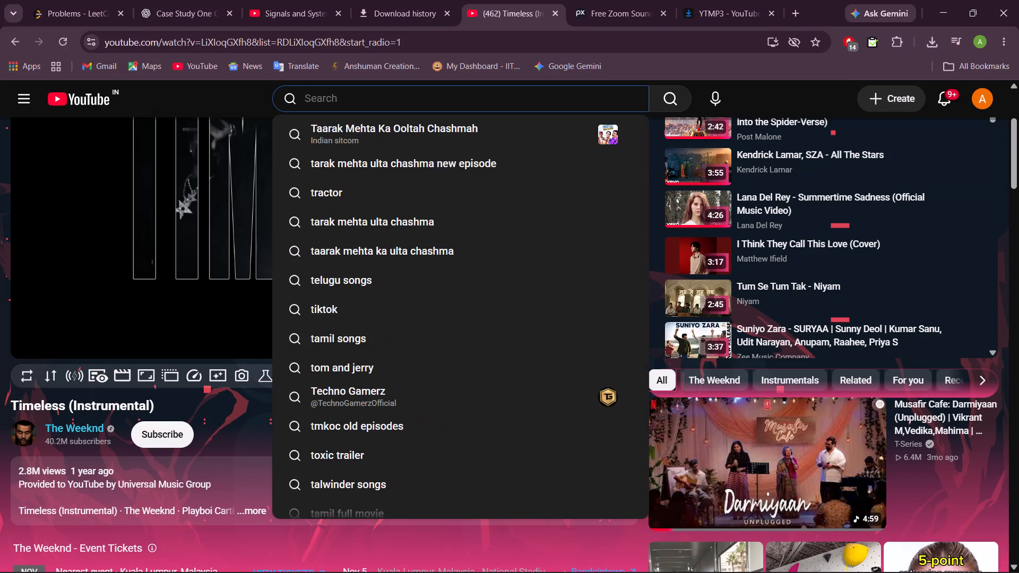
type("devot")
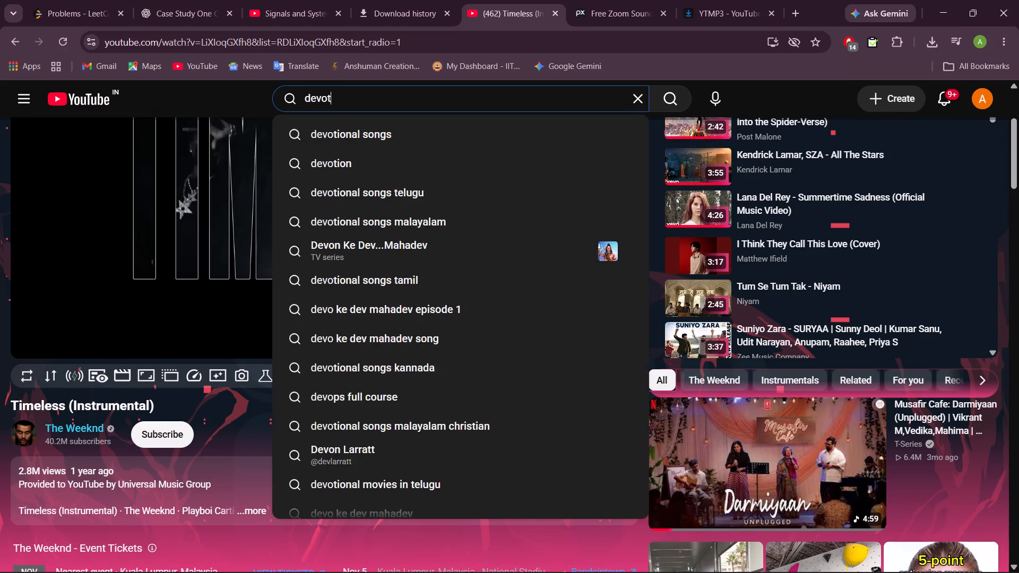
left_click(389, 143)
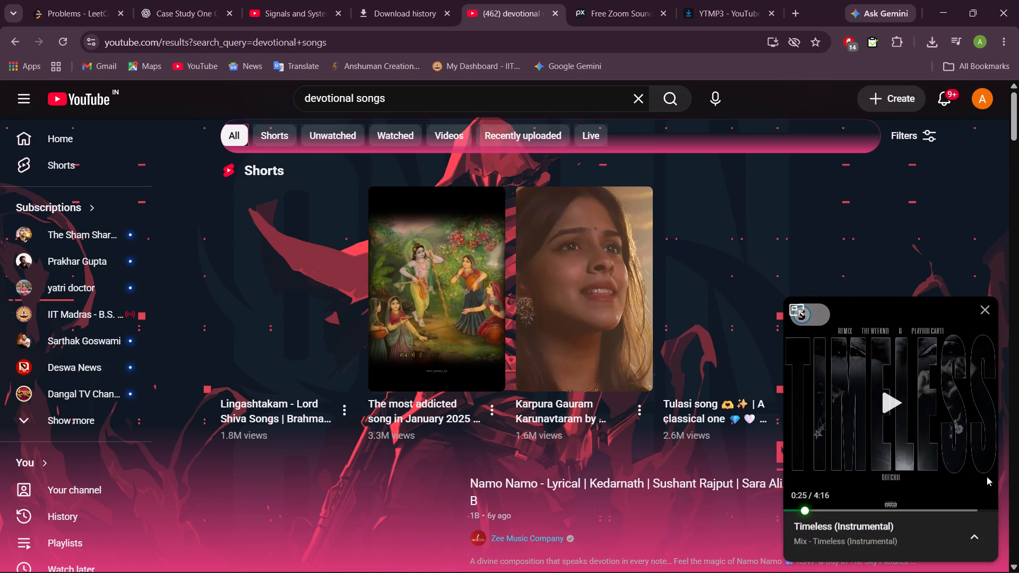
left_click(985, 311)
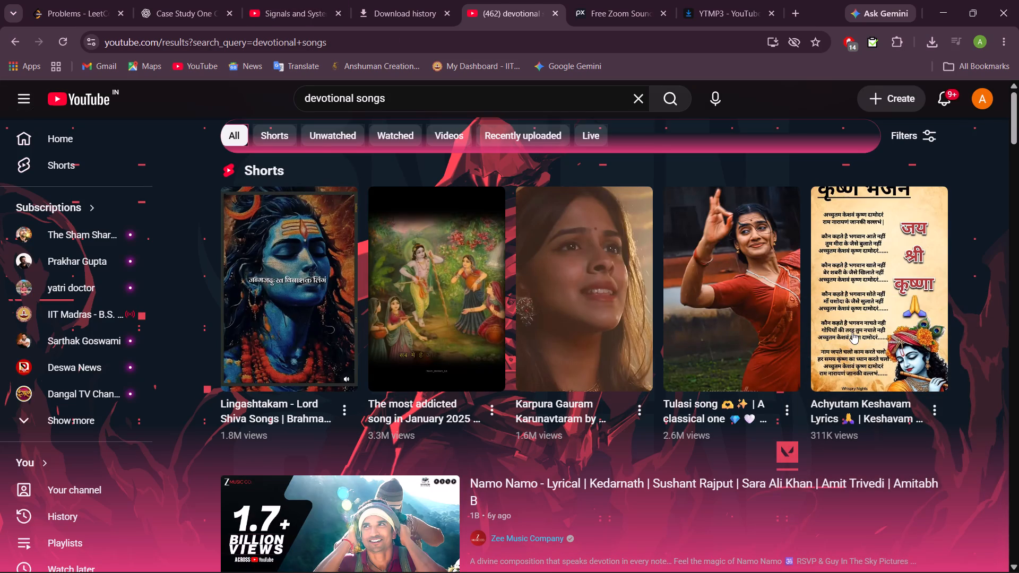
Browse the devotional songs results for a suitable background music track.
left_click_drag(1016, 118, 1018, 179)
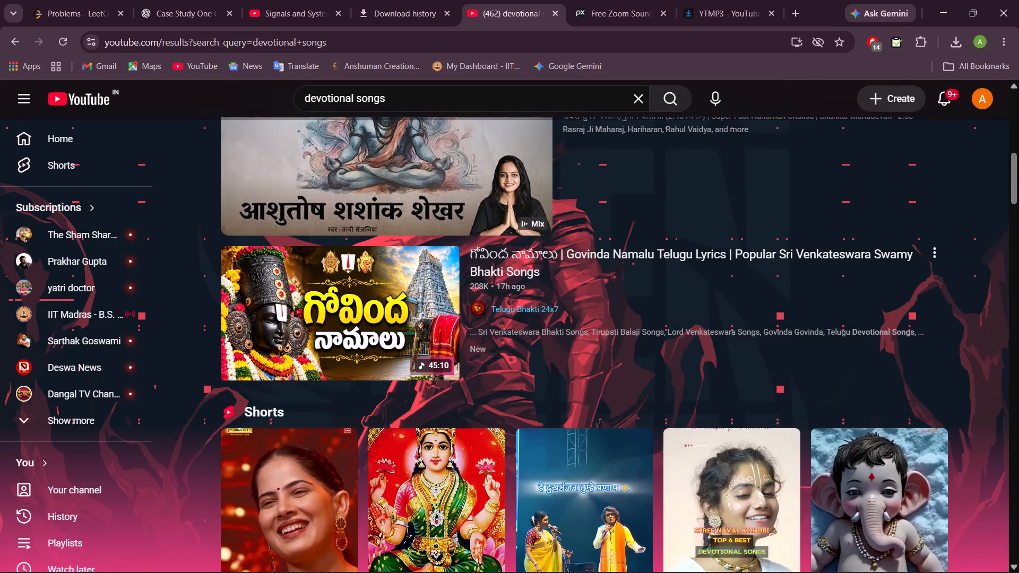
left_click_drag(1018, 179, 1018, 204)
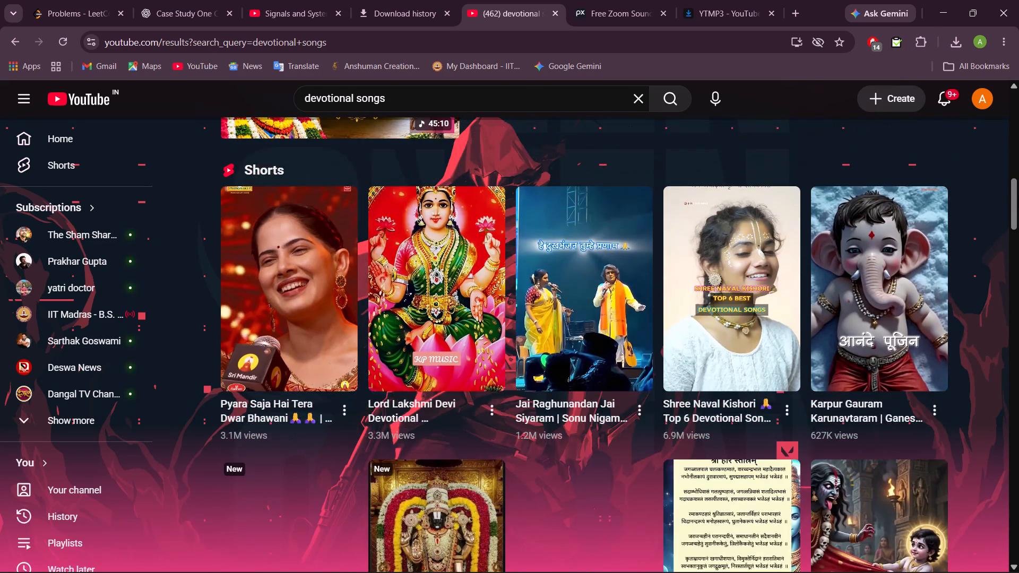
left_click_drag(1018, 204, 1018, 263)
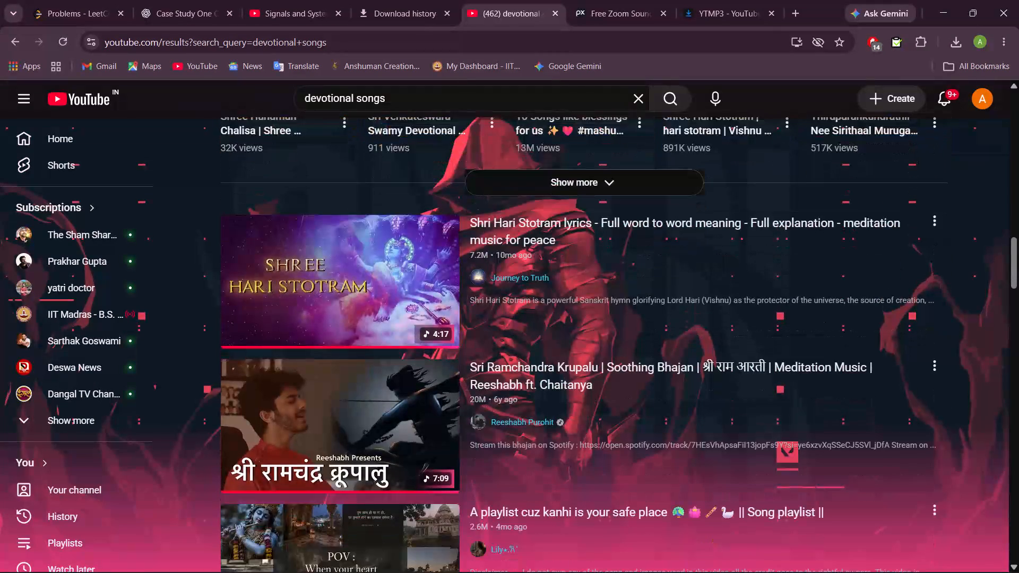
left_click_drag(1018, 263, 1018, 282)
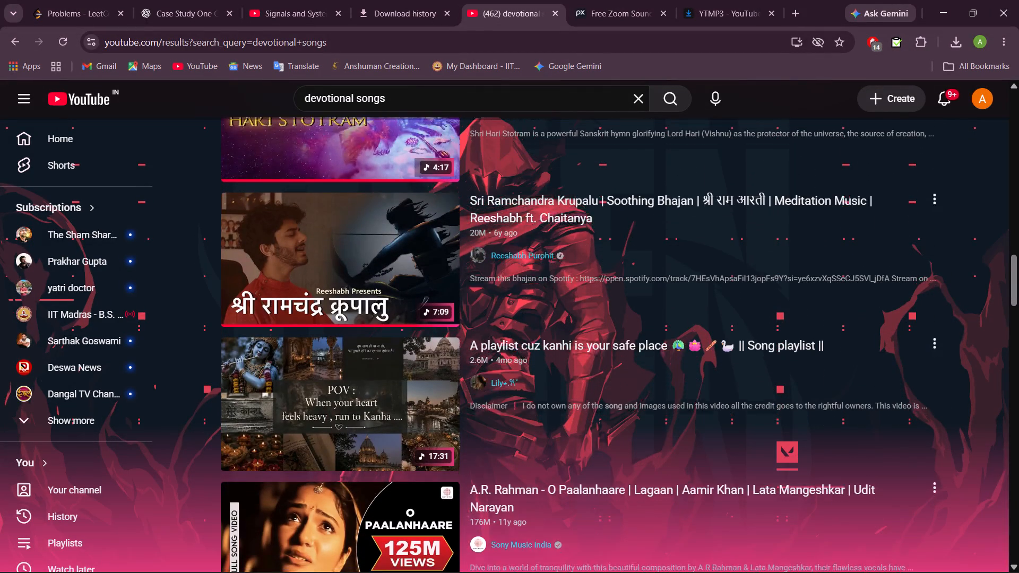
left_click_drag(1018, 282, 1018, 331)
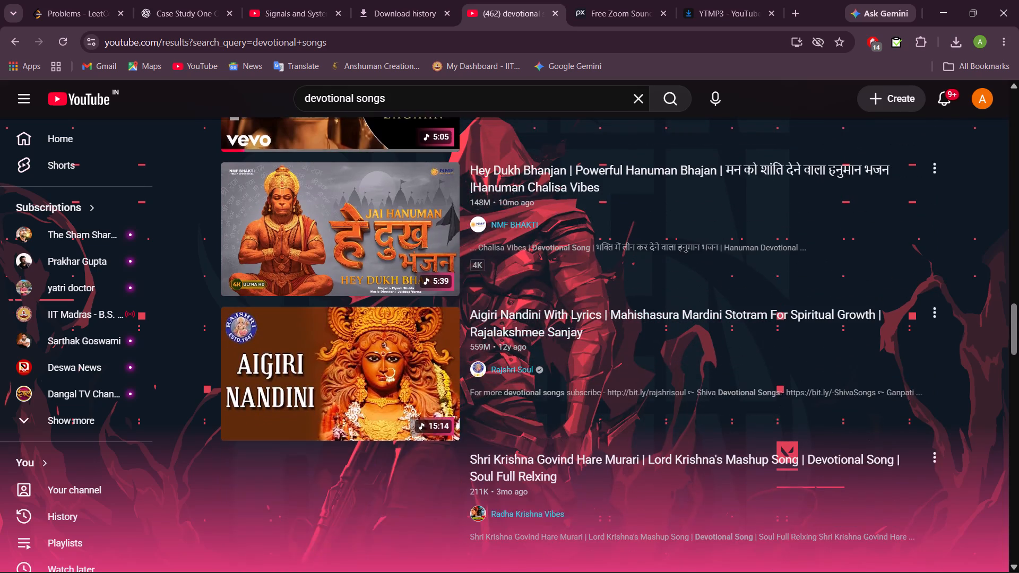
left_click_drag(1018, 331, 1018, 353)
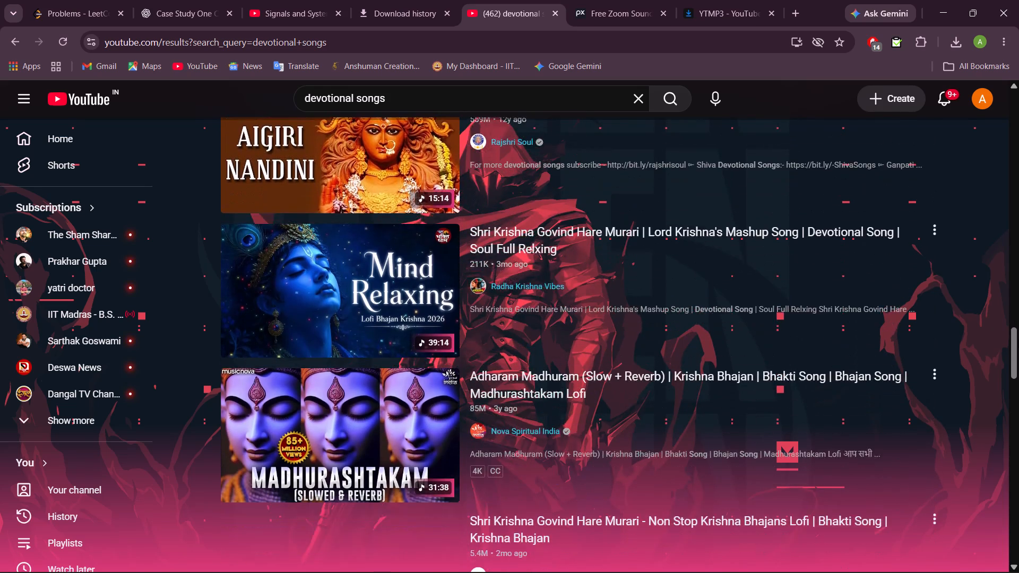
left_click_drag(1018, 353, 1018, 346)
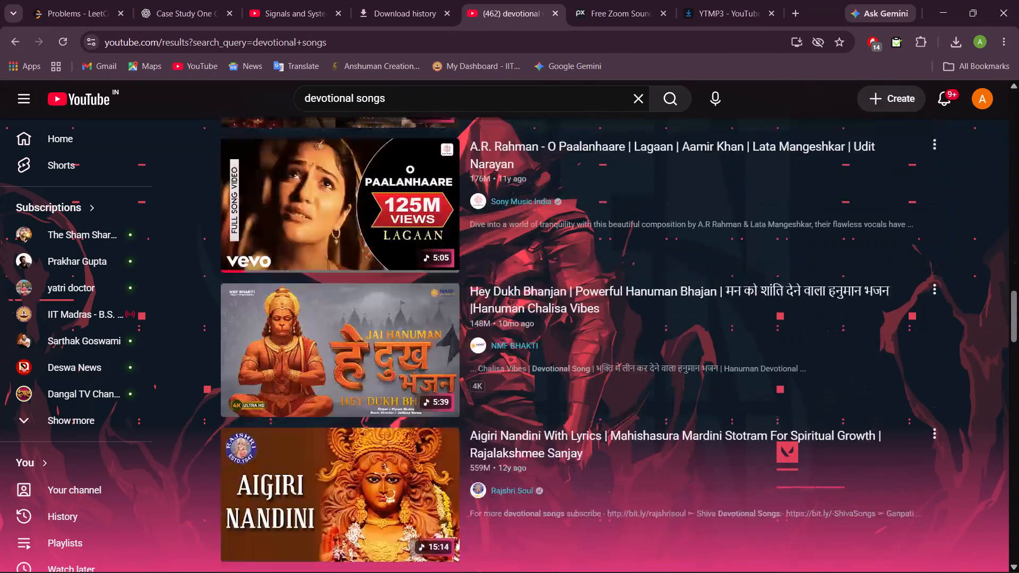
left_click_drag(1018, 346, 1018, 444)
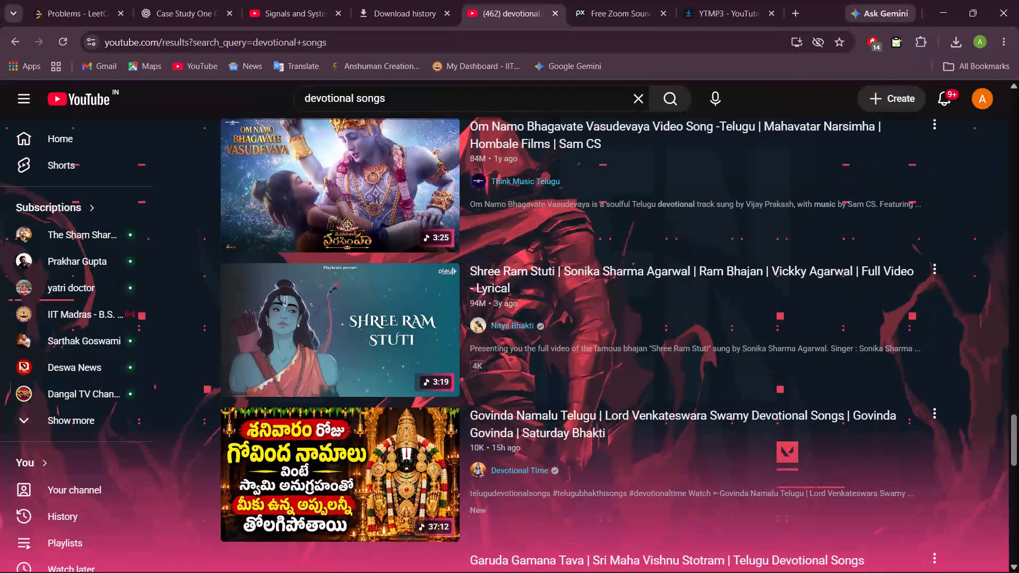
left_click_drag(1018, 444, 1018, 477)
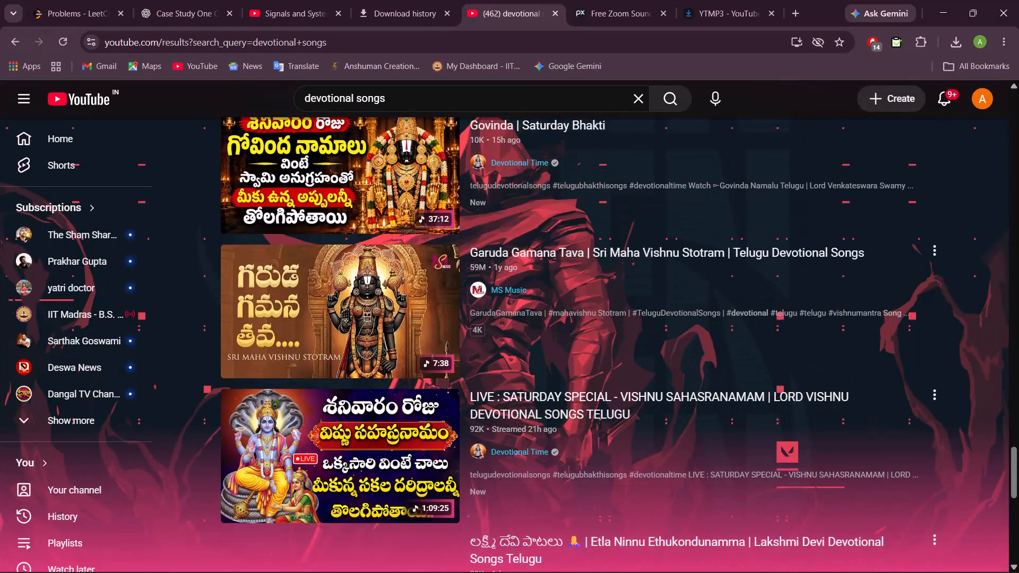
left_click_drag(1018, 477, 1018, 519)
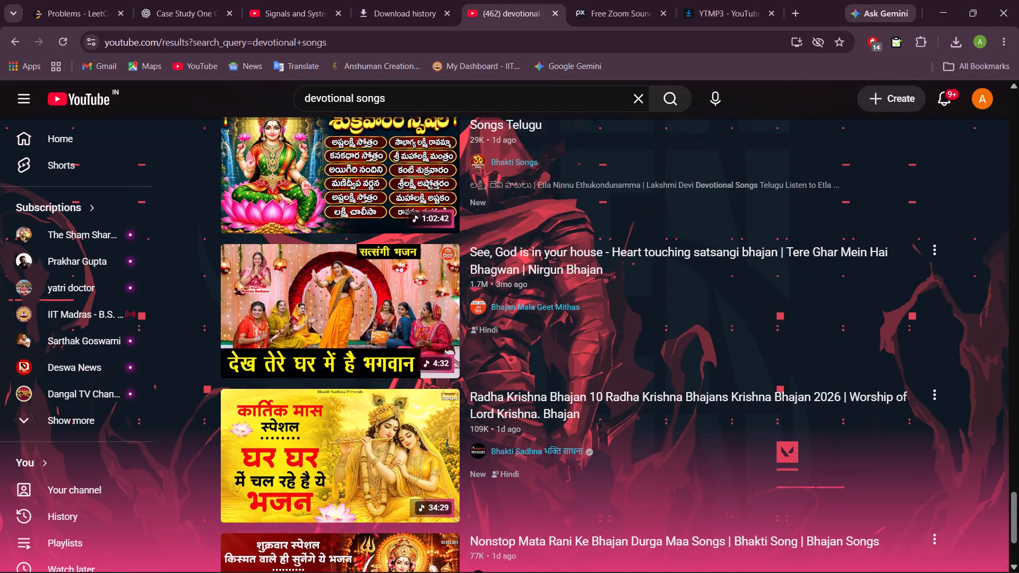
left_click_drag(1018, 519, 964, 253)
Search YouTube for "dheemta dheemta" and copy the share link of the Chanakya (Live from Mumbai) sitar video.
left_click(642, 91)
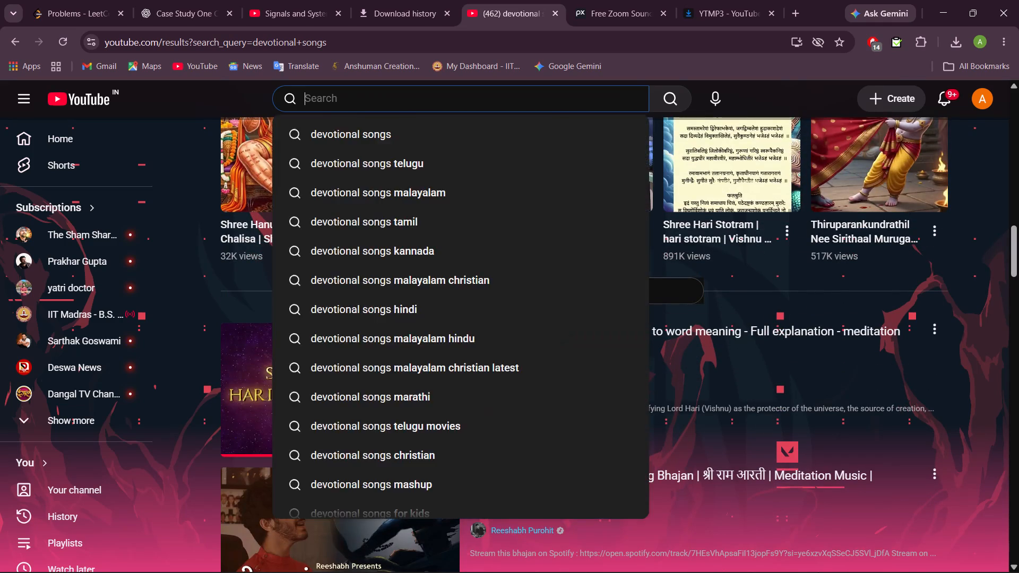
type("dheemta")
key("space")
left_click(399, 133)
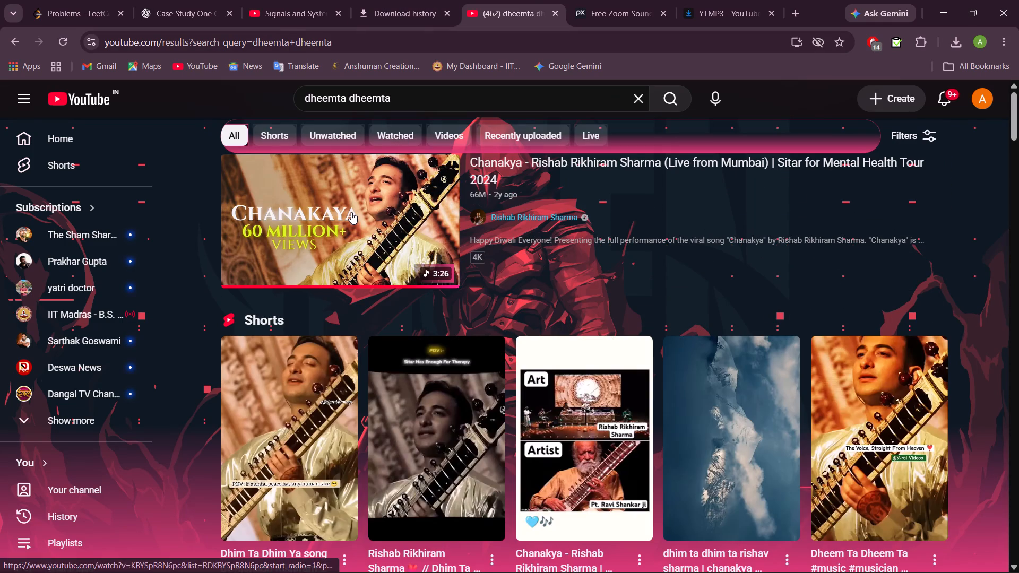
left_click(930, 164)
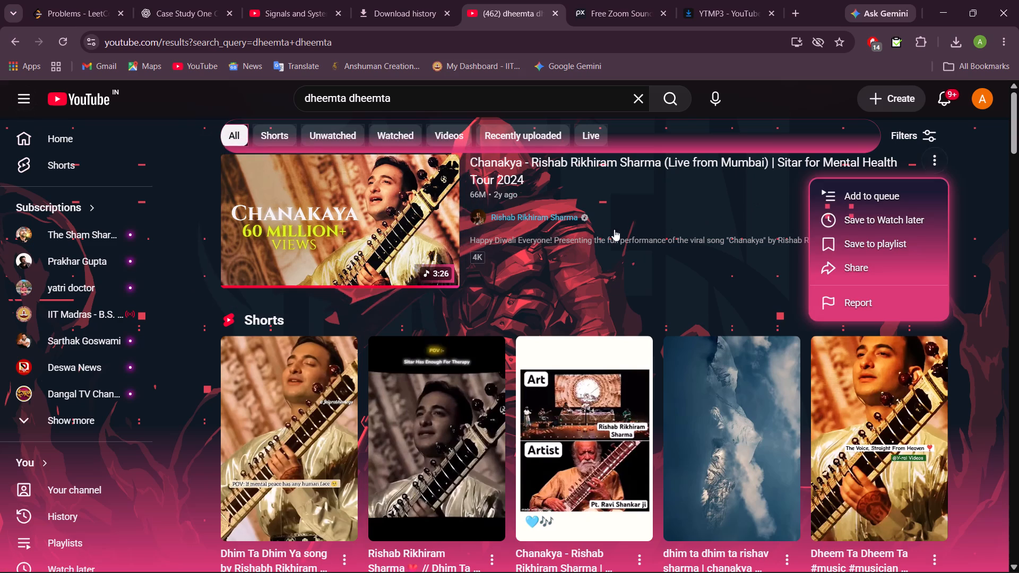
left_click(871, 257)
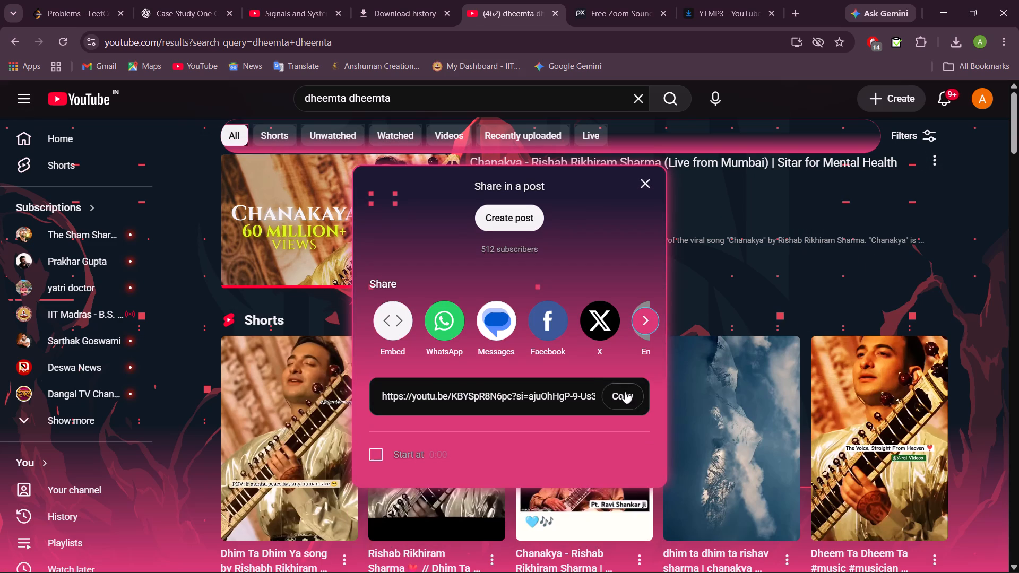
left_click(624, 389)
Convert the copied Chanakya video link to MP3 on the YTMP3 site and download the file.
left_click(687, 0)
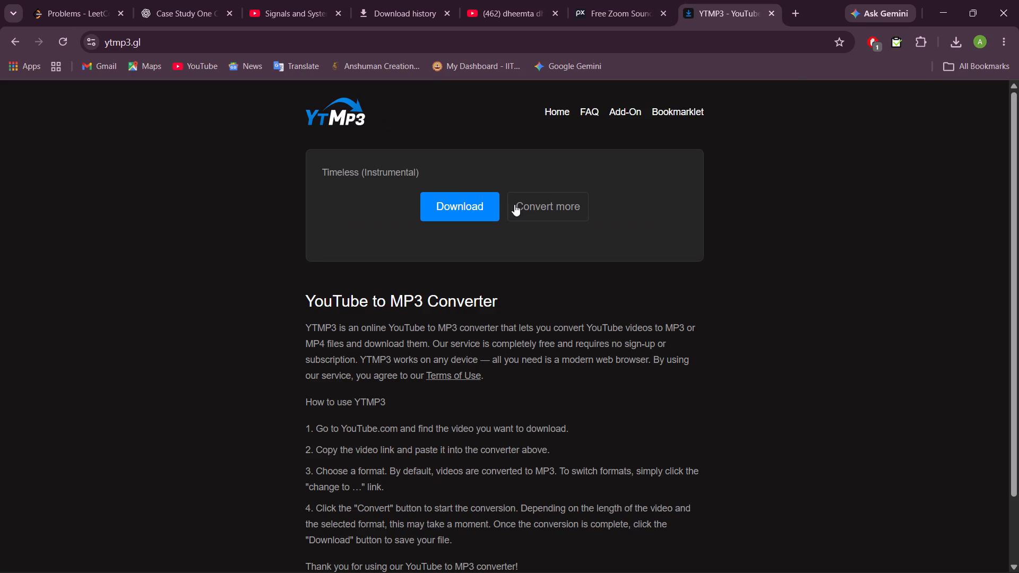
left_click(552, 216)
left_click(537, 209)
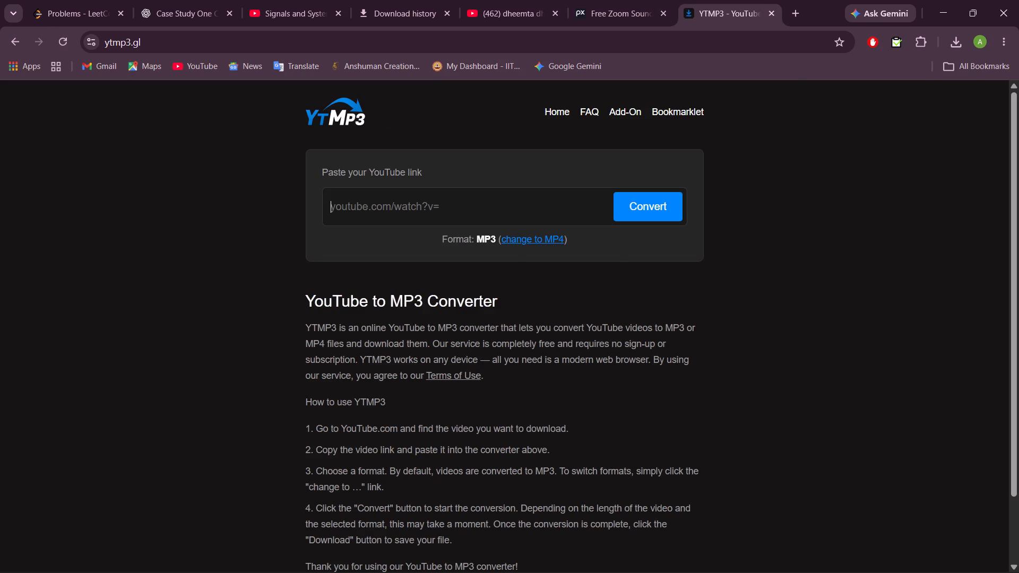
key("ctrl+v")
left_click(629, 203)
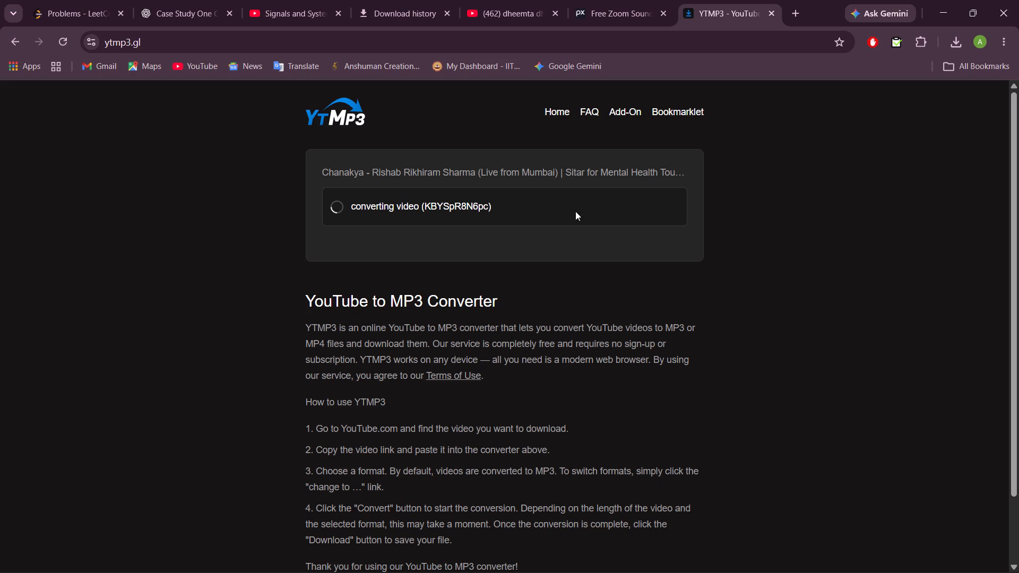
left_click(474, 219)
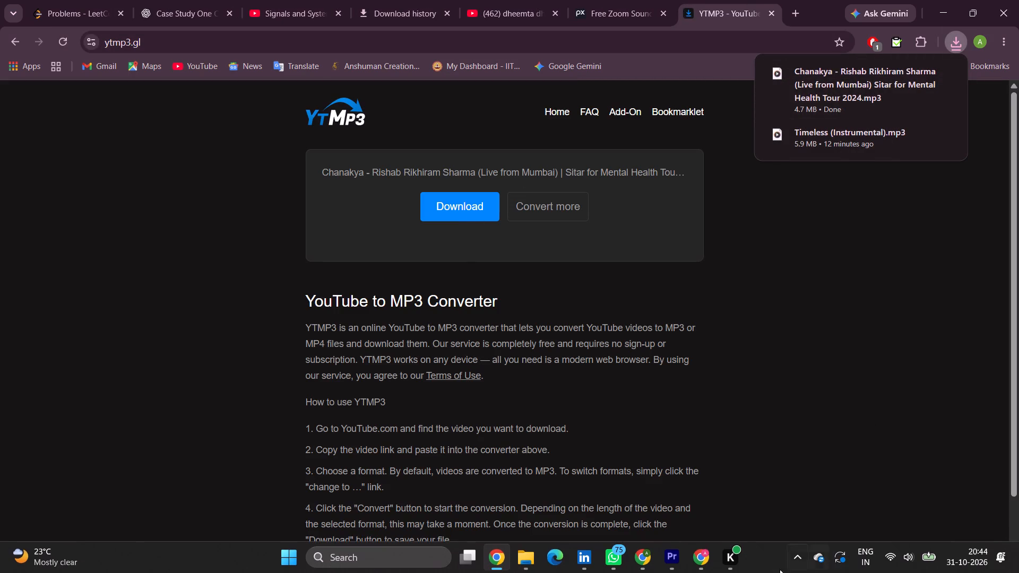
Return to Premiere Pro and reload the Downloads folder for importing media.
left_click(664, 564)
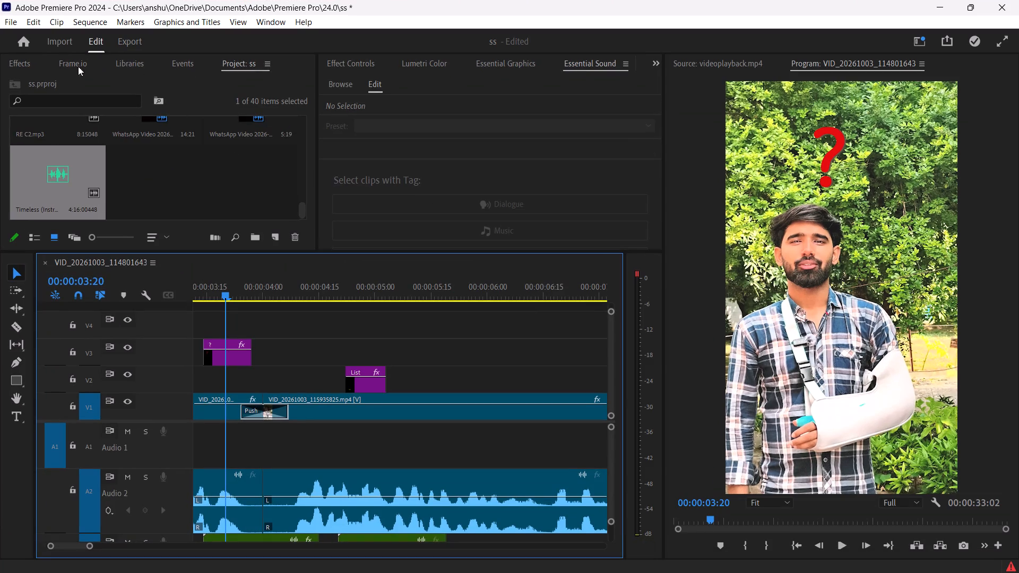
left_click(61, 44)
left_click(85, 184)
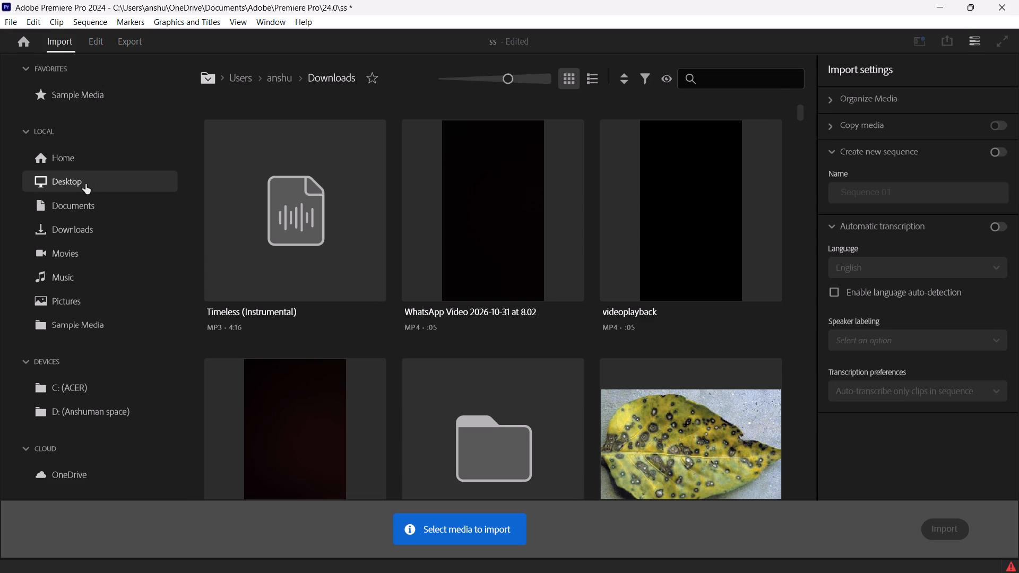
left_click(89, 224)
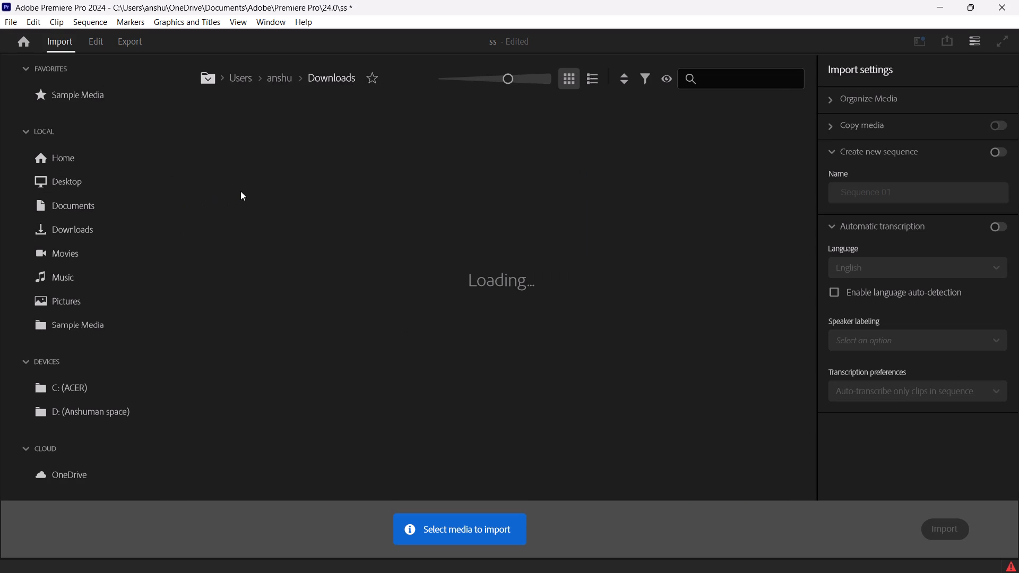
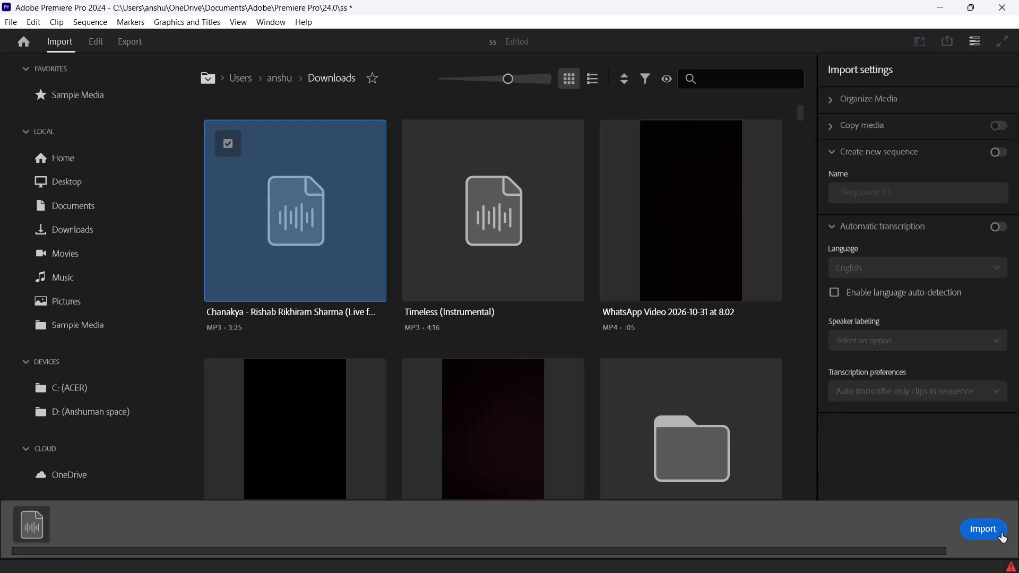
Import the Chanakya MP3 into the project and place it on audio track A1 at the start of the sequence.
left_click(1001, 533)
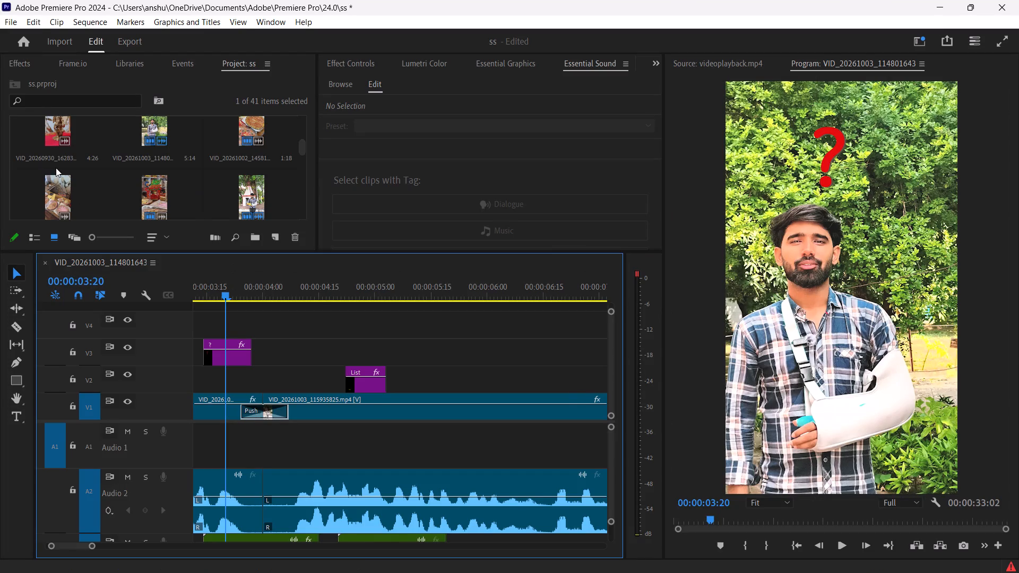
left_click_drag(304, 149, 309, 234)
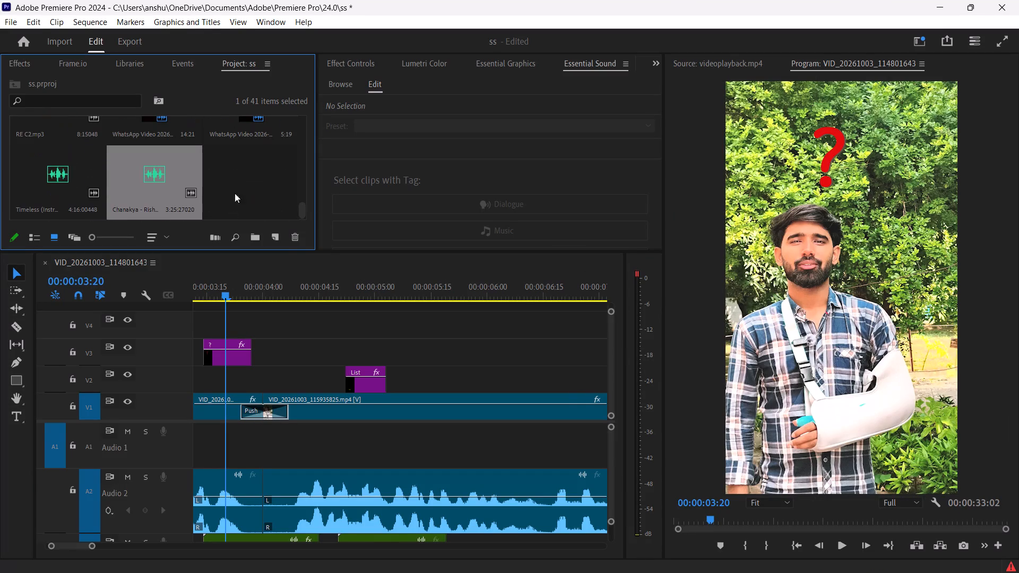
left_click_drag(148, 180, 141, 450)
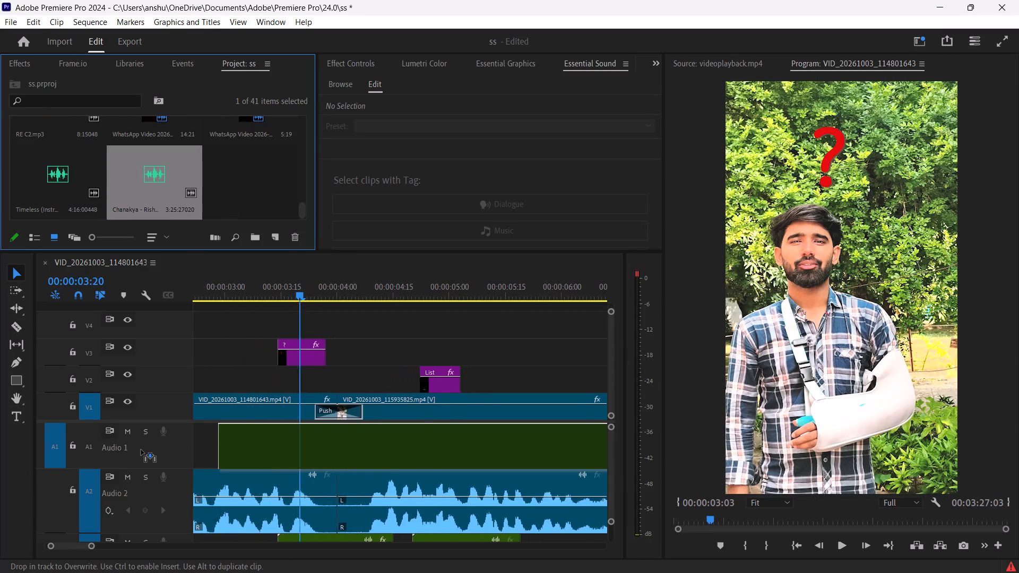
left_click_drag(141, 450, 134, 446)
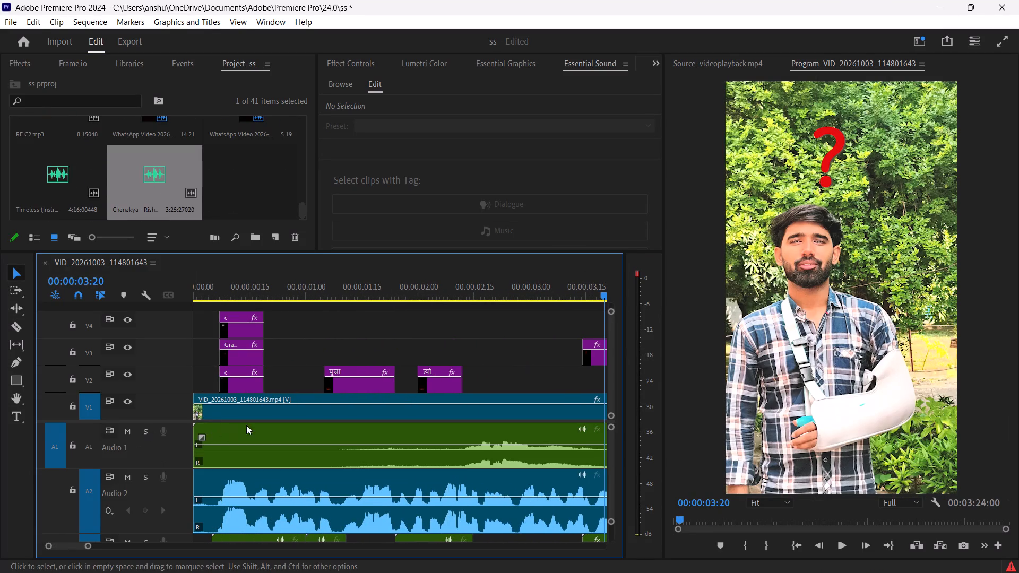
Listen through the Chanakya track, split it at about 00:00:53:17, and delete the portion before the cut.
left_click_drag(676, 518, 686, 519)
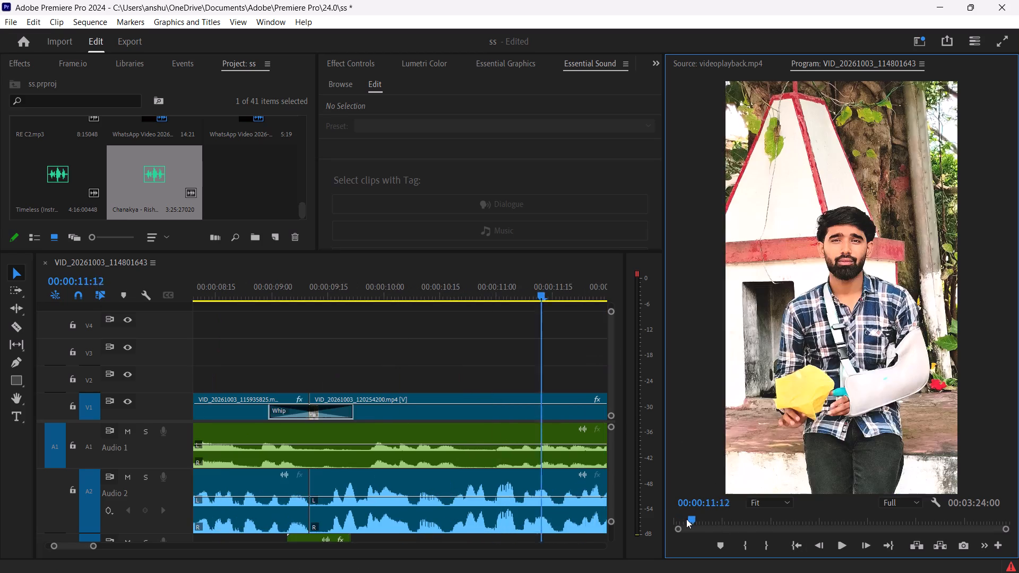
left_click_drag(686, 519, 661, 521)
left_click(836, 546)
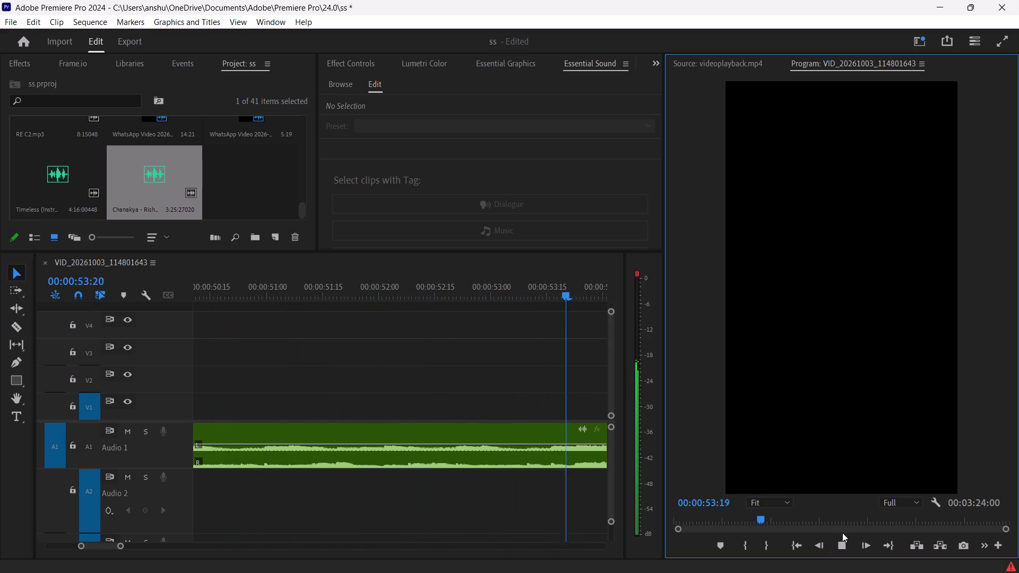
left_click(848, 540)
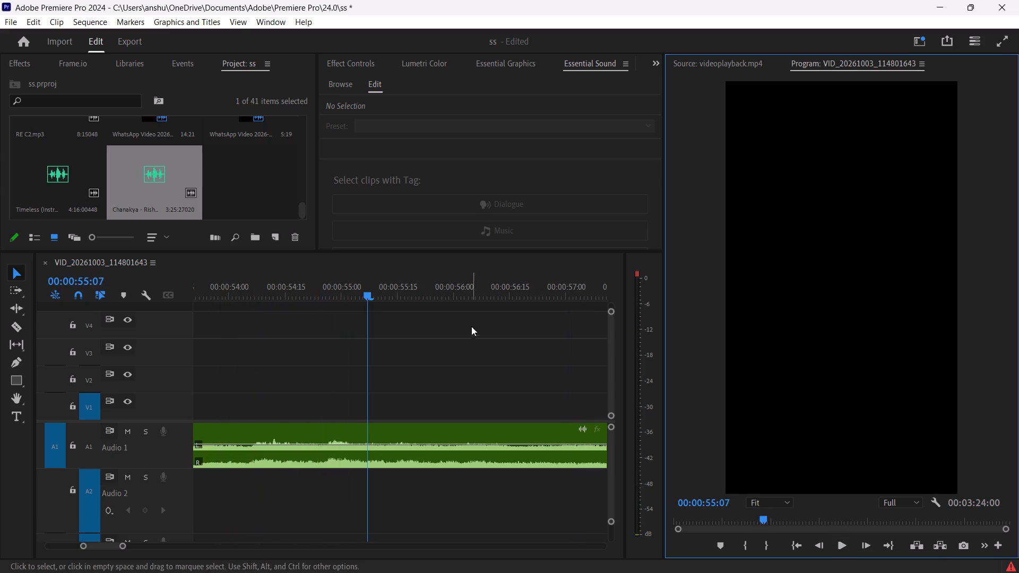
left_click_drag(367, 293, 188, 299)
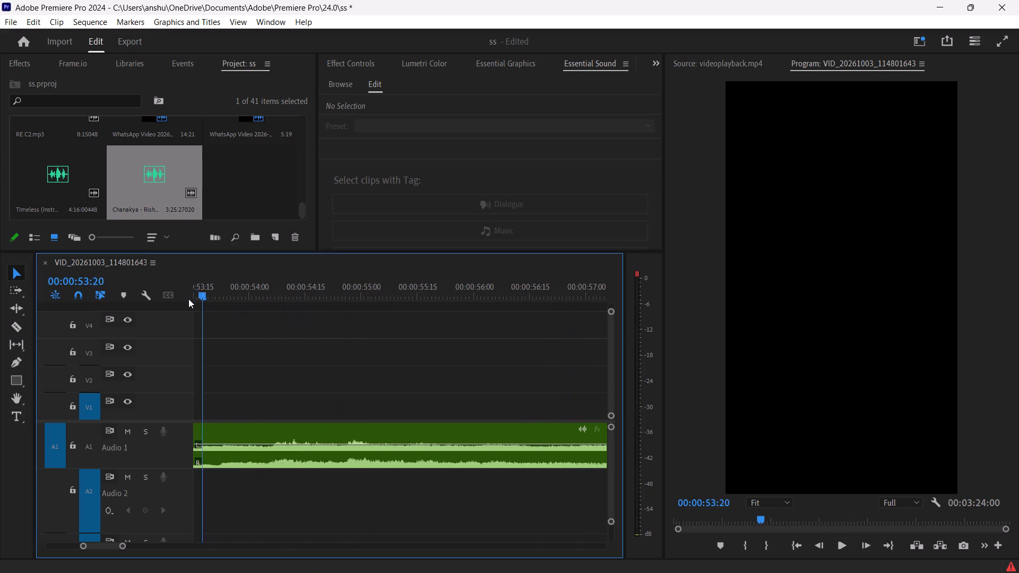
left_click_drag(188, 299, 390, 346)
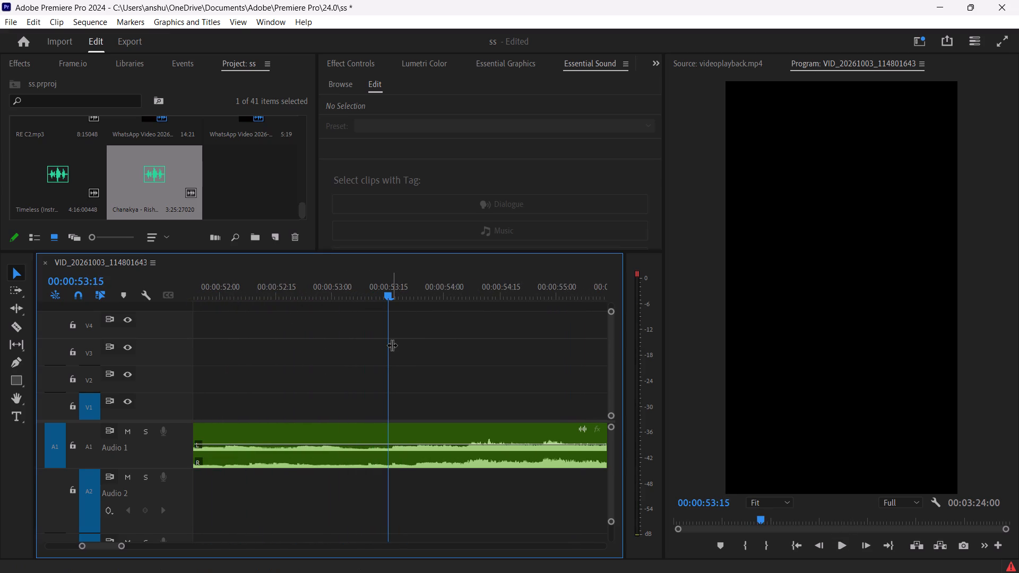
key("c")
left_click(397, 437)
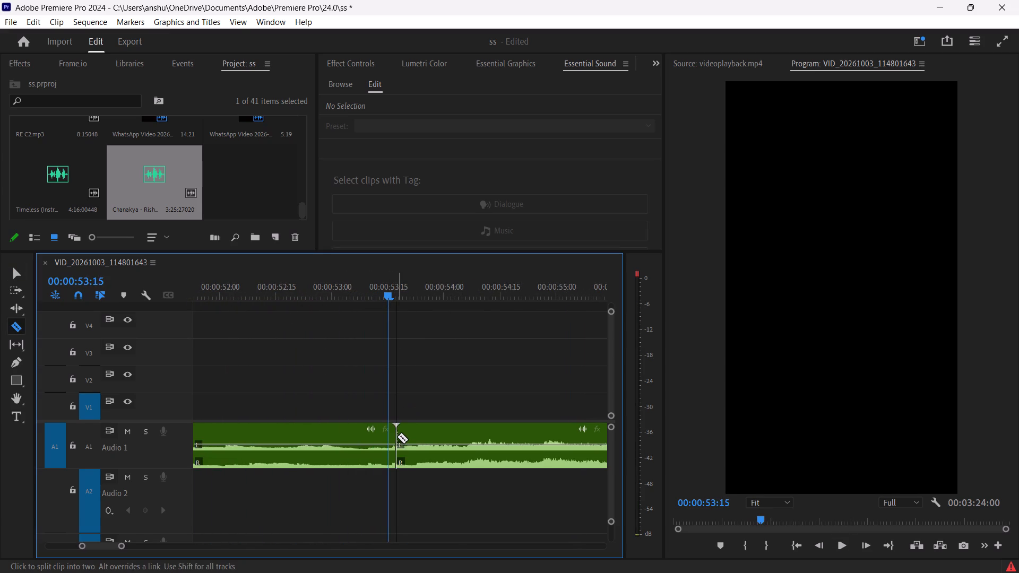
key("v")
left_click(338, 437)
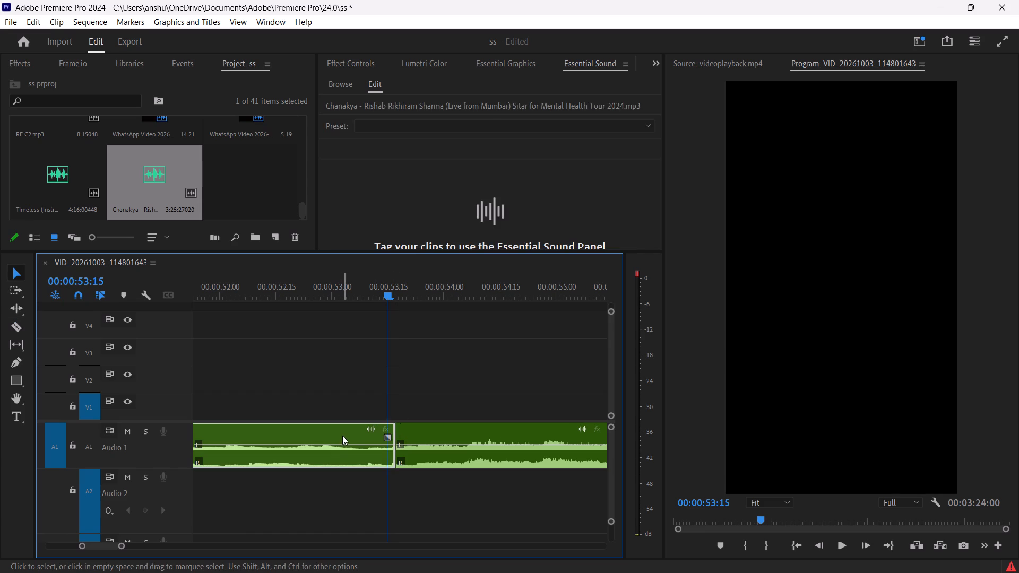
key("Delete")
Move the remaining Chanakya clip on A1 back to the very start of the sequence.
left_click(447, 439)
left_click_drag(450, 432, 83, 438)
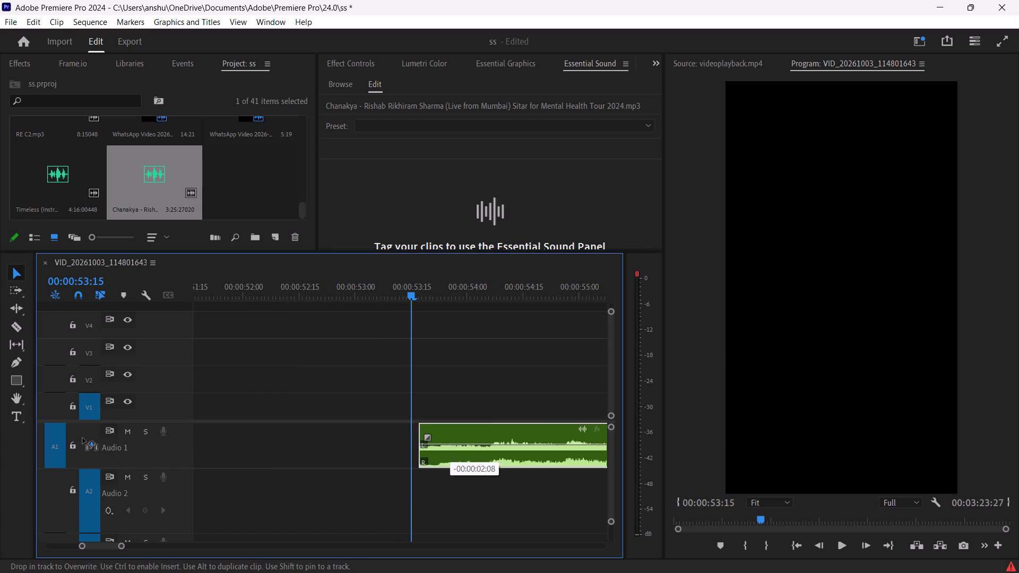
left_click_drag(83, 438, 197, 447)
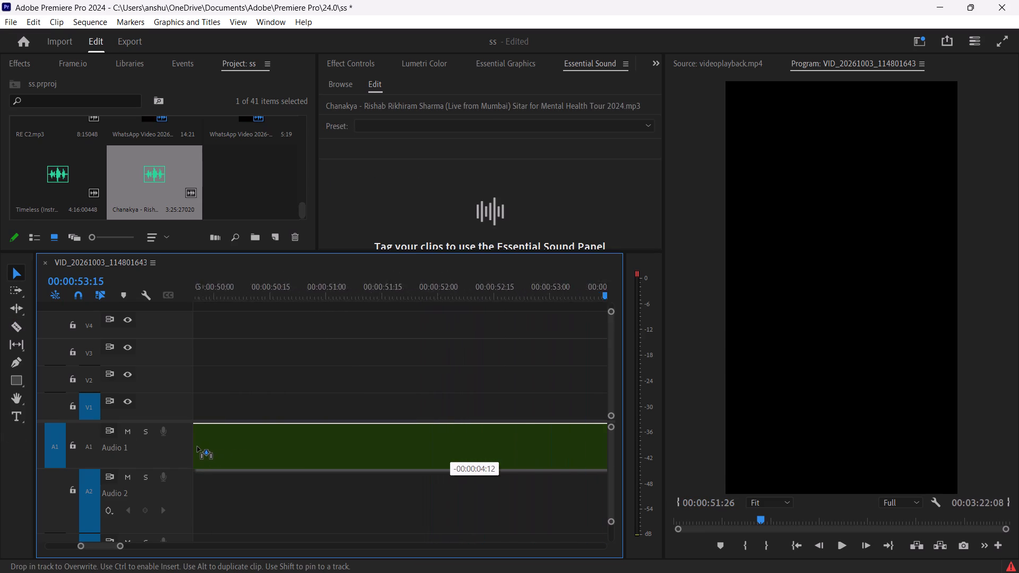
left_click_drag(197, 447, 193, 447)
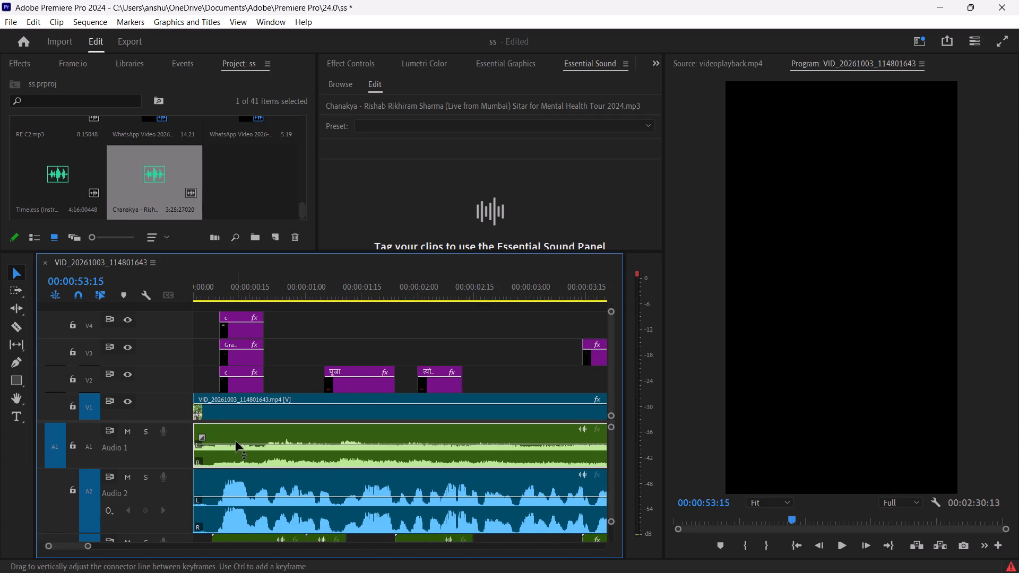
Lower the Chanakya clip's volume on A1 to about -12 dB, previewing the opening against the voice.
left_click(241, 443)
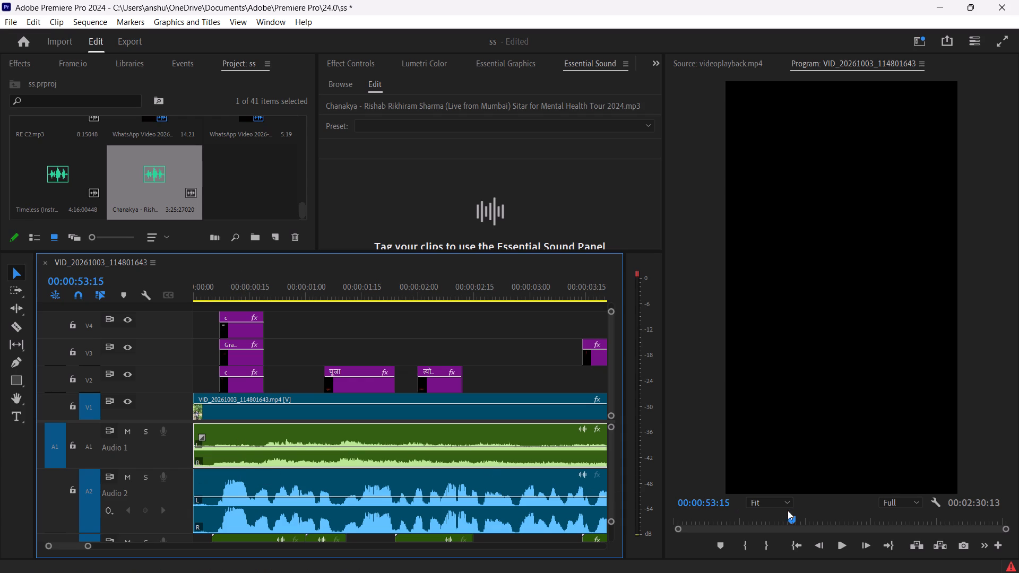
left_click_drag(791, 518, 646, 516)
left_click(847, 548)
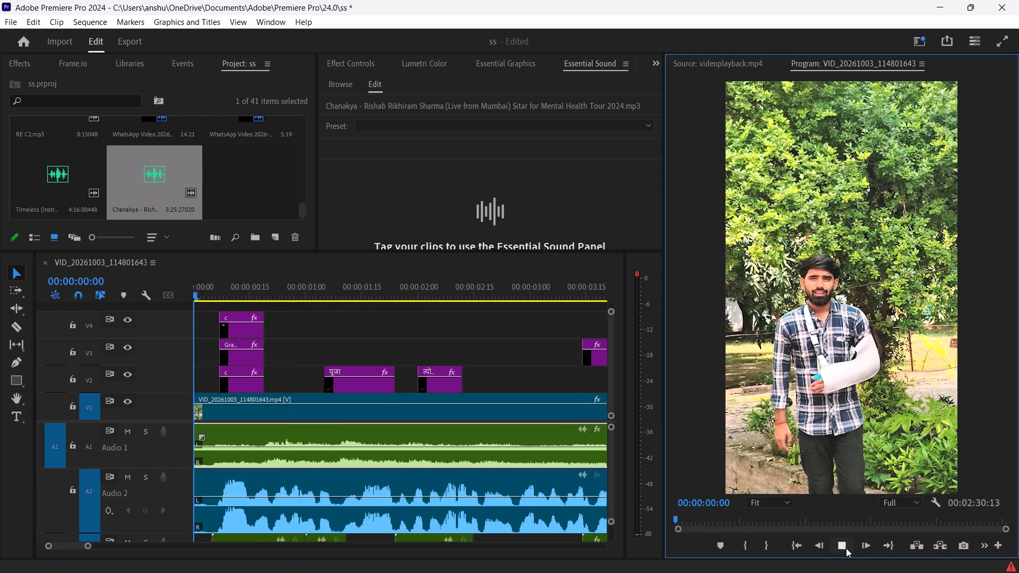
left_click(839, 544)
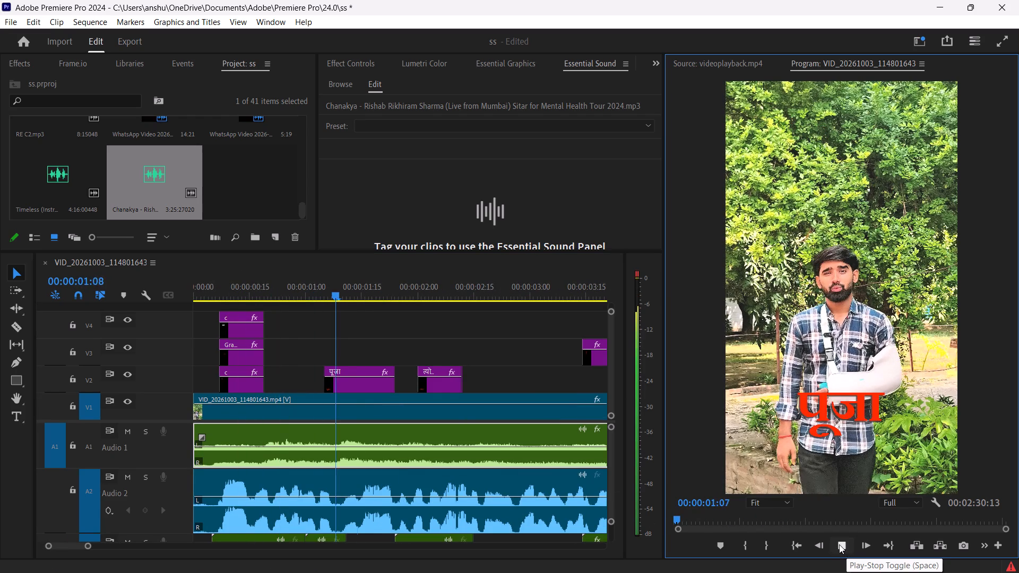
left_click_drag(488, 447, 491, 455)
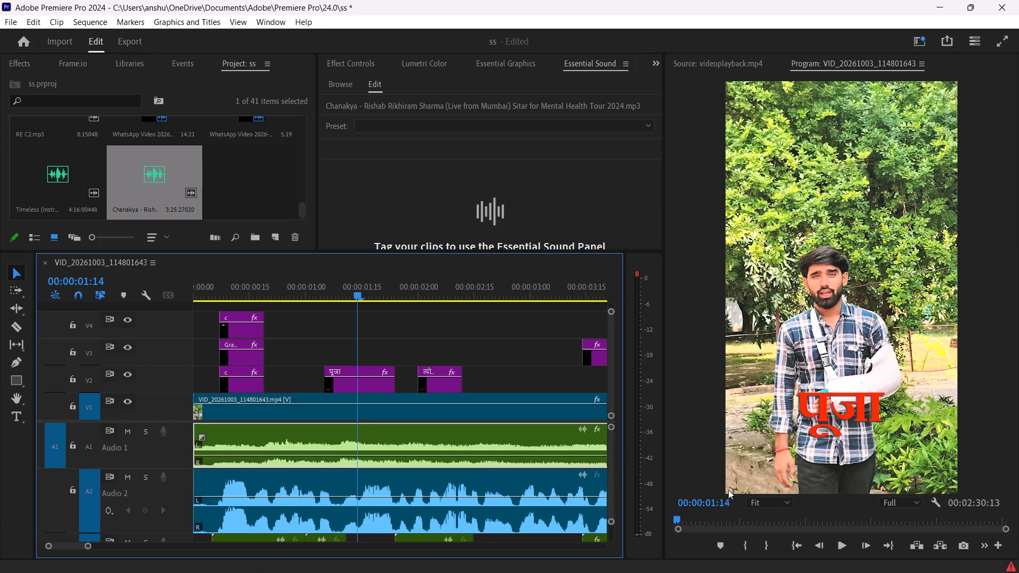
left_click(842, 545)
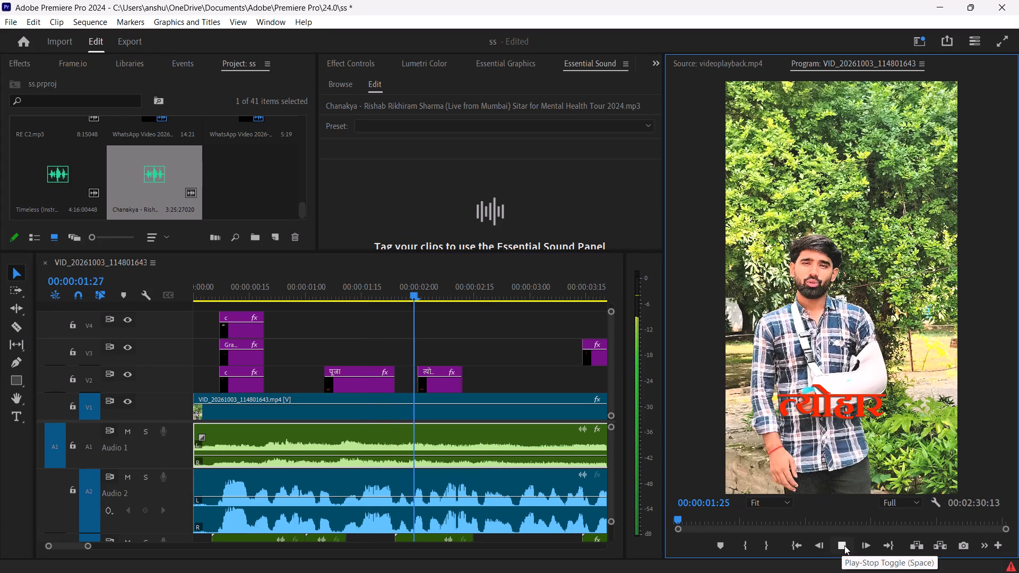
left_click(844, 545)
left_click(485, 457)
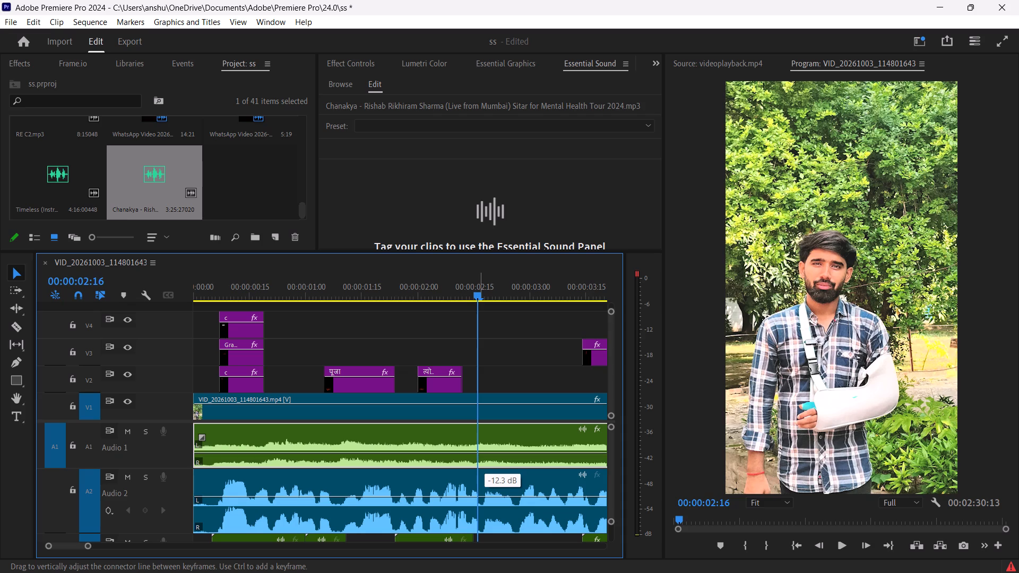
Play on through the B-roll section to the end, fine-tuning the Chanakya clip's volume level during playback.
left_click(840, 539)
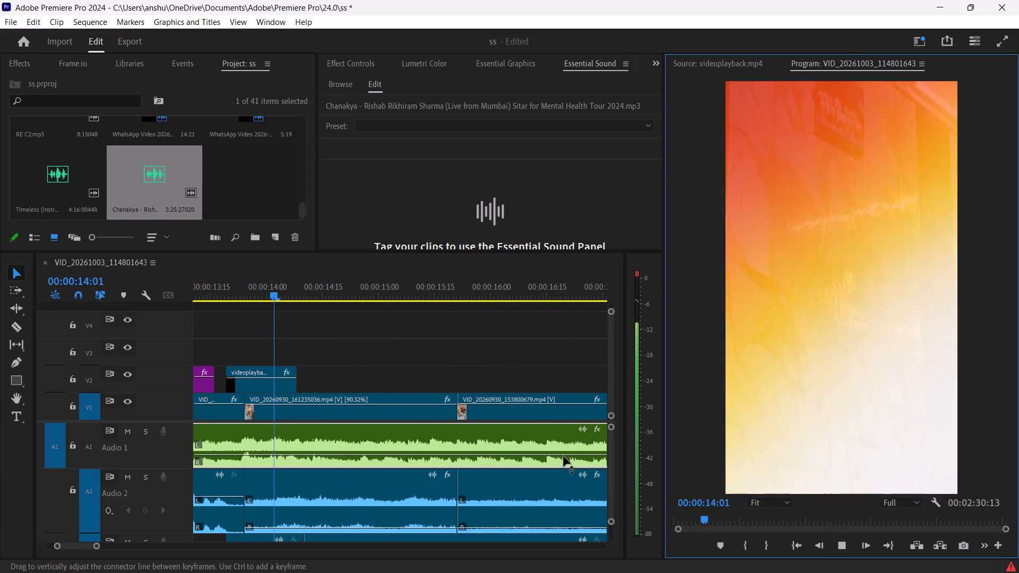
left_click(564, 456)
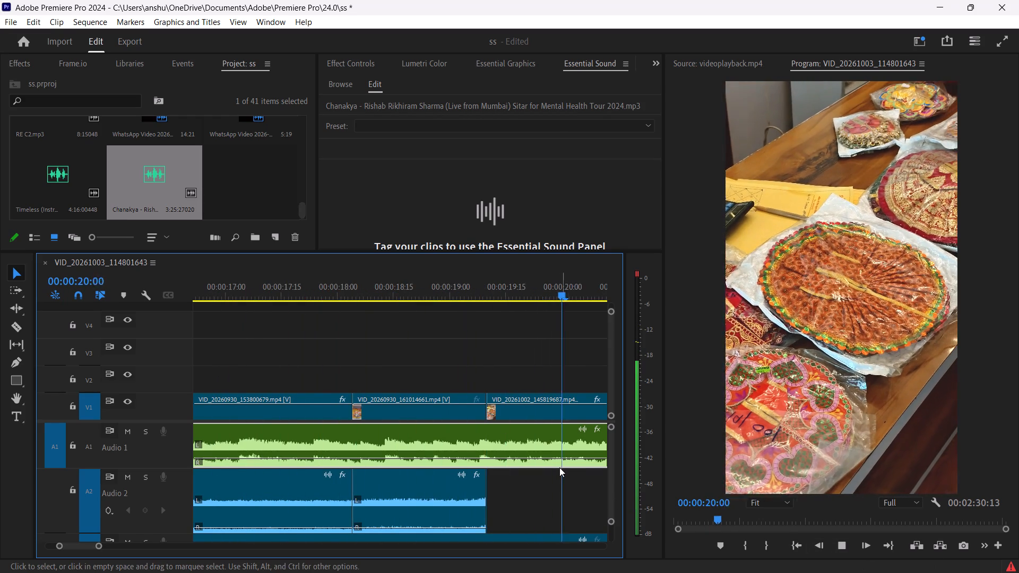
left_click(549, 458)
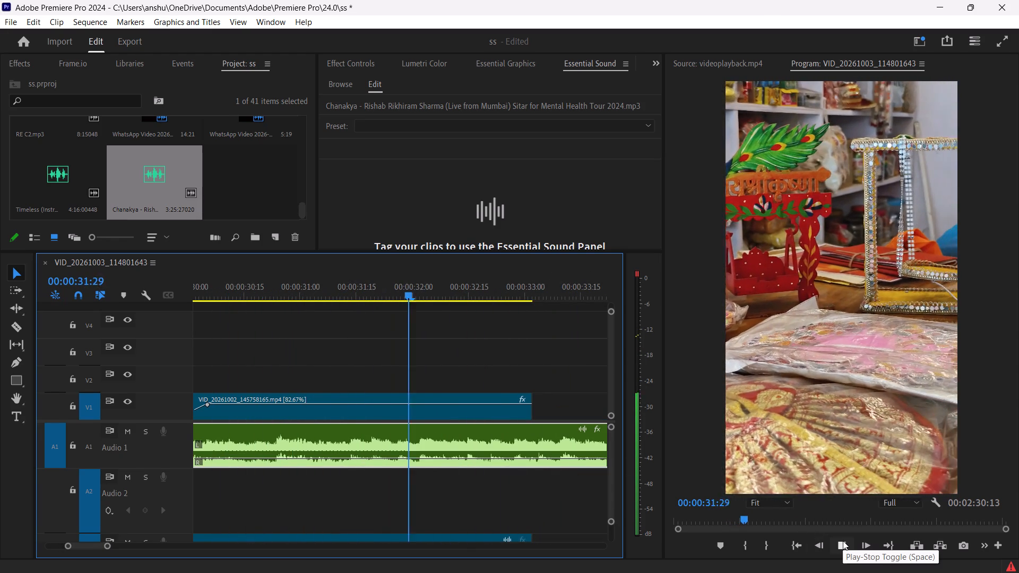
left_click(843, 542)
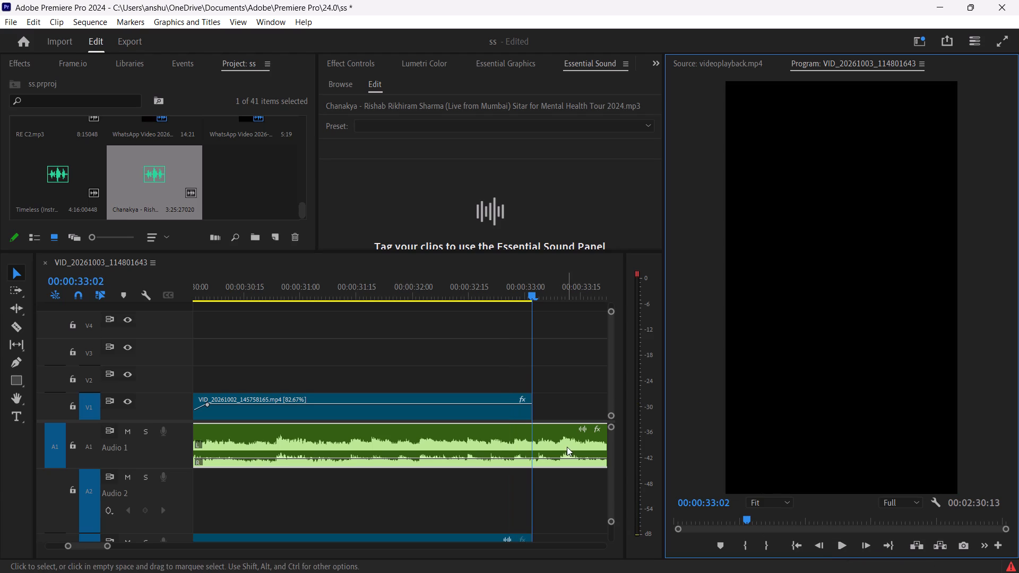
Split the Chanakya clip at the end of the video, 00:00:33:02, and delete the excess music after it.
key("c")
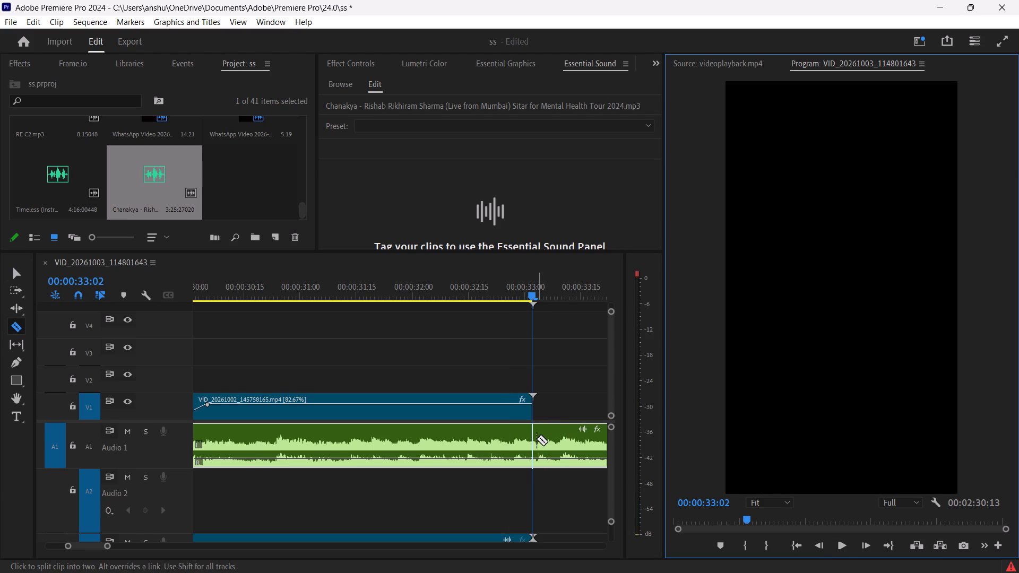
left_click(537, 439)
key("v")
left_click(554, 436)
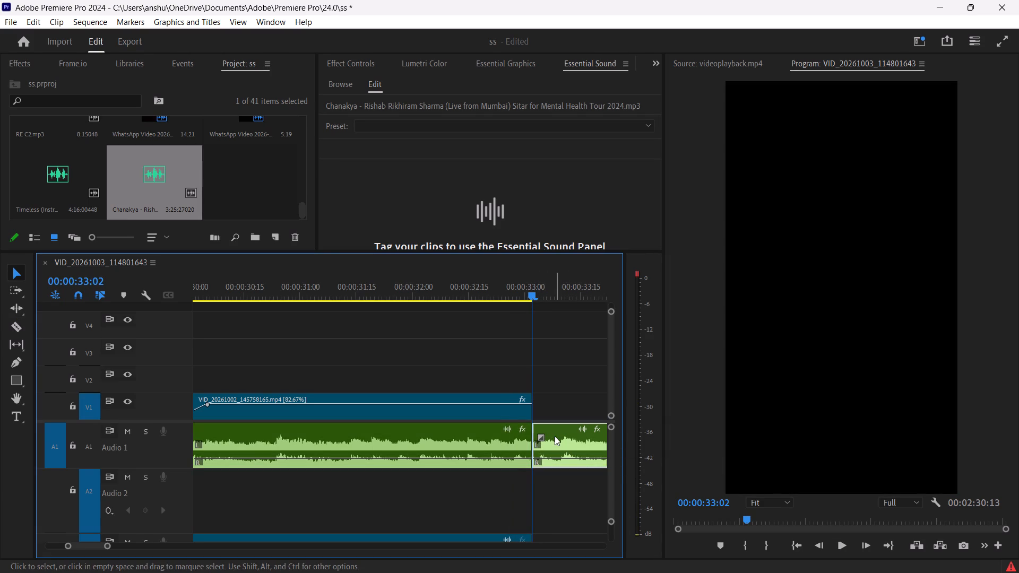
key("Delete")
left_click(544, 444)
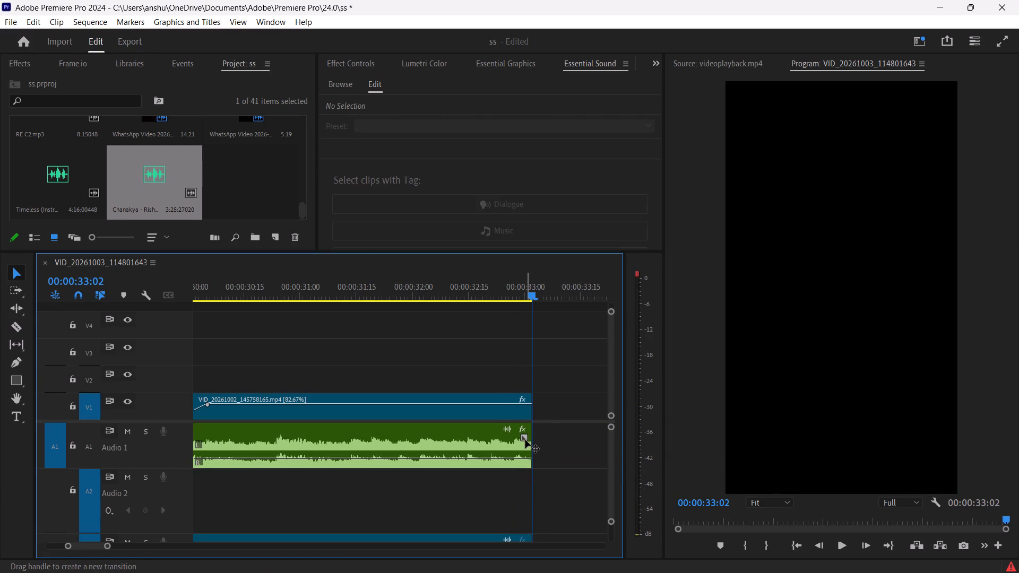
Add a cosine fade-out of about 13 frames to the end of the Chanakya clip on A1.
left_click_drag(524, 440, 473, 452)
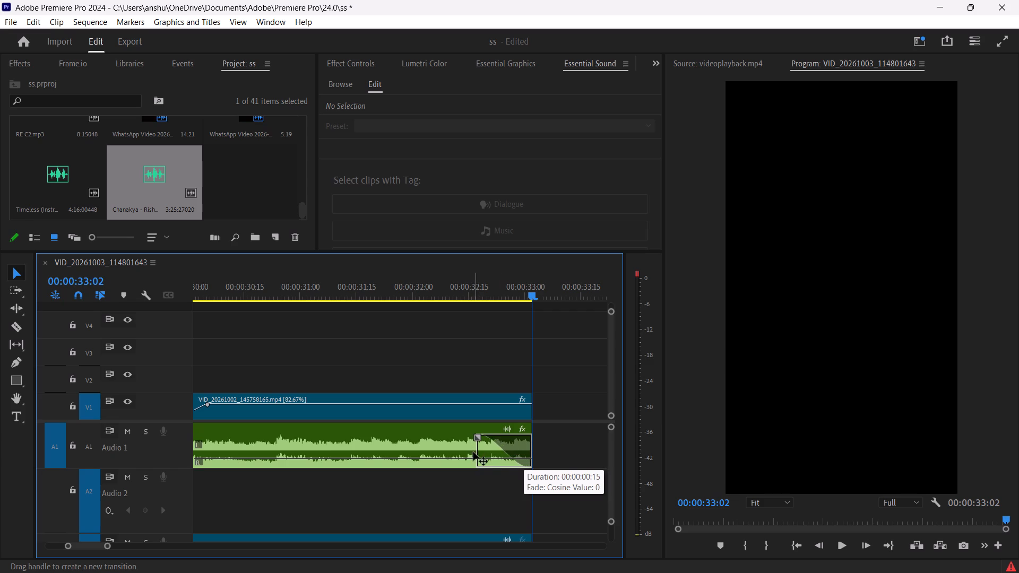
left_click_drag(473, 452, 484, 470)
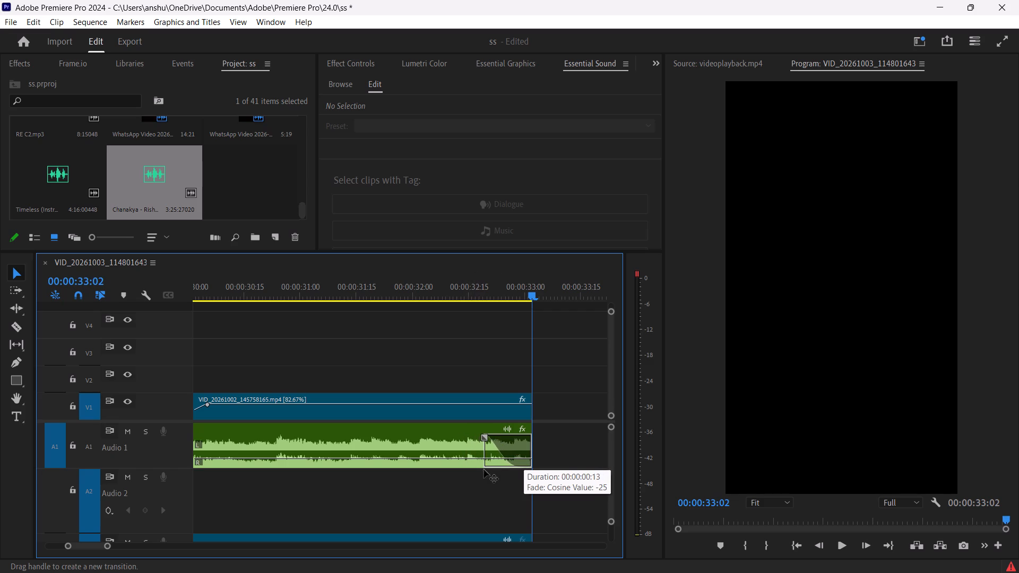
left_click_drag(484, 470, 486, 471)
Play back the music fade-out from about 00:00:32:02, and review the sequence again from its beginning.
left_click_drag(533, 295, 416, 296)
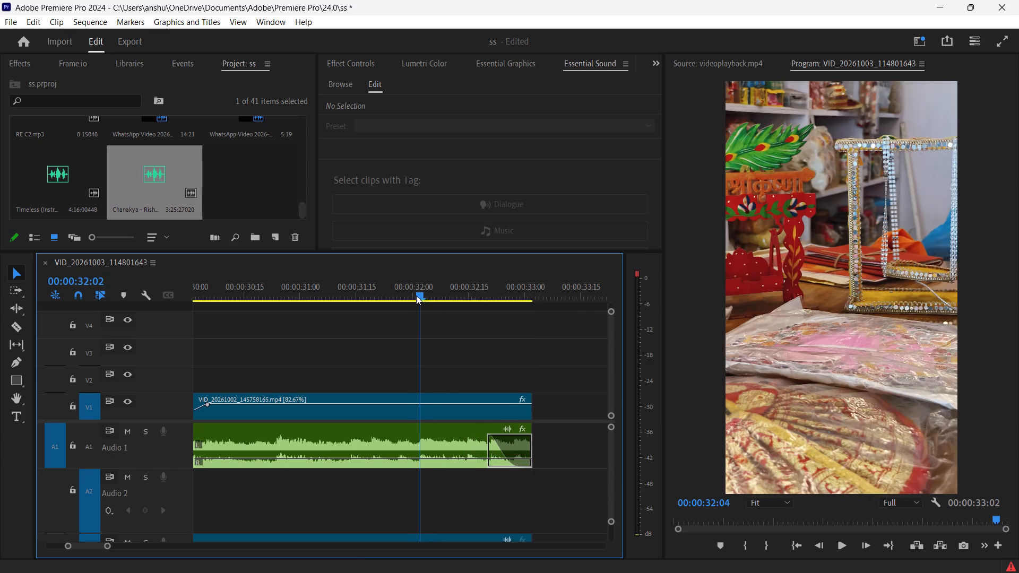
left_click_drag(416, 296, 418, 296)
left_click(838, 548)
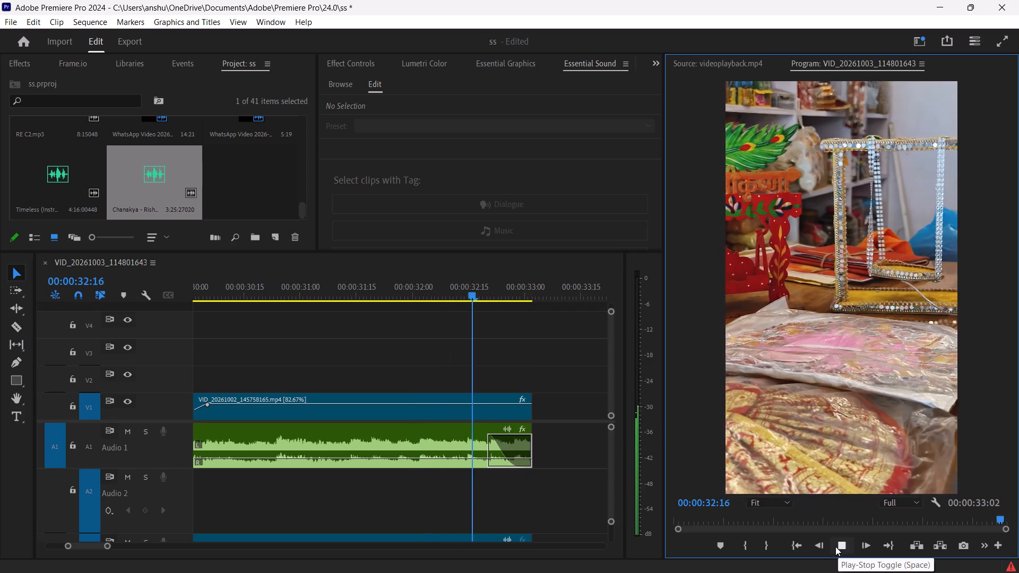
left_click(834, 546)
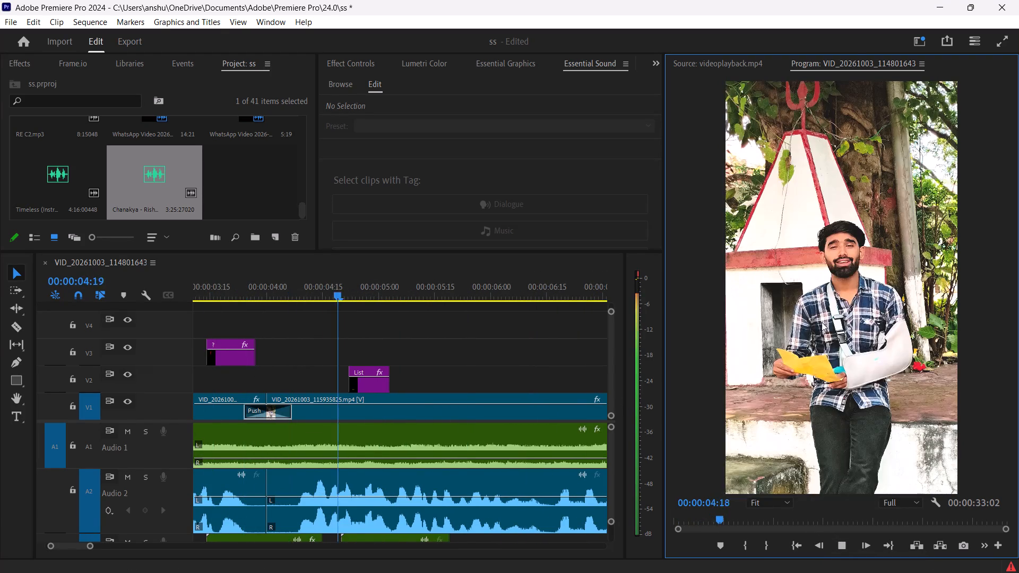
Export the sequence to the Downloads folder as H.264 with the Match Source - Adaptive High Bitrate preset.
left_click(133, 40)
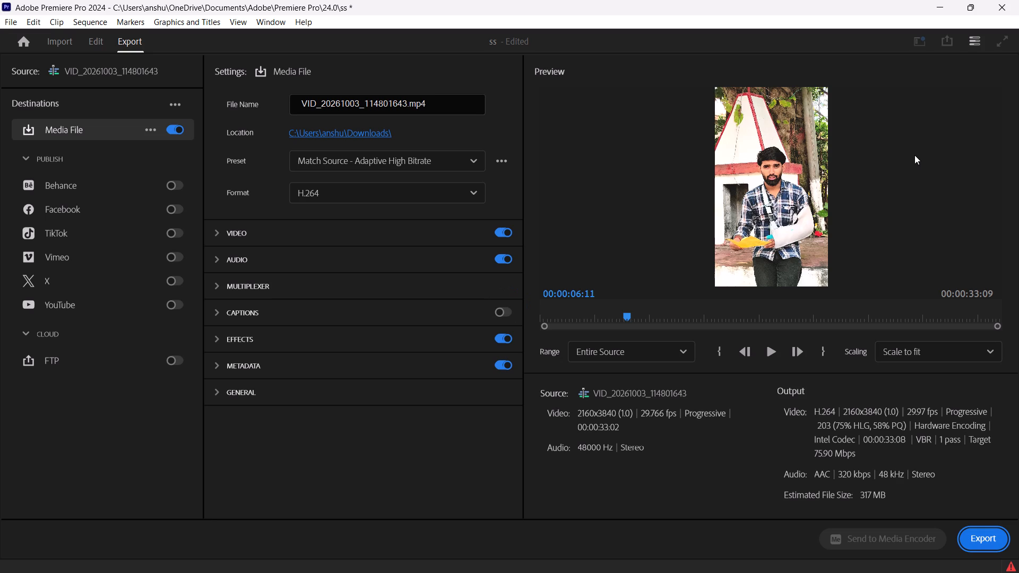
left_click(990, 540)
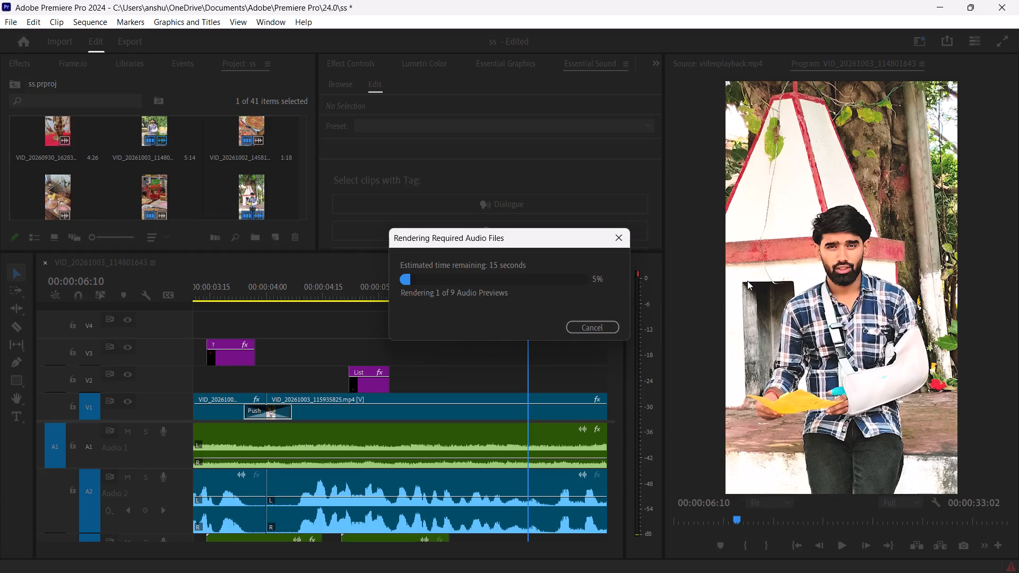